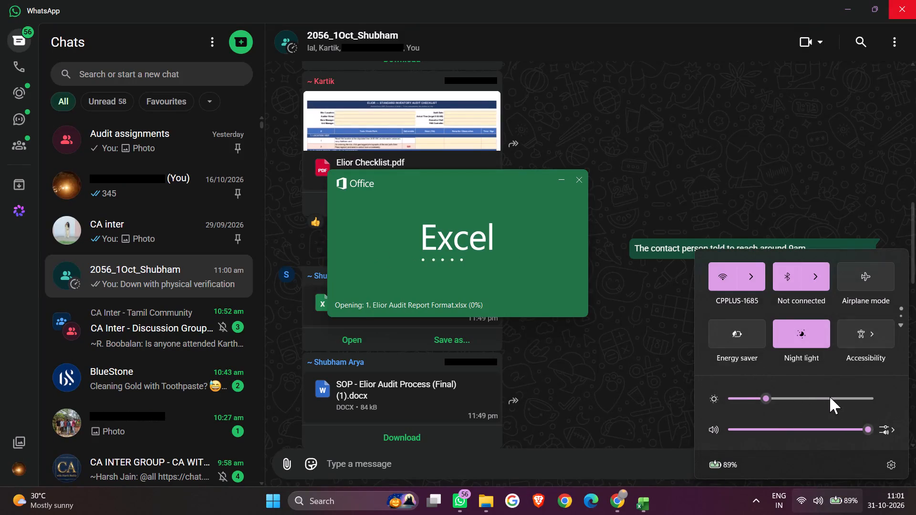
Raise the screen brightness to about 70% of its range.
left_click(830, 397)
left_click(830, 397)
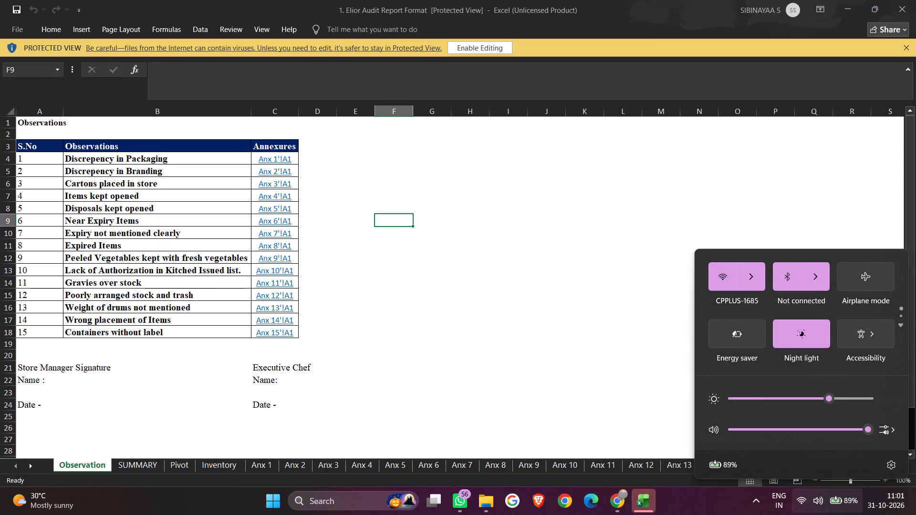
Enable editing for the protected Elior Audit Report Format workbook.
left_click(494, 45)
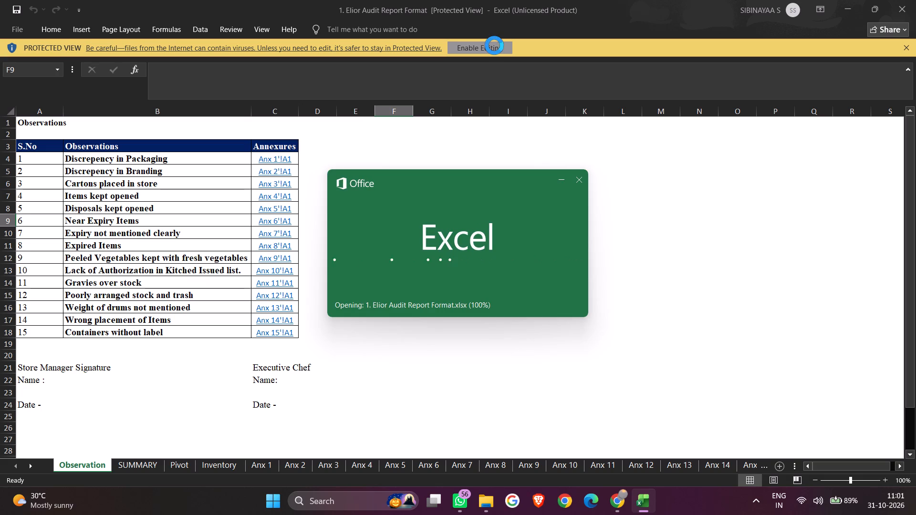
Switch to the Google home page and open its list of Google apps to find the one needed.
left_click(517, 514)
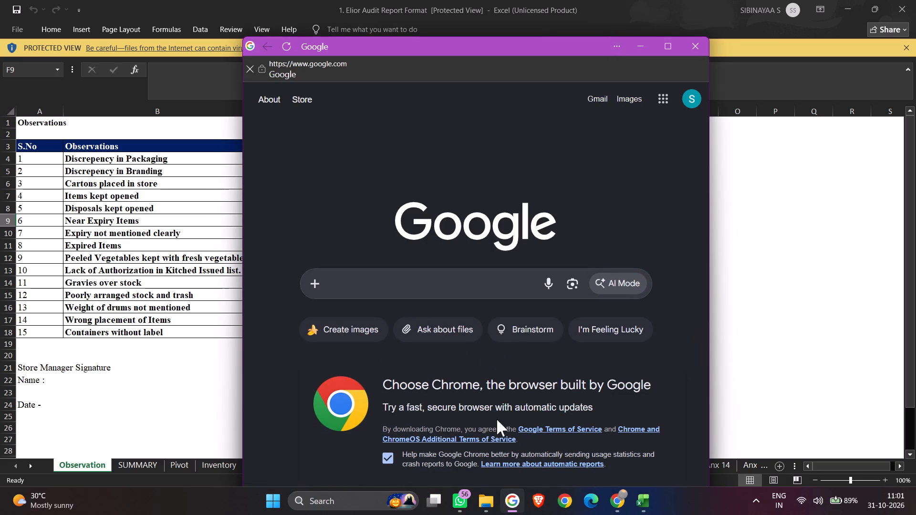
left_click(662, 109)
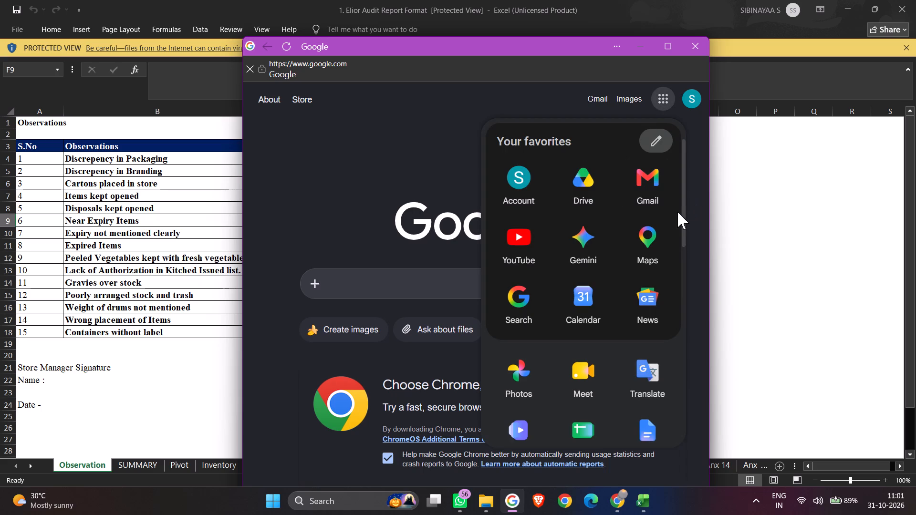
left_click_drag(682, 214, 683, 265)
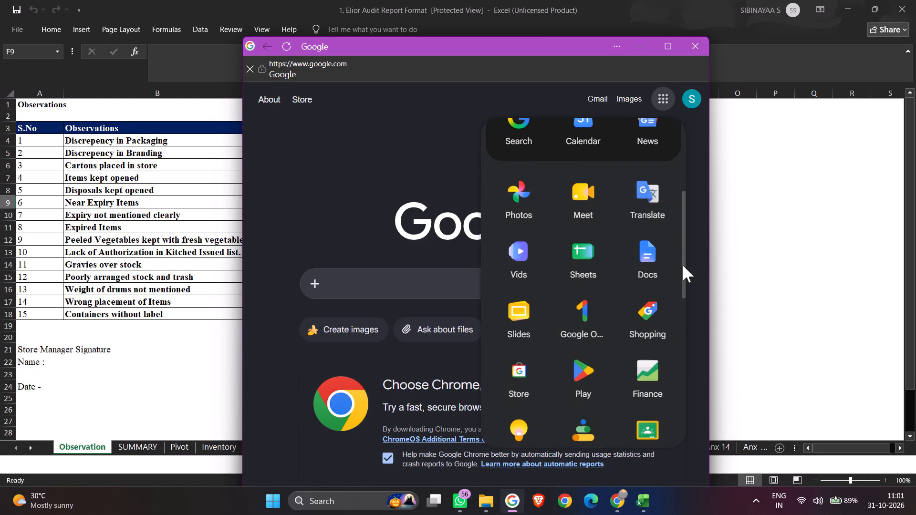
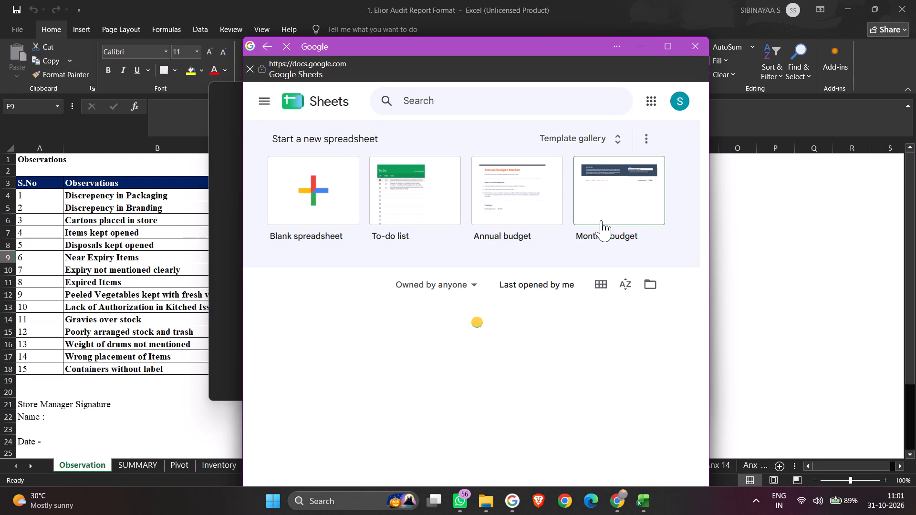
Create a blank spreadsheet in Google Sheets.
left_click(322, 191)
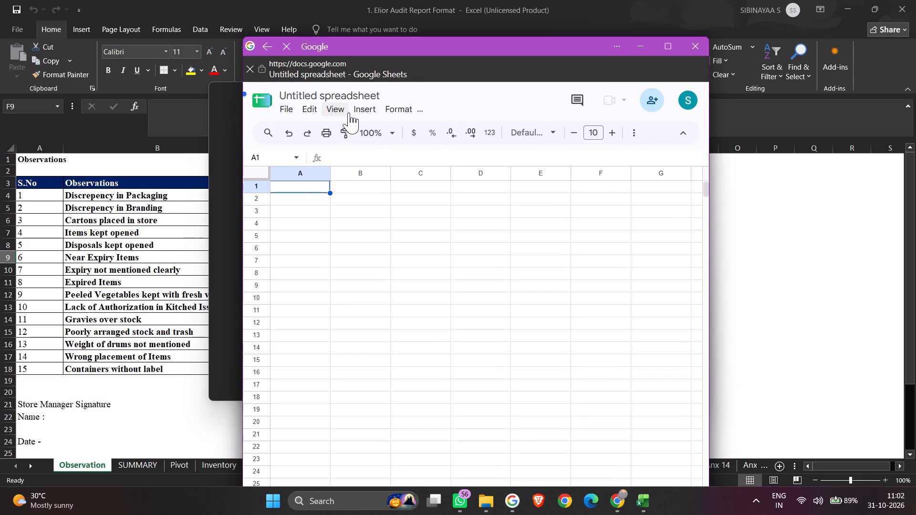
left_click(363, 107)
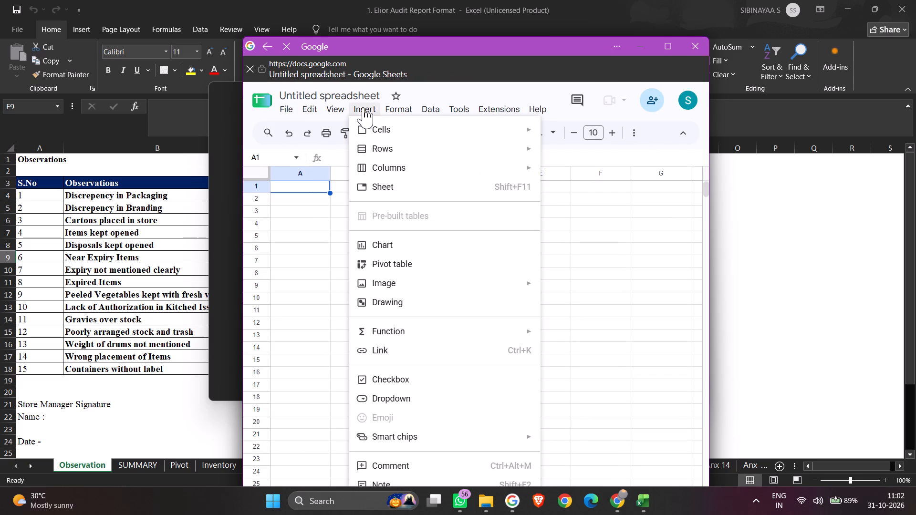
Bring up the Open a file dialog, maximizing the window to dismiss the "Save time with tables" tip covering it.
left_click(286, 109)
left_click(307, 156)
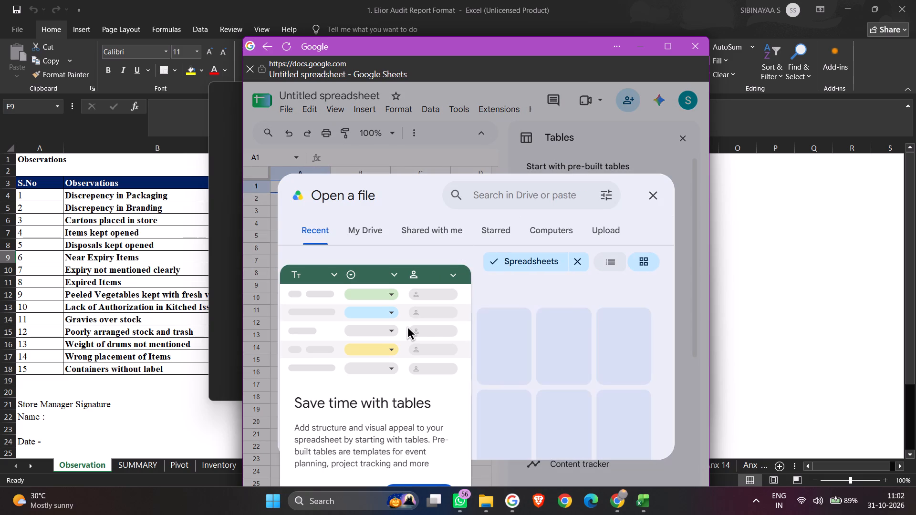
left_click_drag(419, 439, 426, 387)
left_click(442, 463)
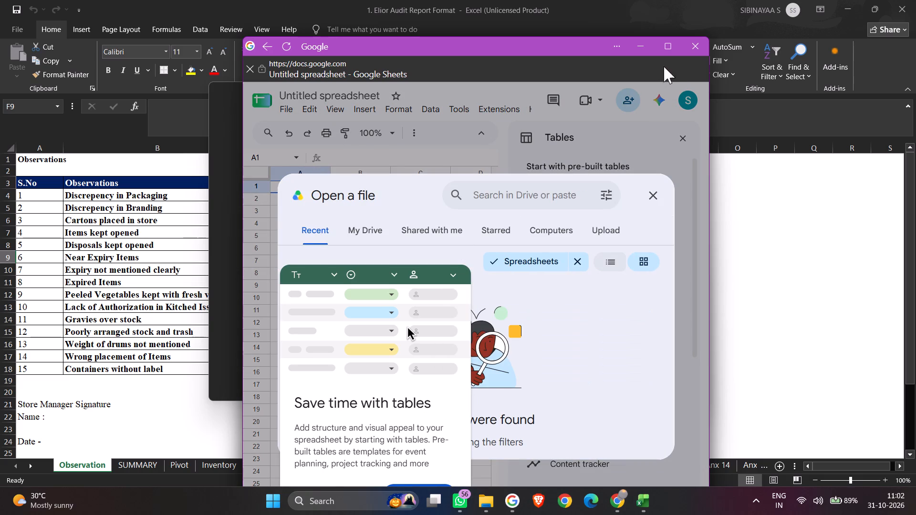
left_click(668, 50)
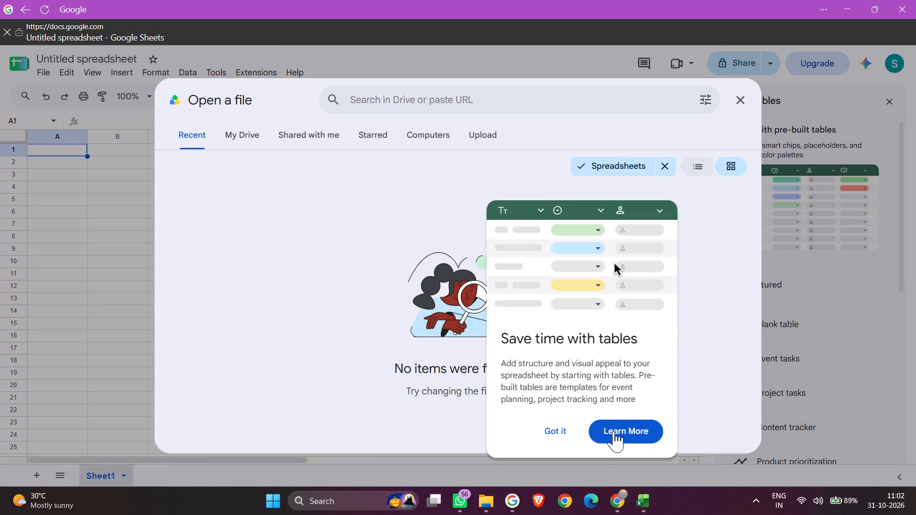
left_click(549, 434)
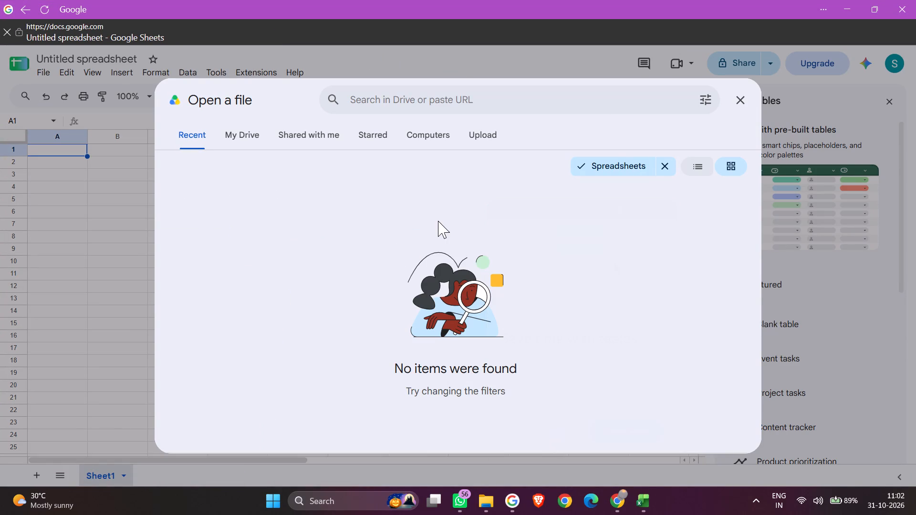
Check the Computers source for files and switch the file dialog to uploading a file.
left_click(421, 134)
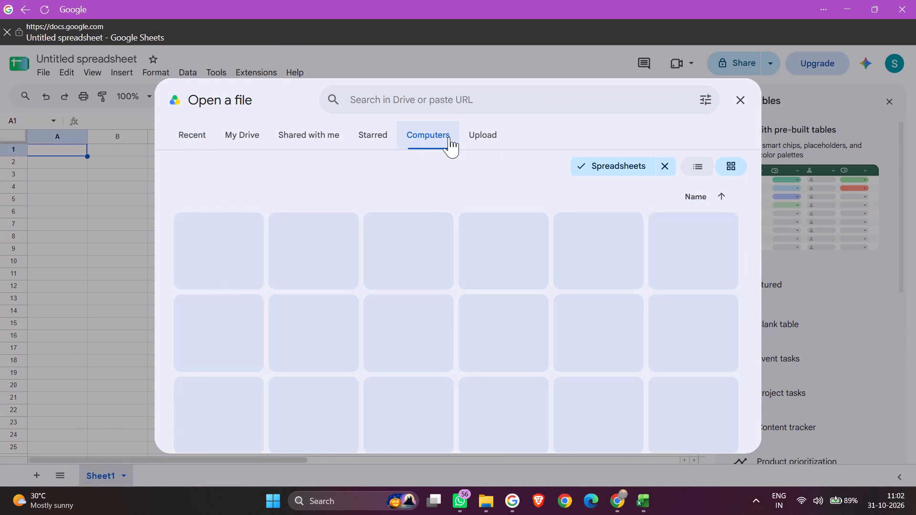
left_click(449, 137)
left_click(493, 134)
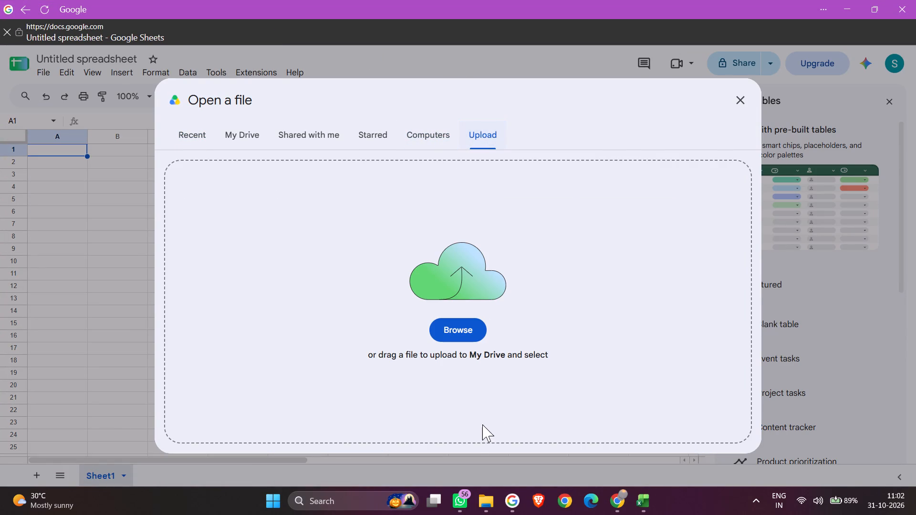
Browse the computer for a file to upload and check the file names in the Downloads folder.
left_click(465, 320)
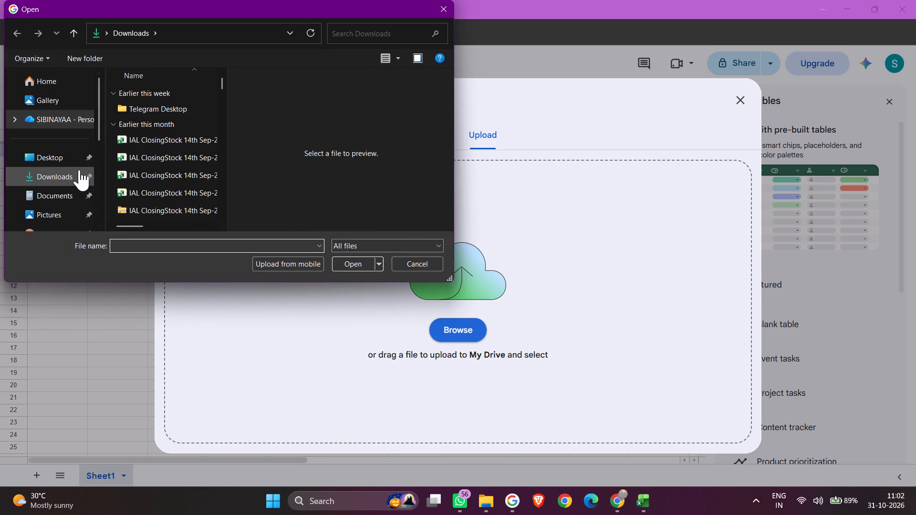
left_click(77, 170)
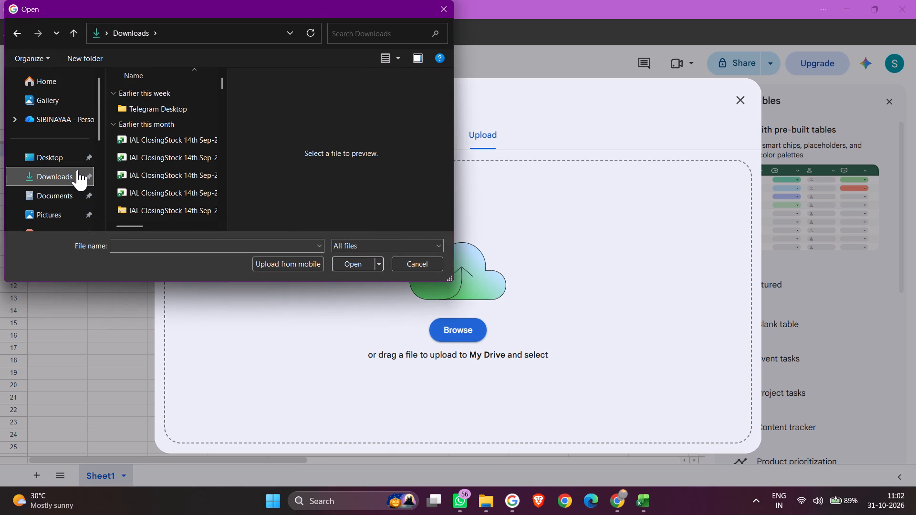
triple_click(77, 170)
left_click(77, 170)
left_click_drag(138, 227, 148, 229)
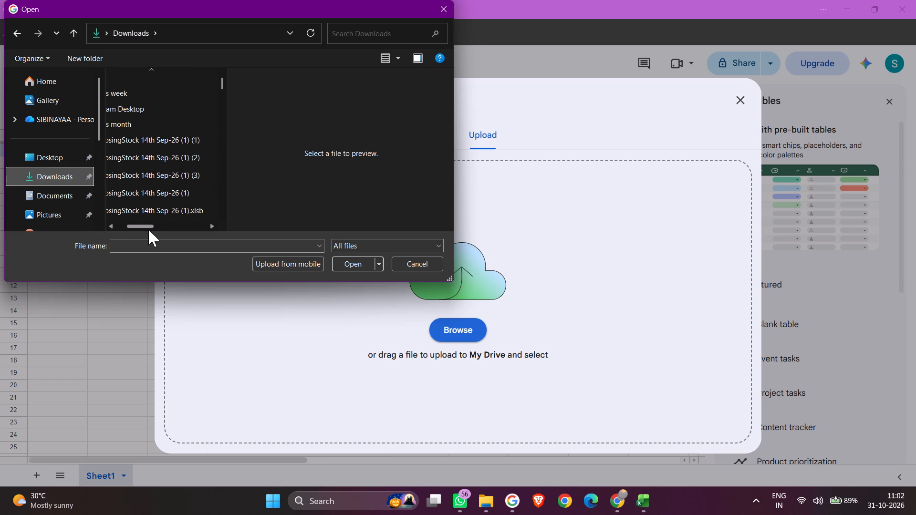
Switch to WhatsApp, leaving the file picker open on the Downloads folder.
left_click(457, 493)
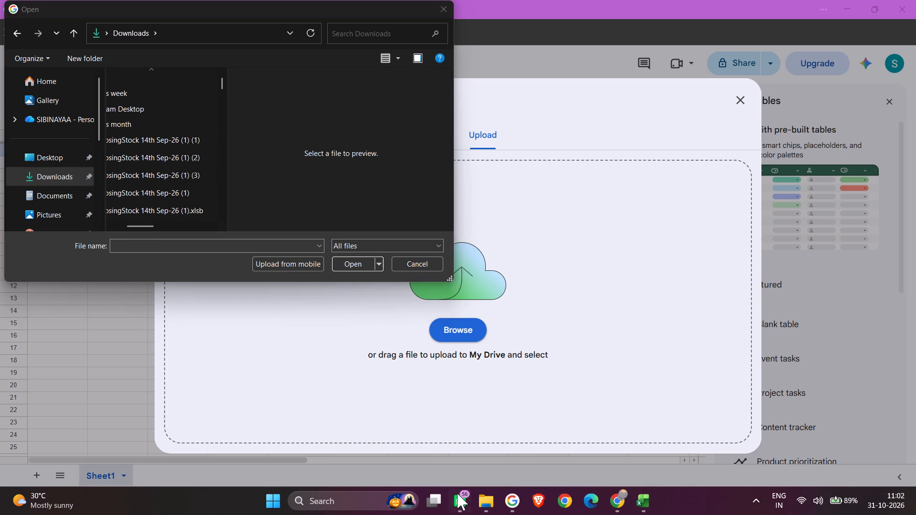
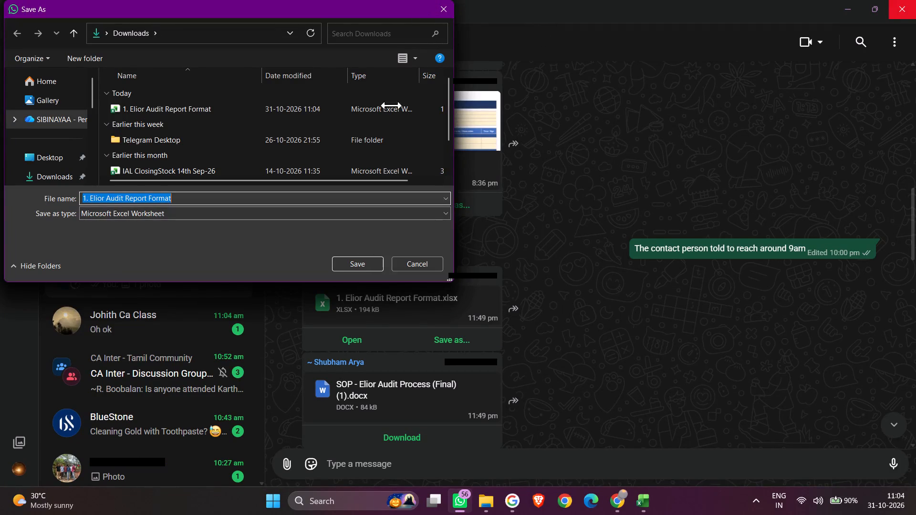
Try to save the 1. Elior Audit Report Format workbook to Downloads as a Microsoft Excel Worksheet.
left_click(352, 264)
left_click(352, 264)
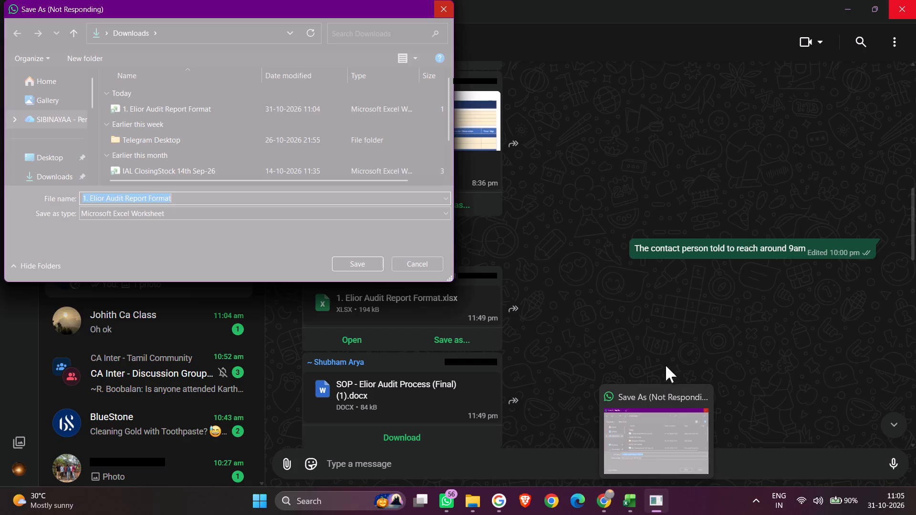
Close the unresponsive WhatsApp Save As dialog.
left_click(700, 398)
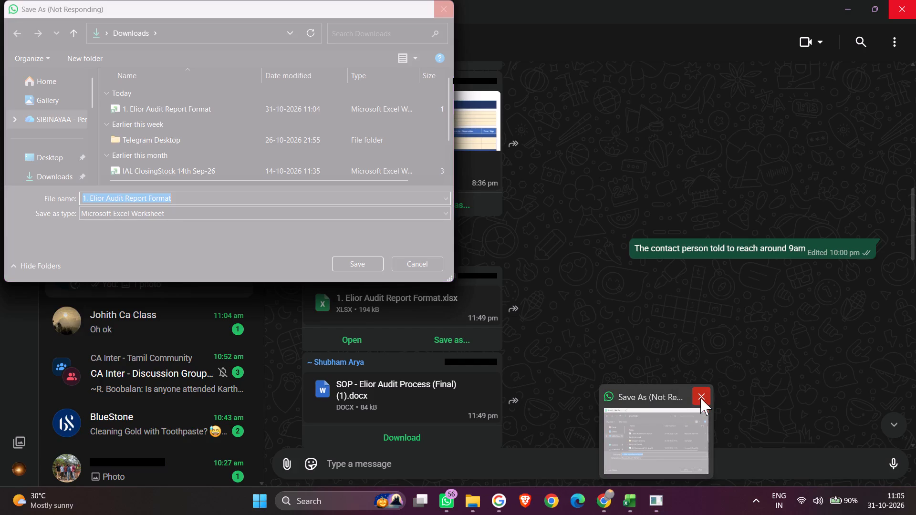
left_click(700, 398)
triple_click(700, 398)
double_click(700, 398)
left_click_drag(700, 398, 638, 468)
left_click_drag(638, 468, 628, 503)
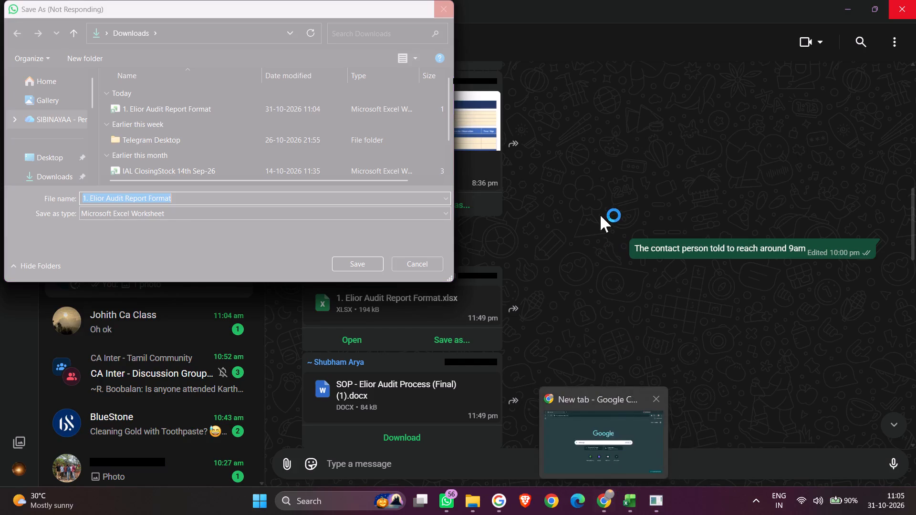
left_click(599, 209)
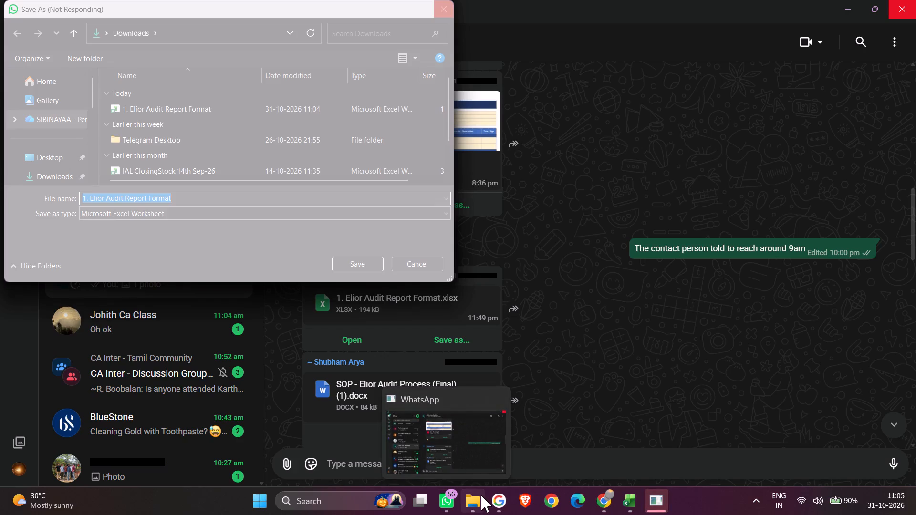
Switch to Google Chrome and open Excel for the web from the new tab page's shortcuts.
left_click(492, 502)
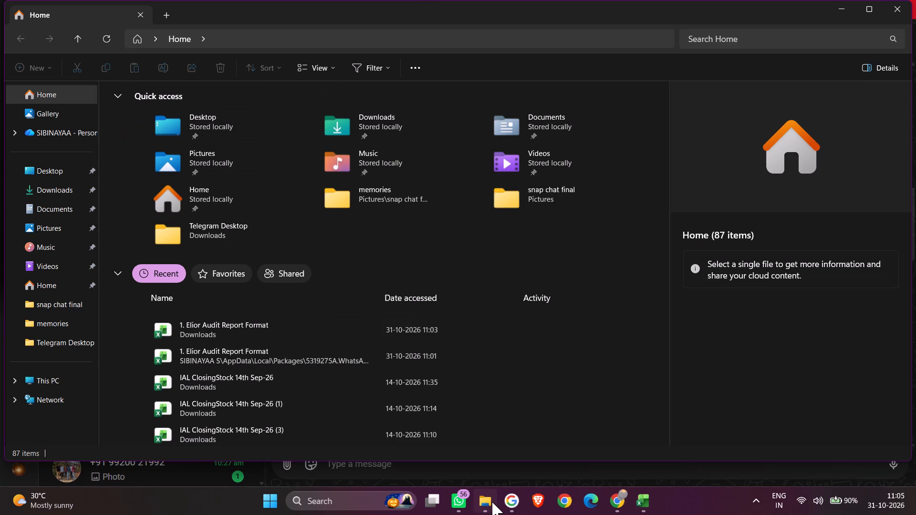
left_click(611, 494)
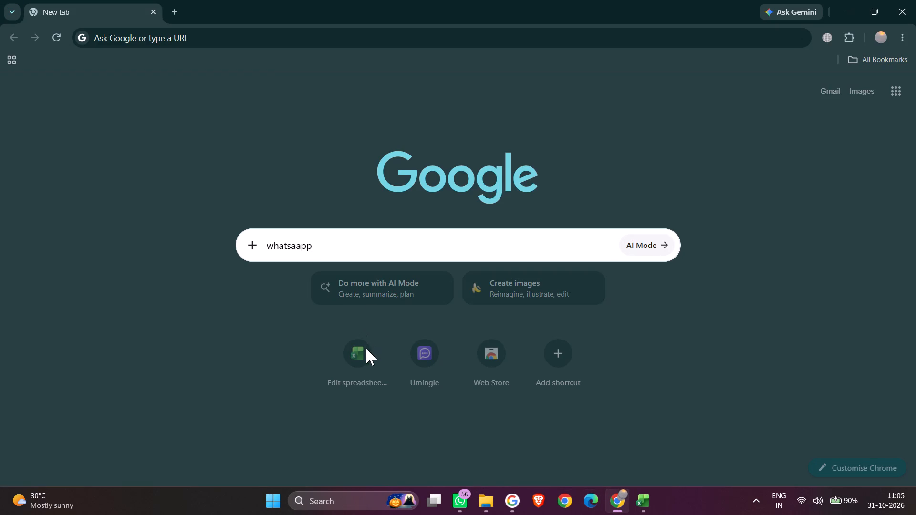
left_click(366, 348)
left_click(366, 348)
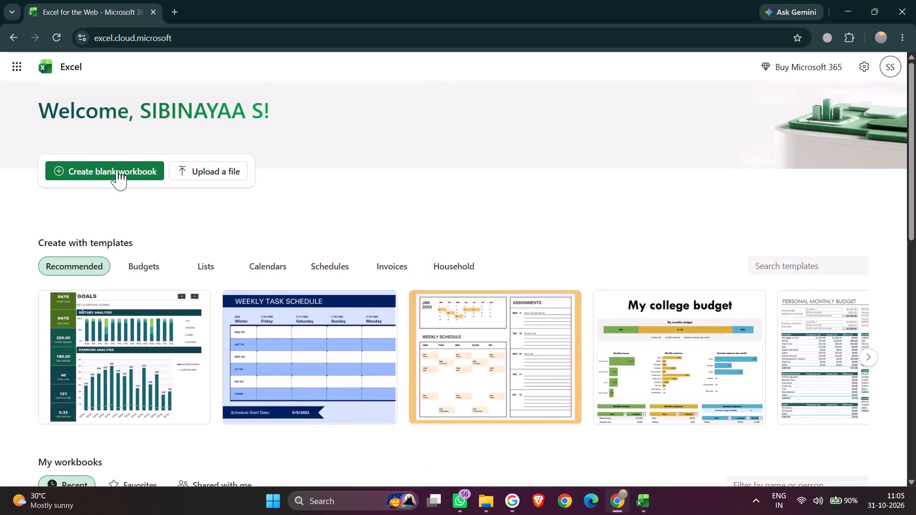
Upload the 1. Elior Audit Report Format workbook from Downloads and open it in Excel for the web.
left_click(208, 179)
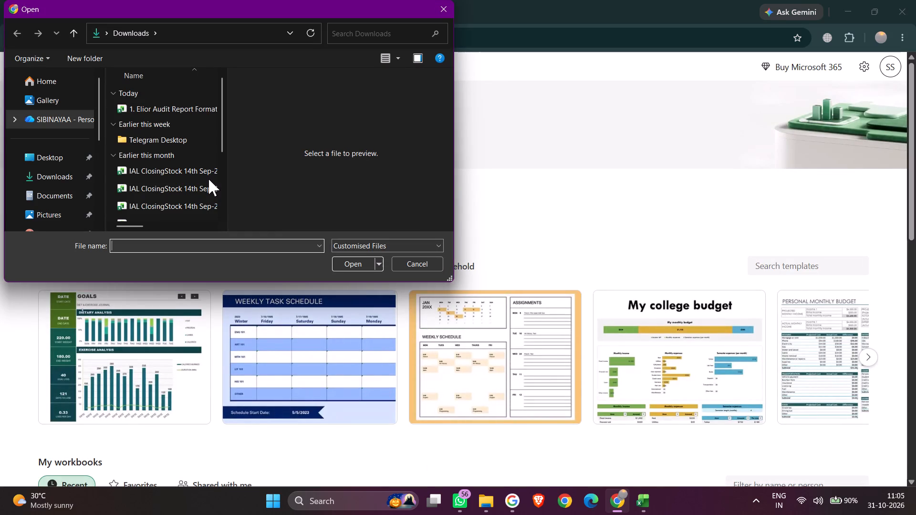
left_click(183, 113)
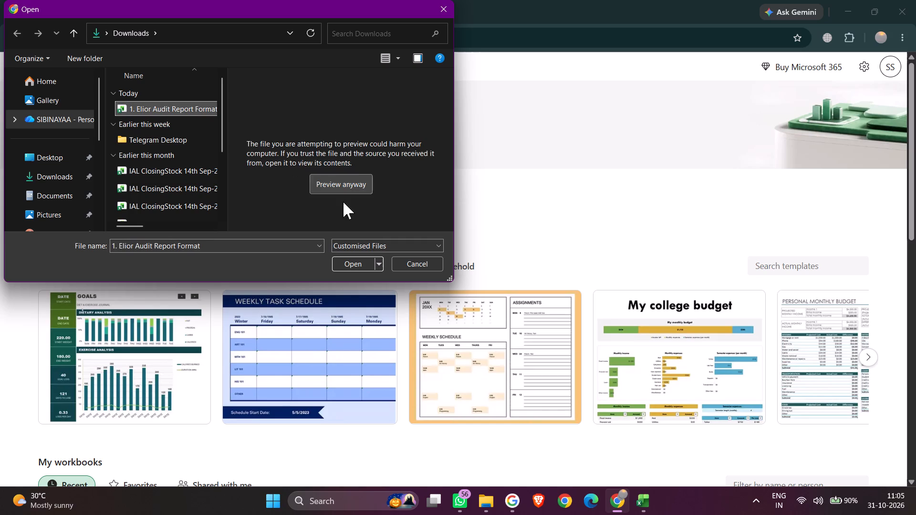
left_click(357, 274)
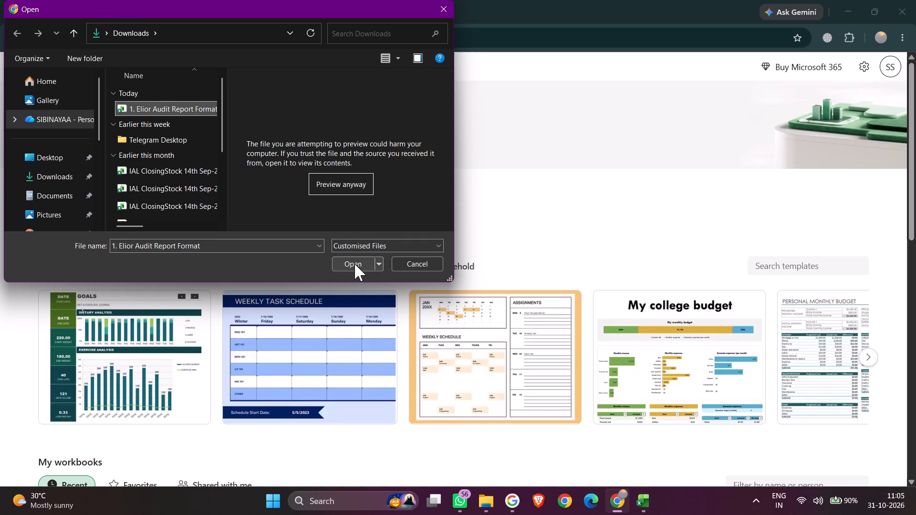
left_click(354, 264)
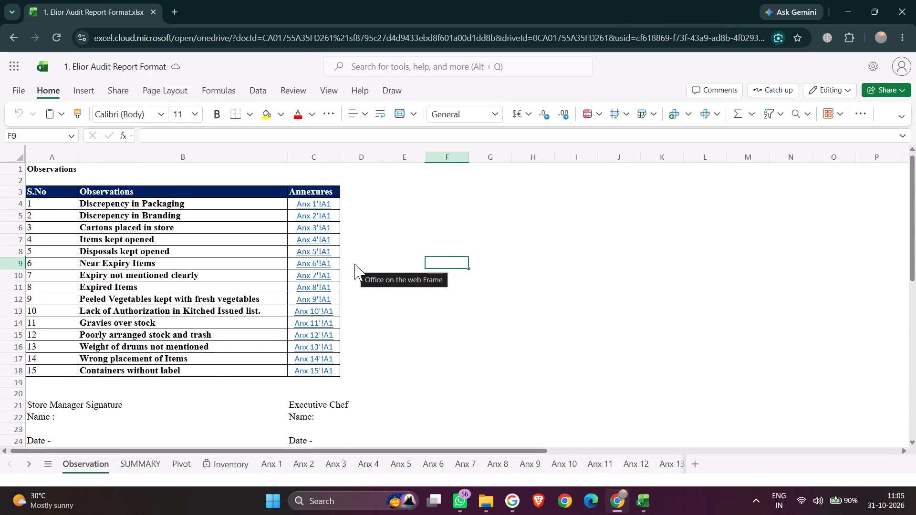
Examine the SUMMARY sheet, from the Food and Non-Food stock table down to the signature block.
left_click(138, 464)
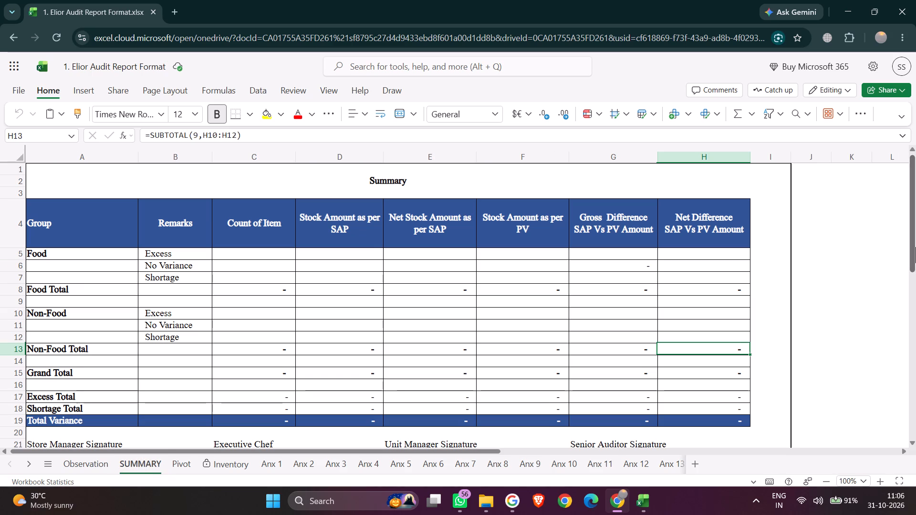
left_click_drag(915, 247, 915, 249)
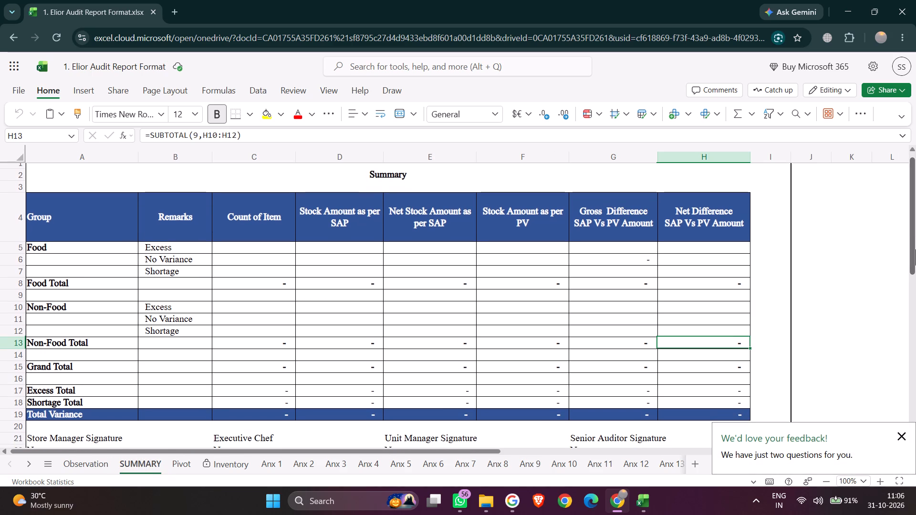
left_click_drag(915, 249, 915, 272)
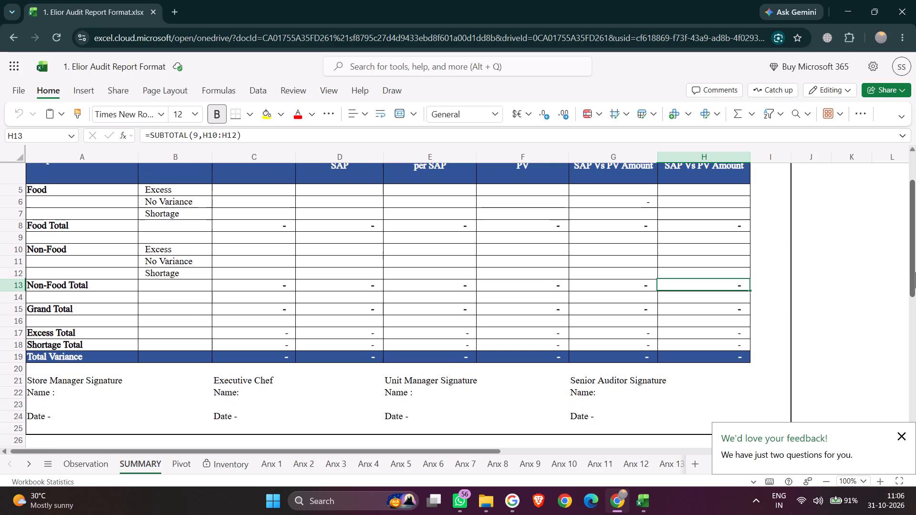
Review the Observation, SUMMARY, Pivot and Inventory sheets of the audit report workbook in turn.
left_click(91, 471)
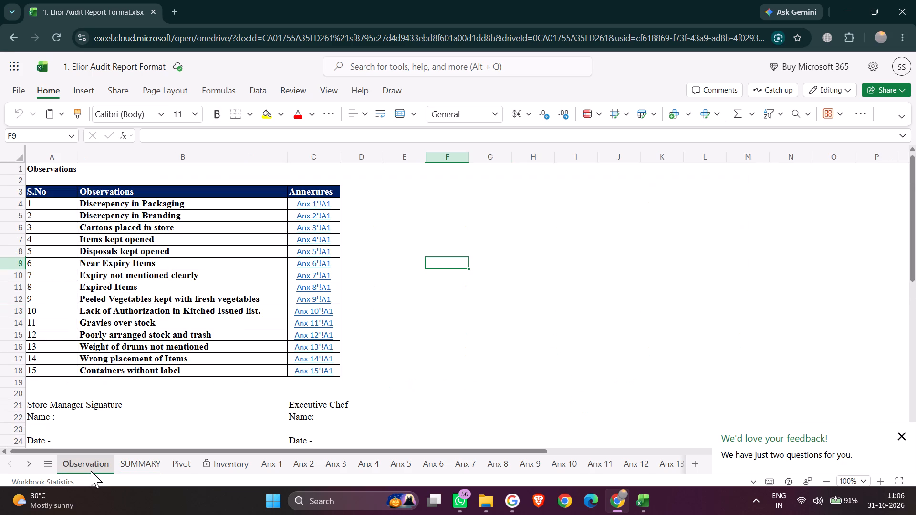
left_click(140, 457)
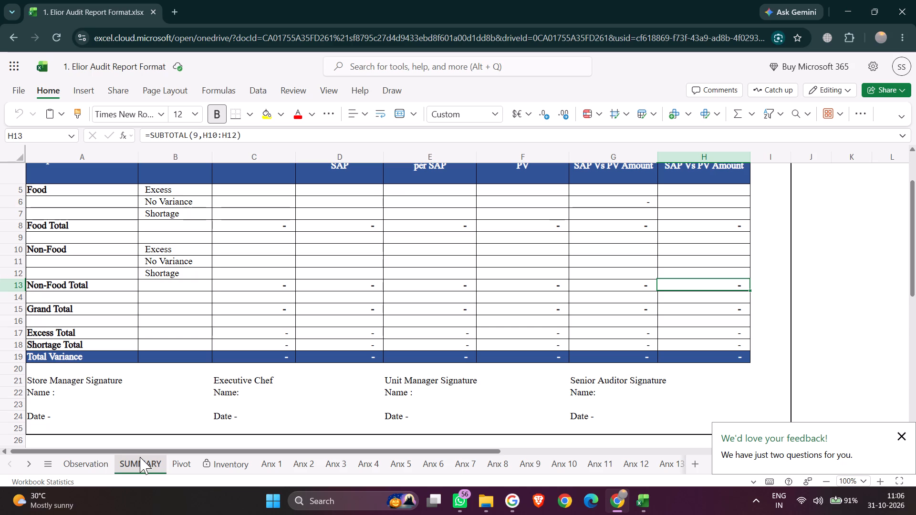
left_click(183, 462)
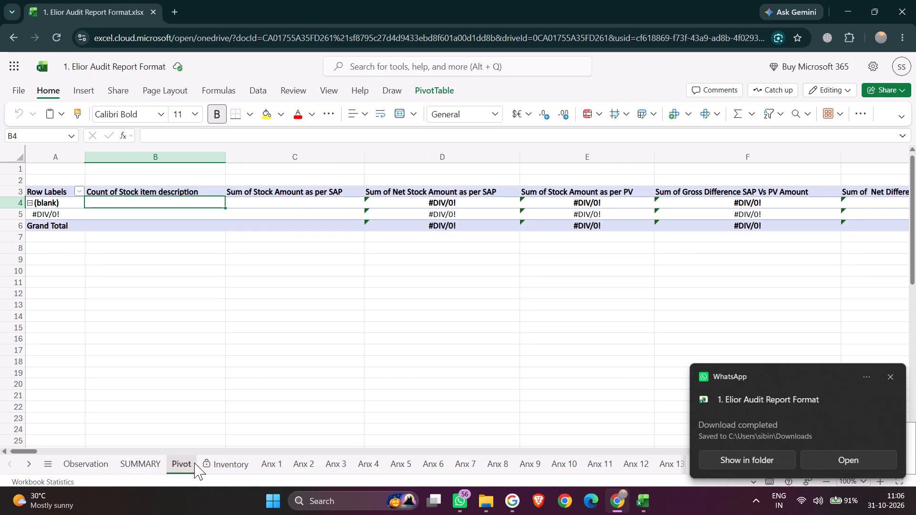
left_click(218, 462)
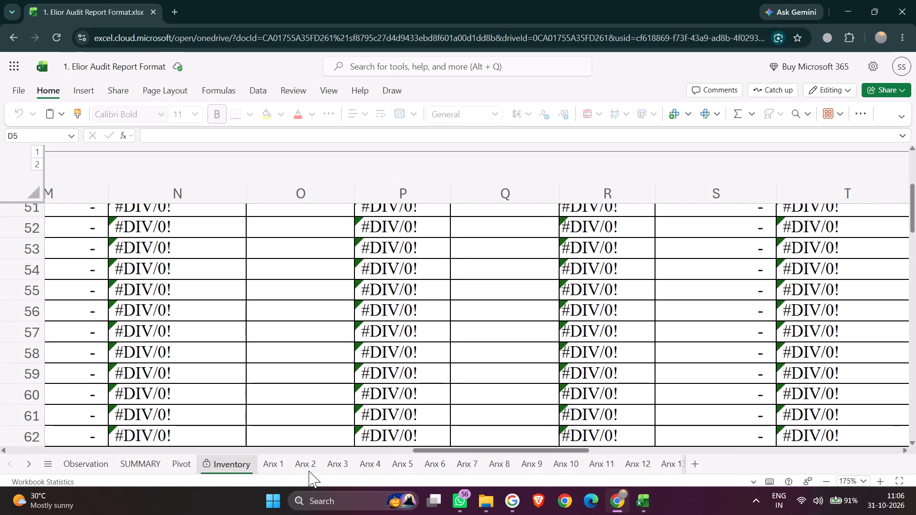
Switch to WhatsApp.
left_click(459, 496)
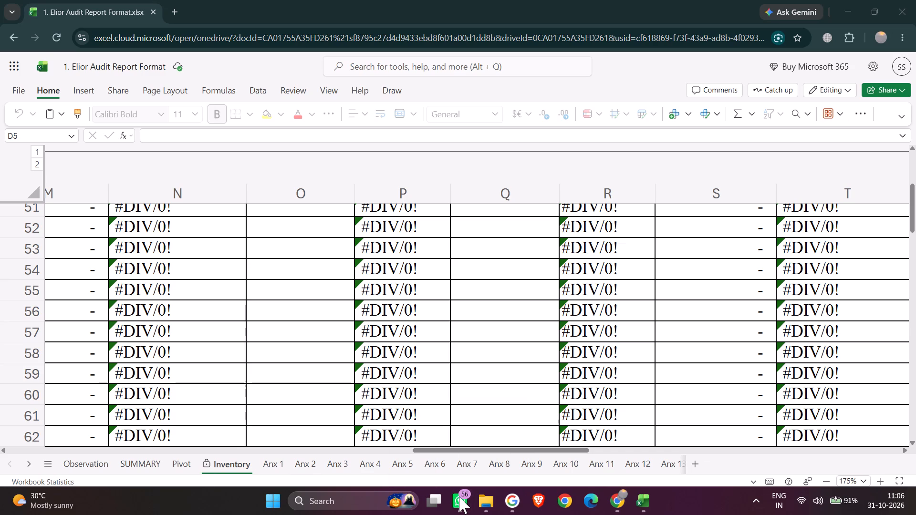
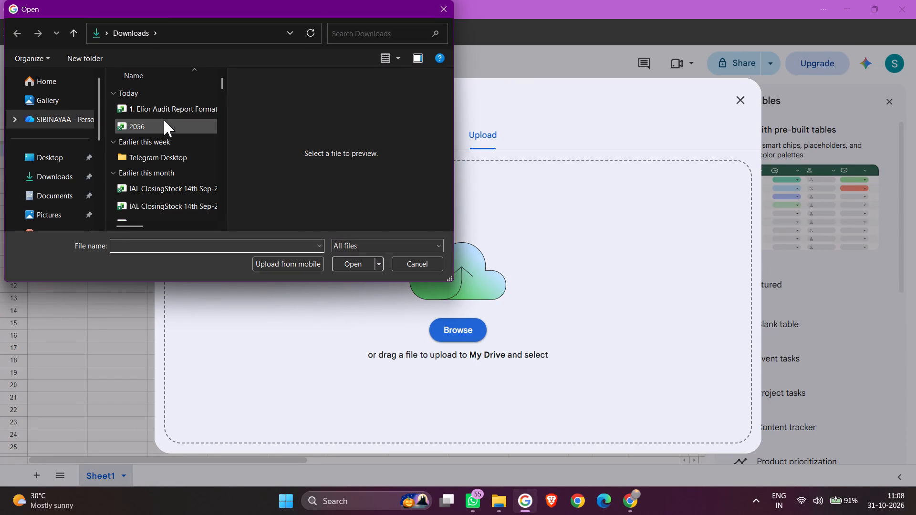
Upload the 2056 workbook from the Downloads folder to Google Sheets.
left_click(348, 266)
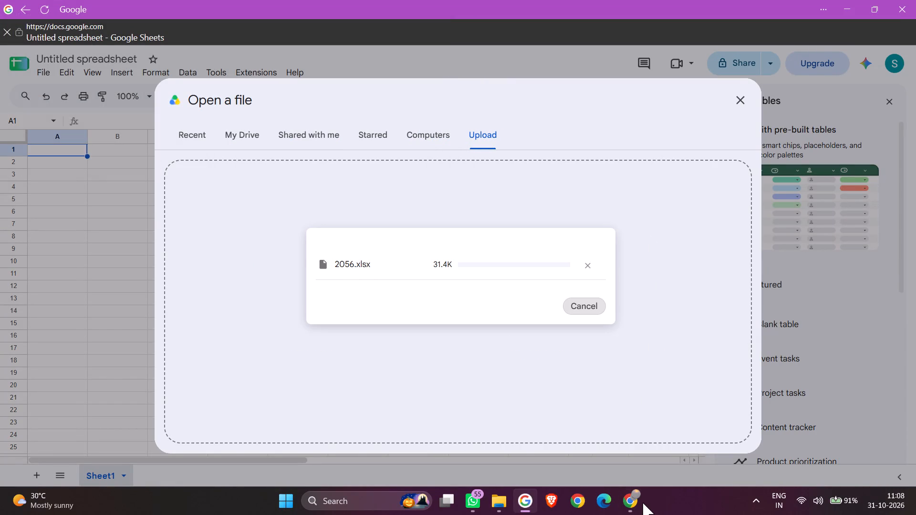
Switch from the audit report workbook back to Google Sheets to check the uploaded 2056 stock file.
left_click(633, 503)
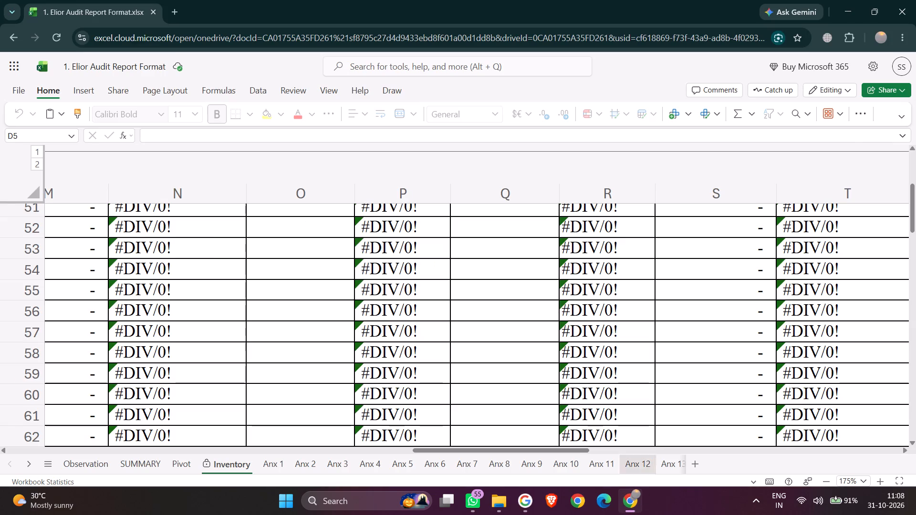
left_click(530, 511)
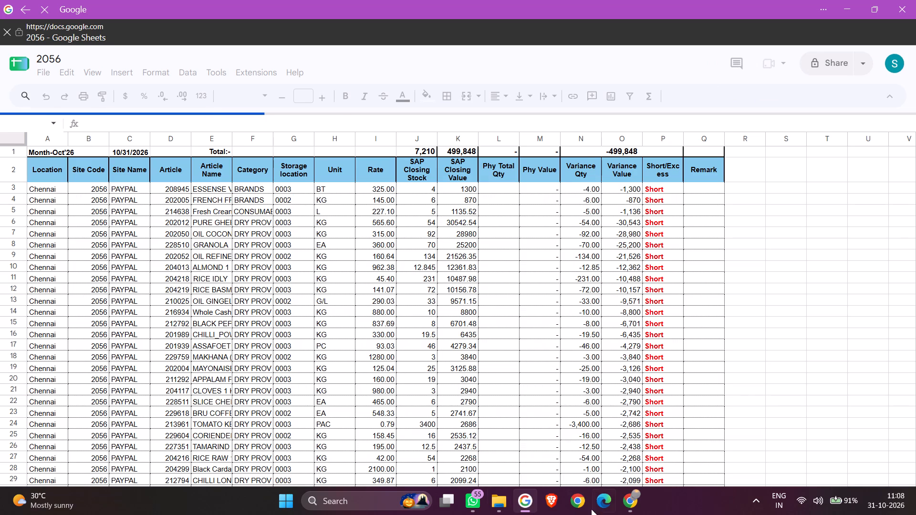
Switch to Excel for the web in Chrome and enter 2056 as the Site ID in cell C17 of the Inventory sheet.
left_click(627, 504)
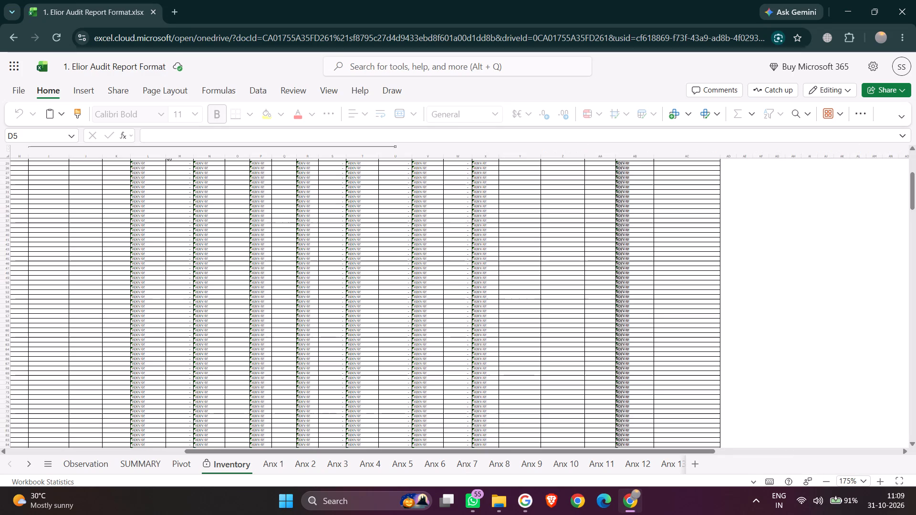
left_click_drag(378, 453, 145, 487)
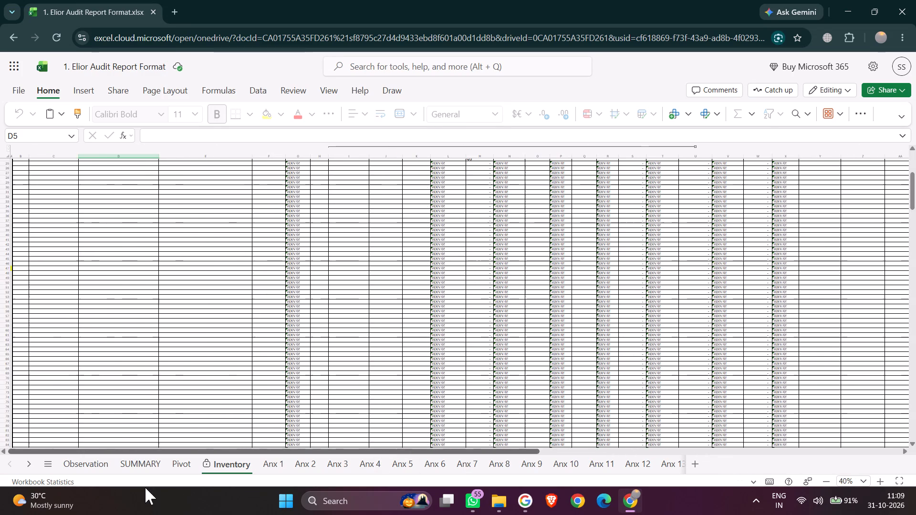
left_click_drag(145, 487, 74, 487)
left_click_drag(915, 194, 915, 193)
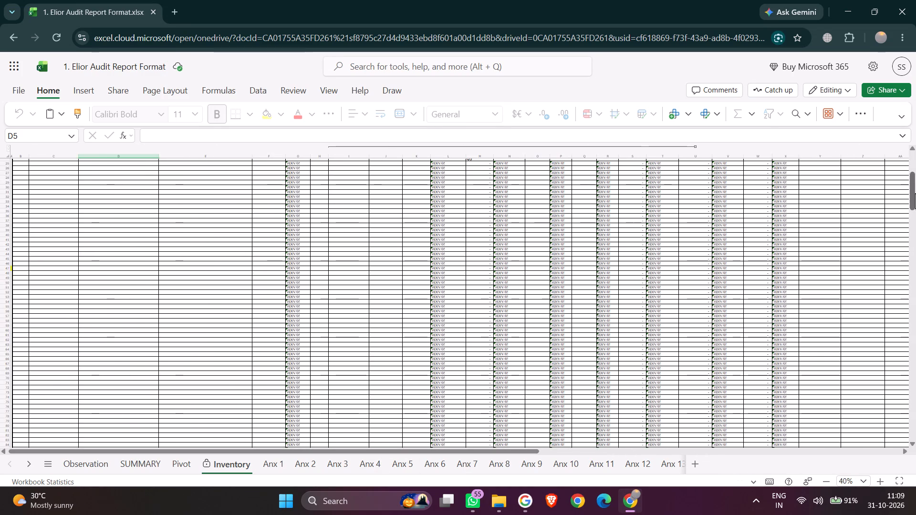
left_click_drag(915, 193, 907, 155)
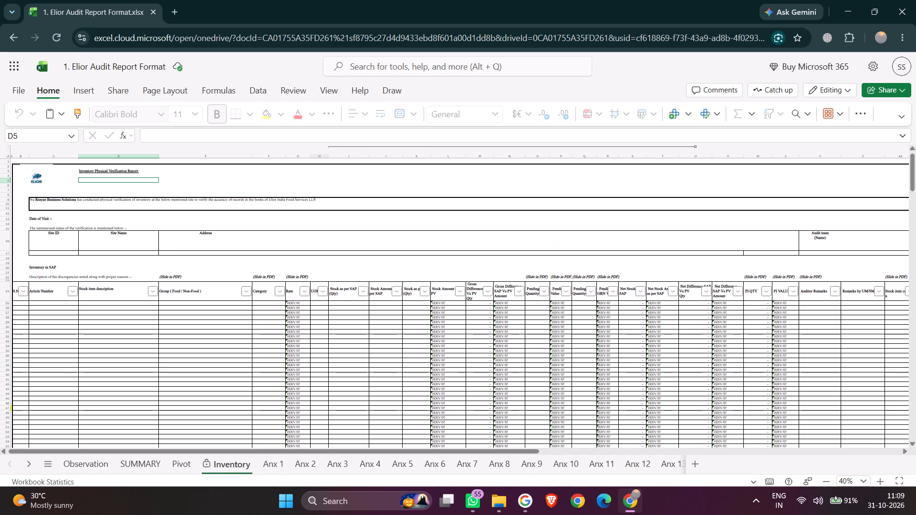
left_click(55, 250)
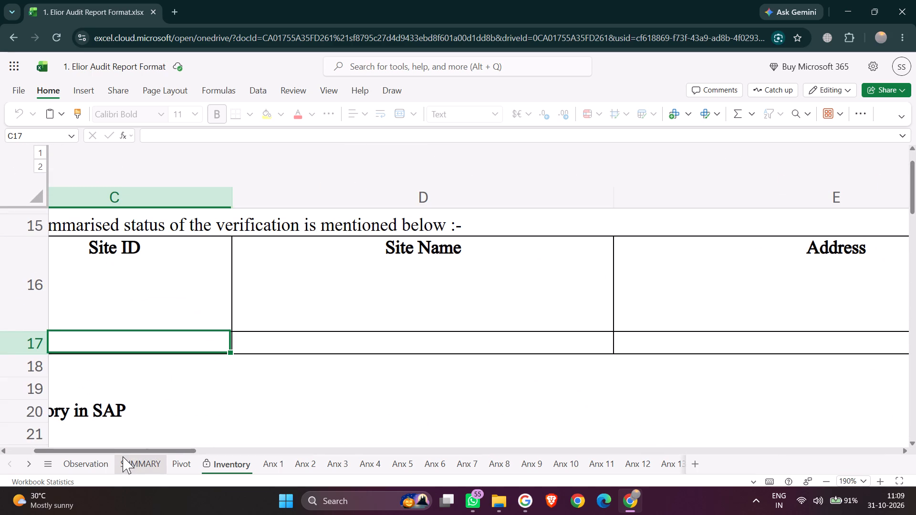
left_click_drag(119, 446, 88, 452)
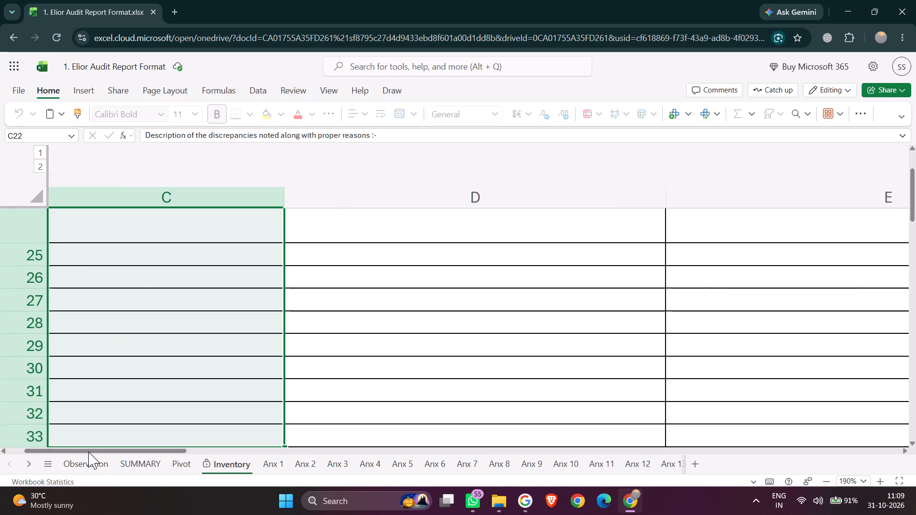
left_click(88, 452)
left_click_drag(88, 452, 45, 453)
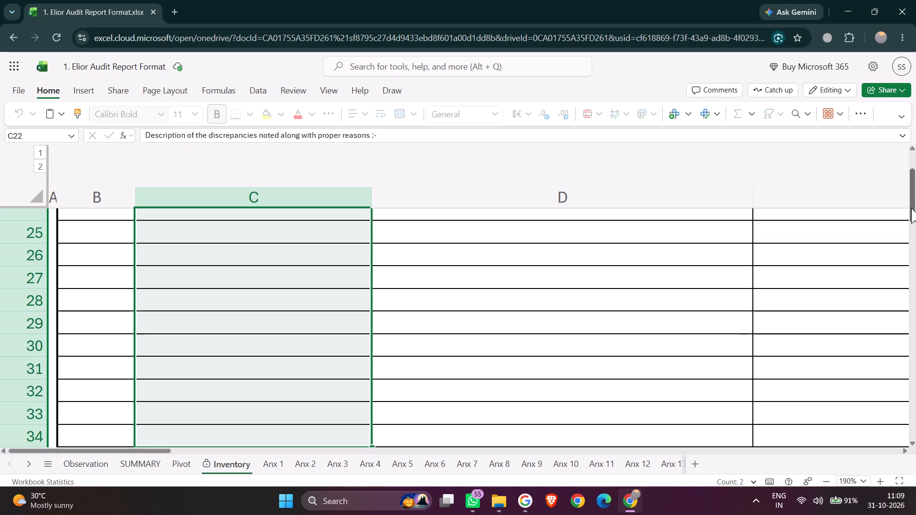
left_click_drag(913, 198, 914, 188)
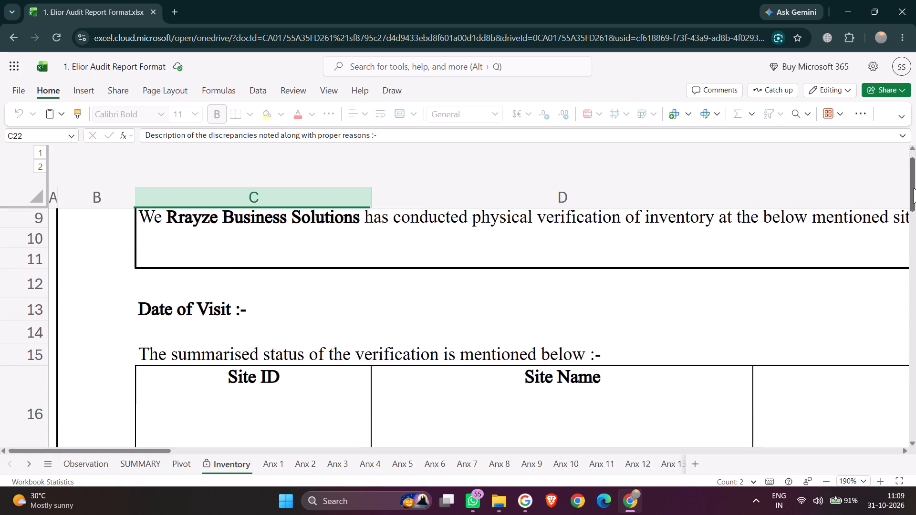
left_click_drag(914, 188, 914, 185)
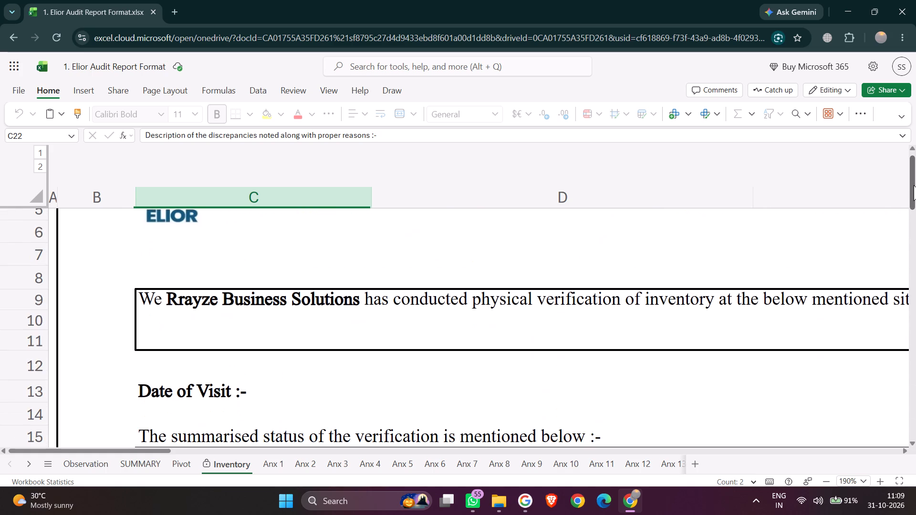
left_click_drag(914, 185, 915, 191)
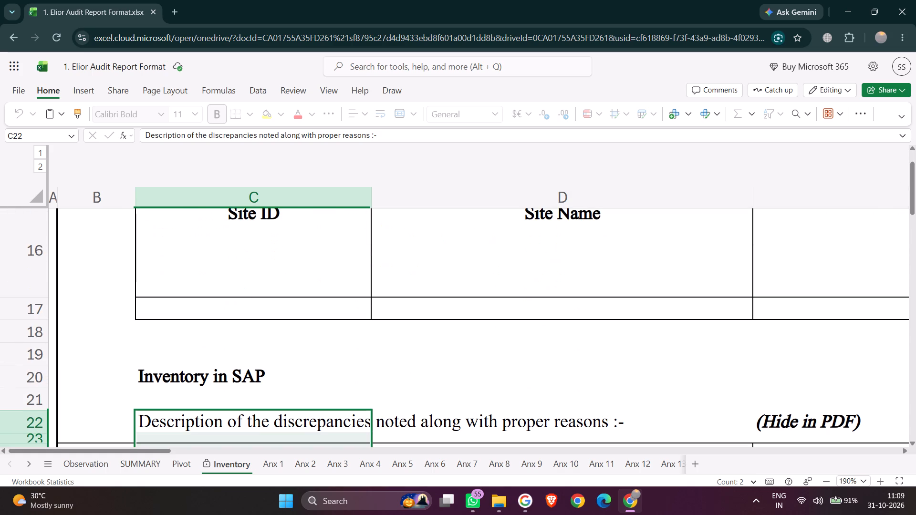
left_click(215, 312)
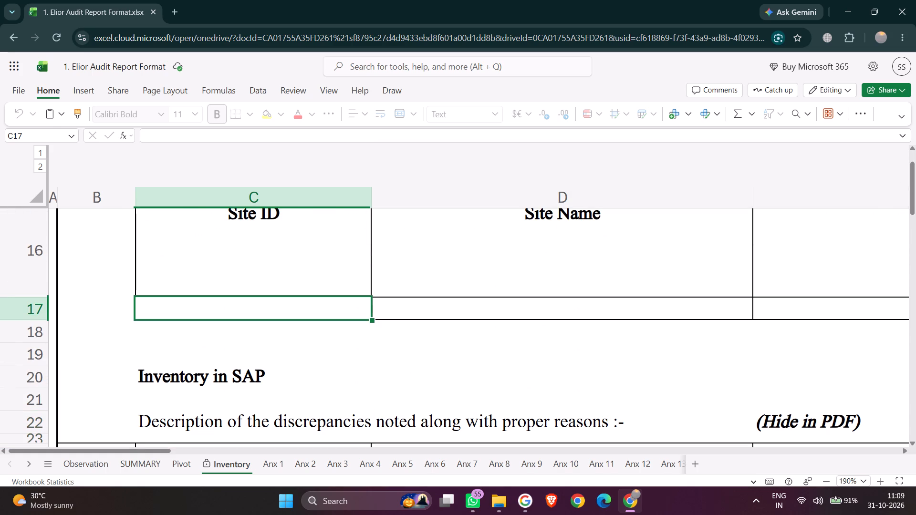
type("20")
type("56")
Enter PAYPAL as the Site Name in cell D17 of the Inventory sheet.
left_click(441, 310)
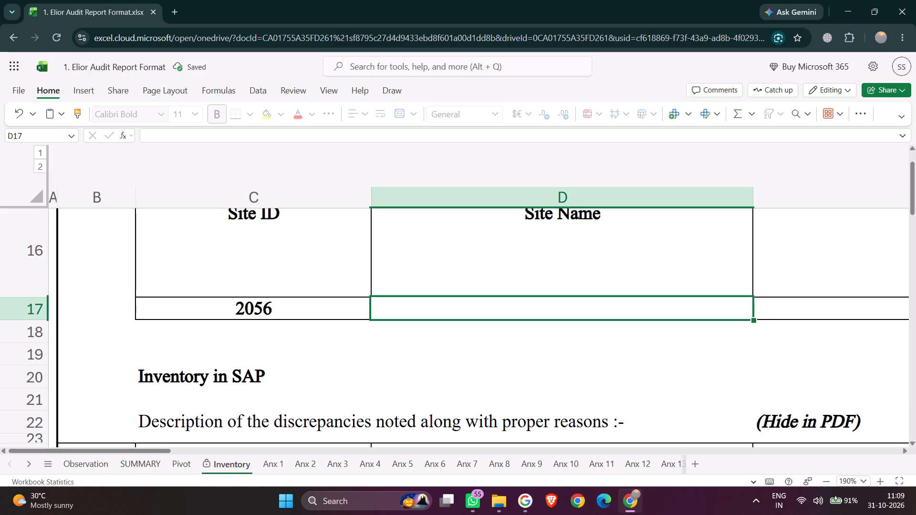
type("pay")
key("BackSpace")
key("BackSpace")
key("BackSpace")
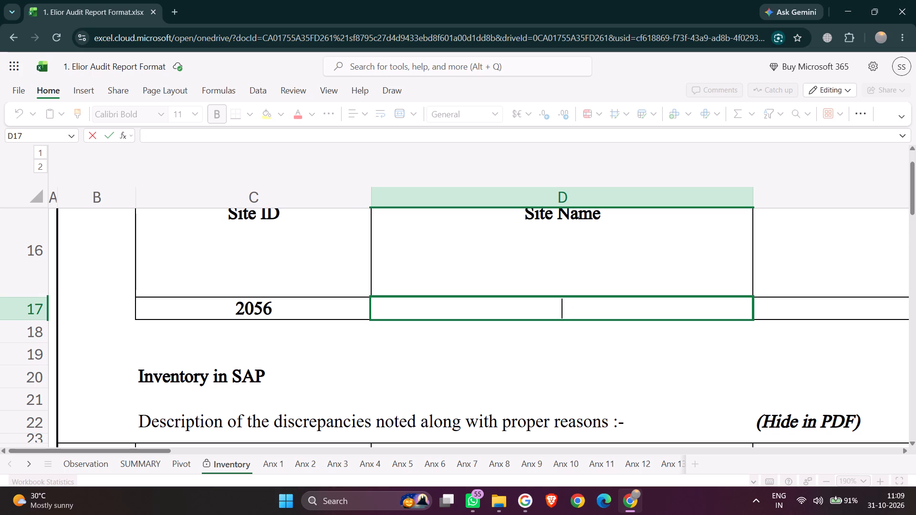
type("PAYPAL")
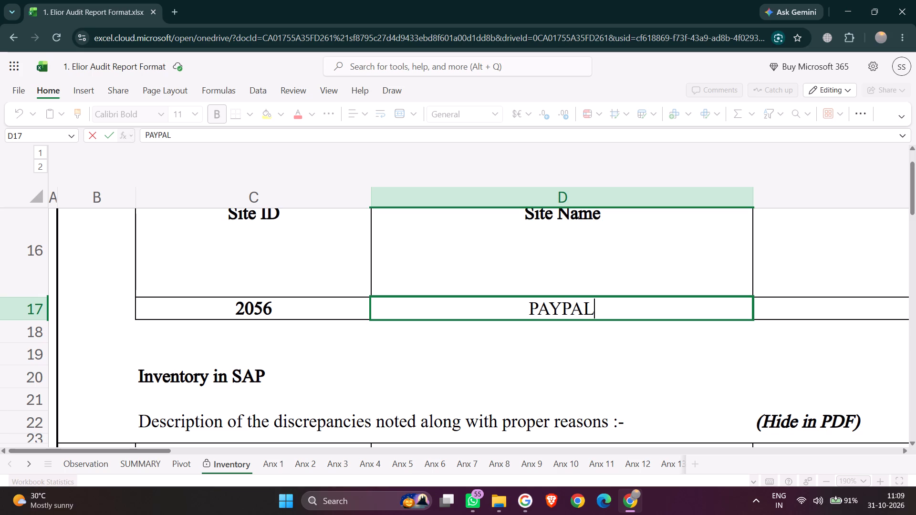
key("Right")
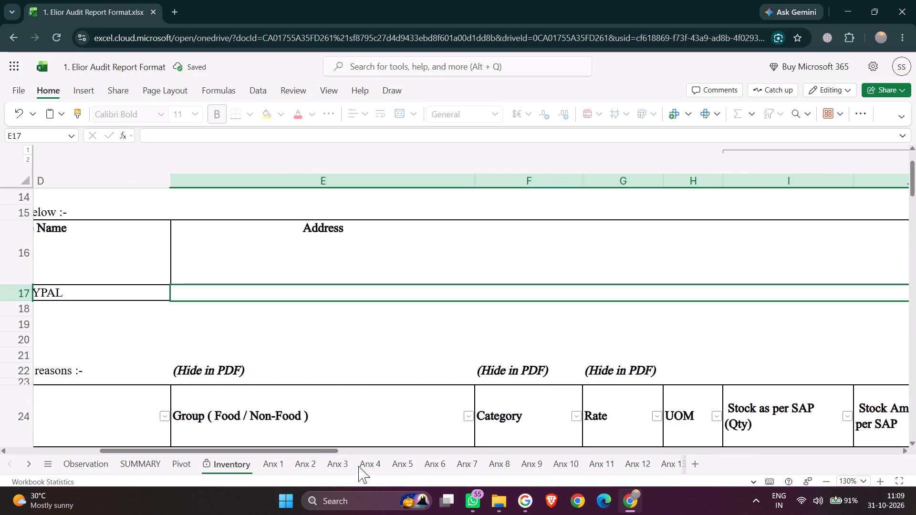
Switch to Google Sheets and look through the 2056 stock sheet, including the area below its item rows.
left_click(525, 504)
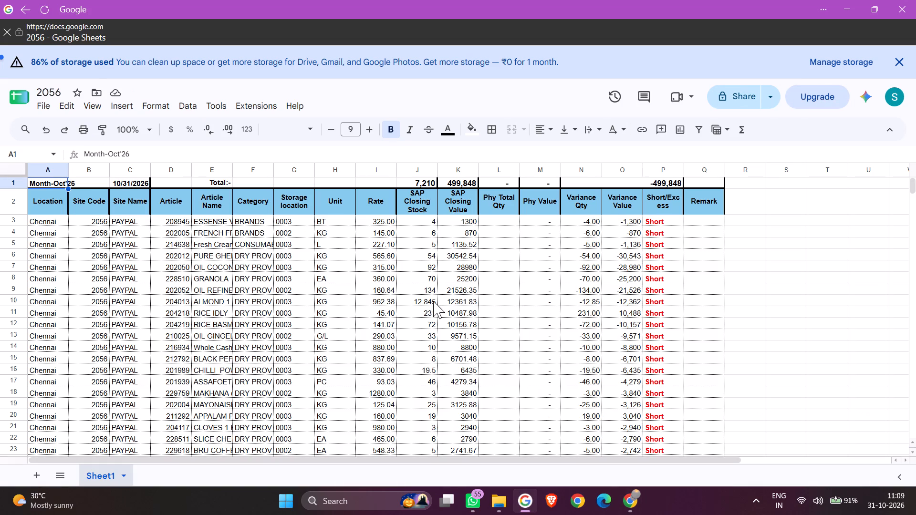
left_click_drag(915, 191, 915, 177)
left_click_drag(915, 177, 915, 251)
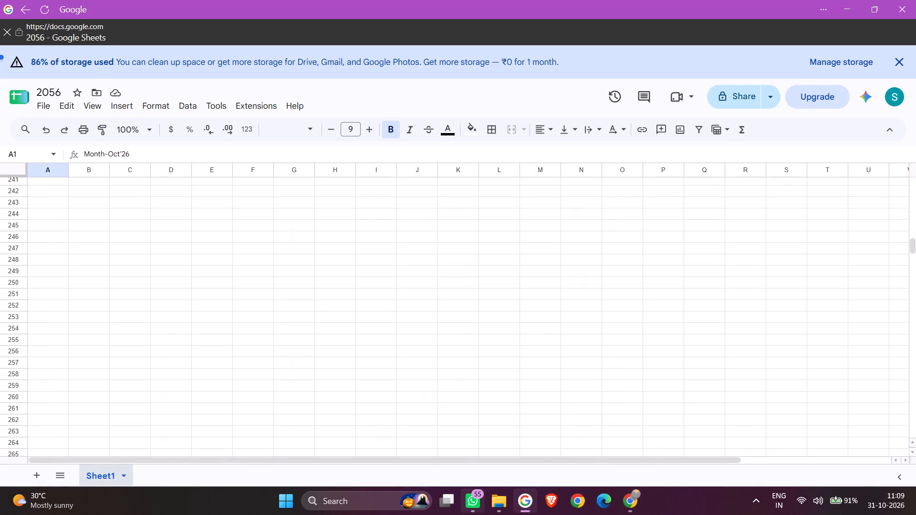
Switch to WhatsApp and view the PayPal building location photo in the 2056 site's group chat.
left_click(479, 504)
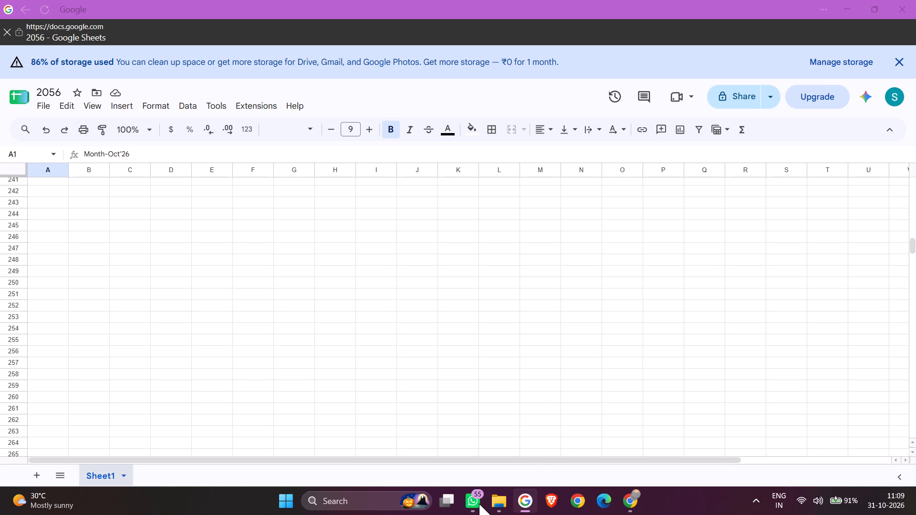
left_click(479, 504)
left_click(853, 10)
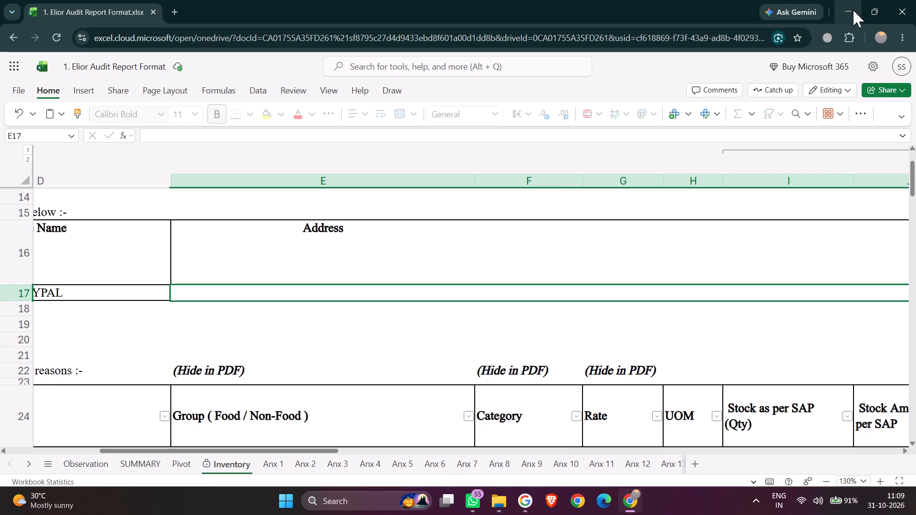
left_click(853, 10)
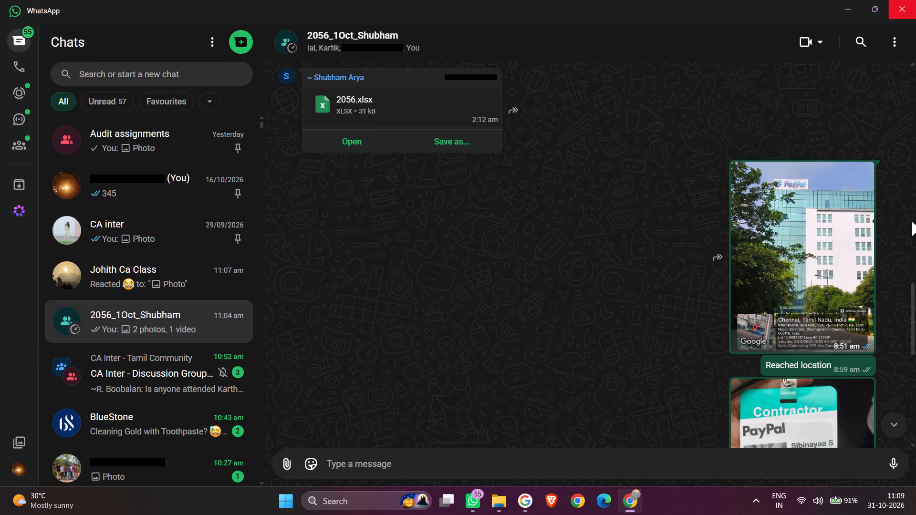
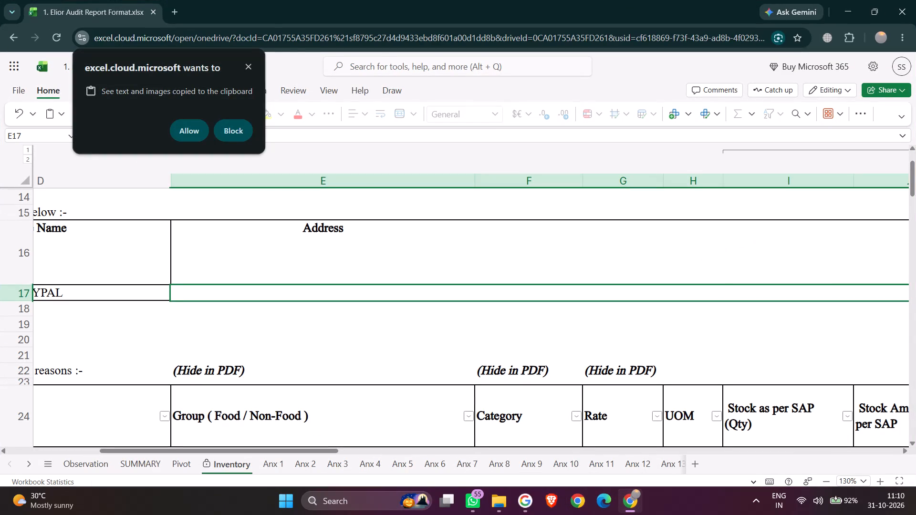
Allow clipboard access for the workbook and paste the copied PayPal building address into Address cell E17 of the Inventory sheet.
left_click(312, 296)
left_click(202, 128)
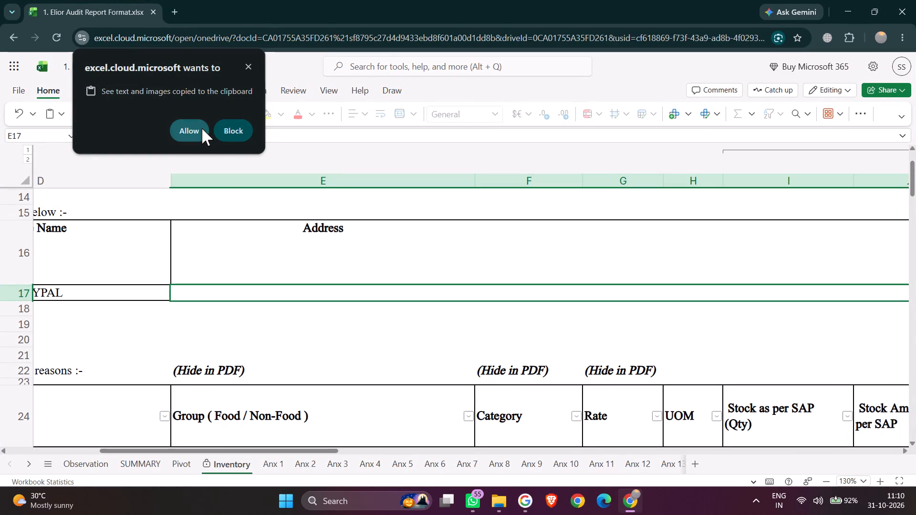
left_click(202, 128)
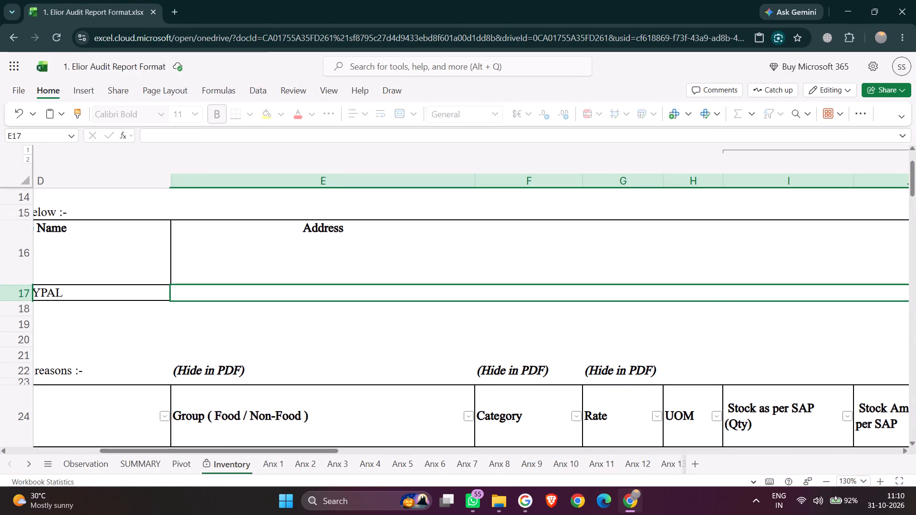
key("ctrl+v")
left_click(222, 294)
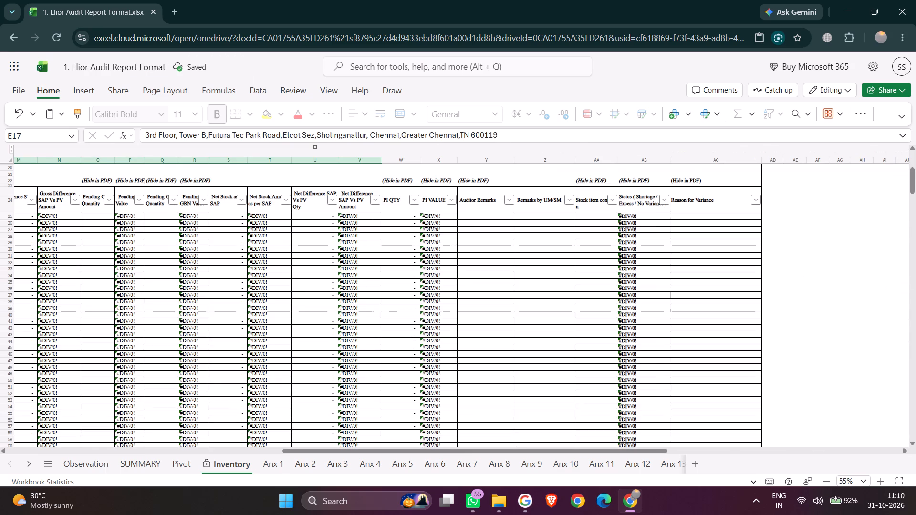
Enter the auditor's name under Audit team in cell Y17 of the Inventory sheet.
left_click_drag(912, 179, 913, 163)
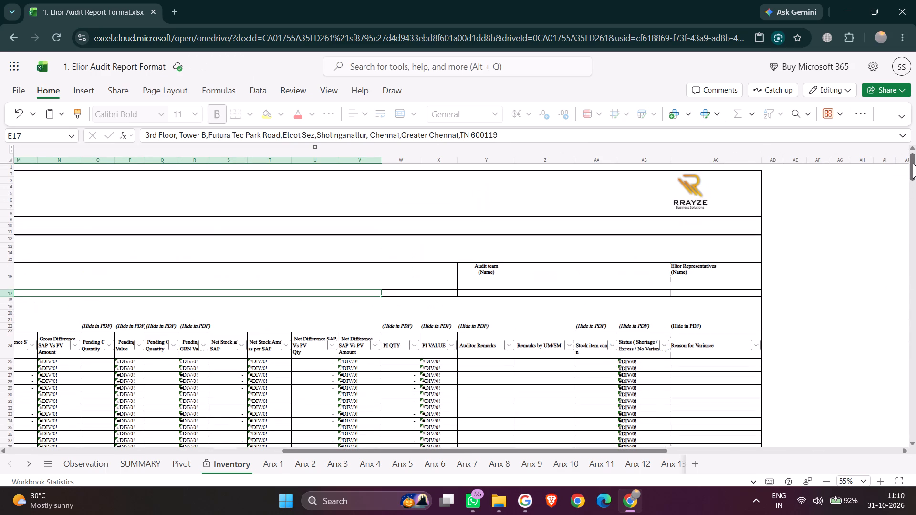
left_click_drag(913, 163, 913, 164)
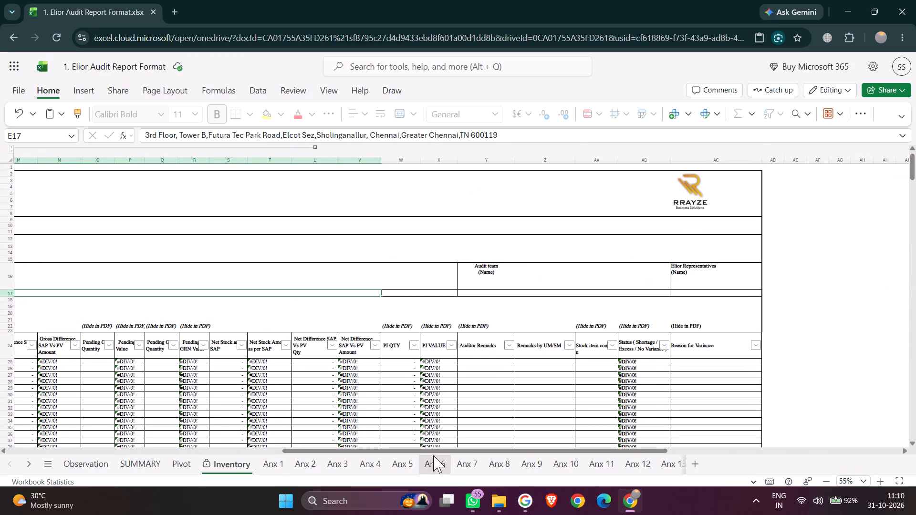
left_click_drag(435, 452, 250, 422)
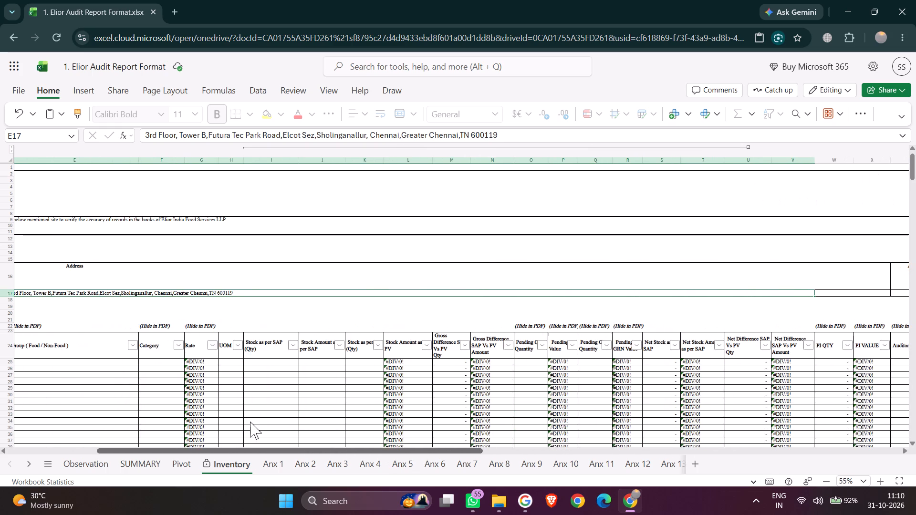
left_click_drag(250, 422, 457, 444)
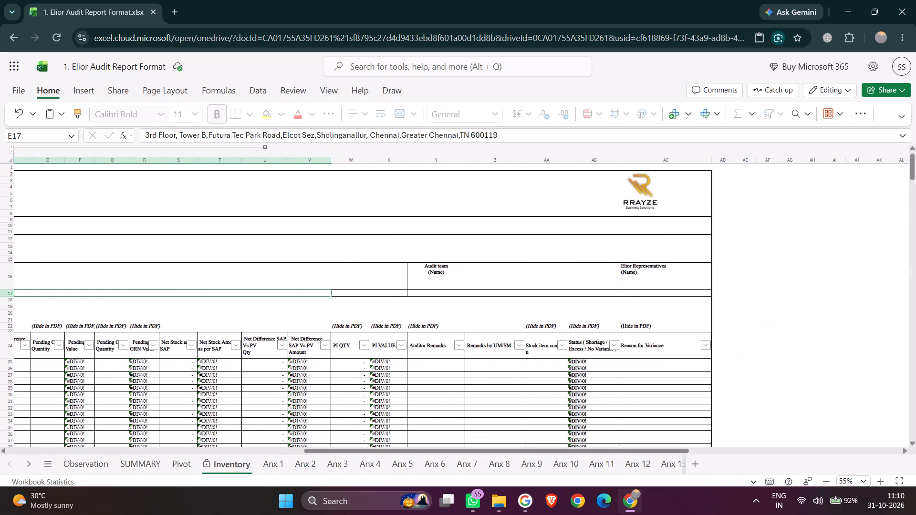
left_click(472, 294)
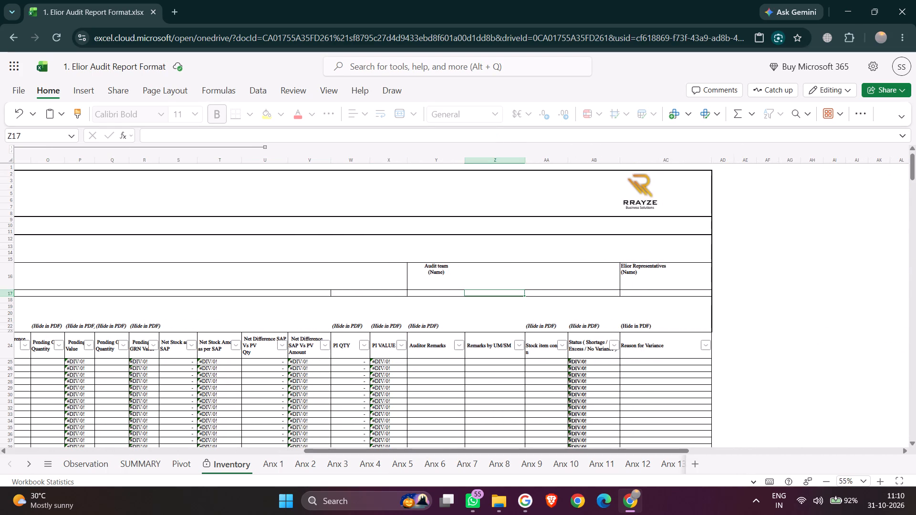
left_click(460, 295)
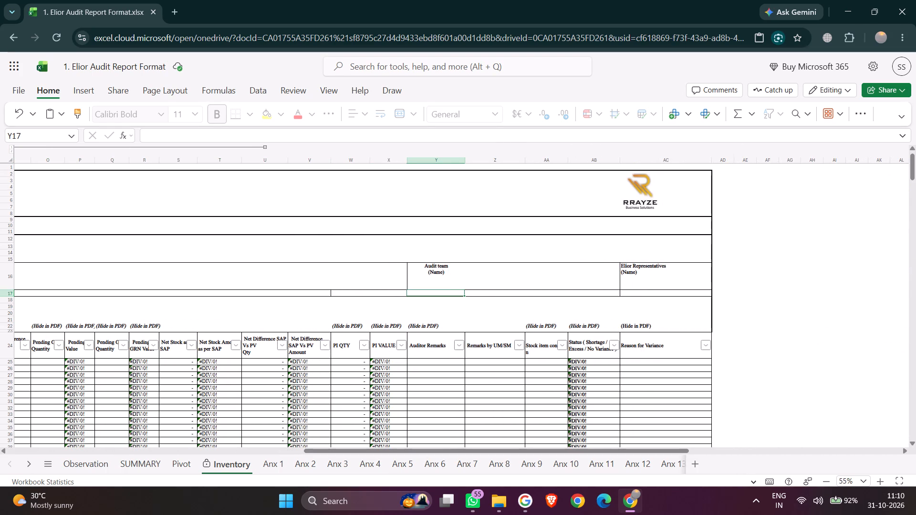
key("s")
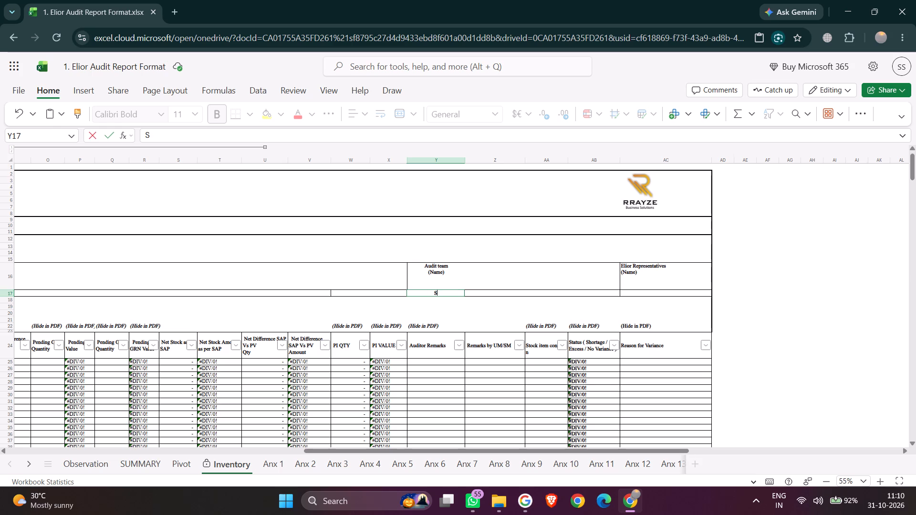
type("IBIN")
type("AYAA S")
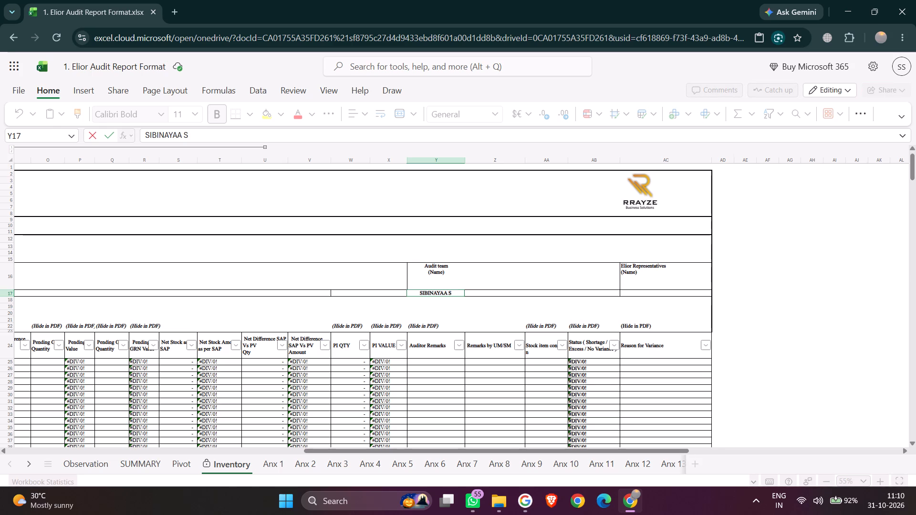
Enter the site representative's name under Elior Representatives in cell AC17.
left_click(660, 294)
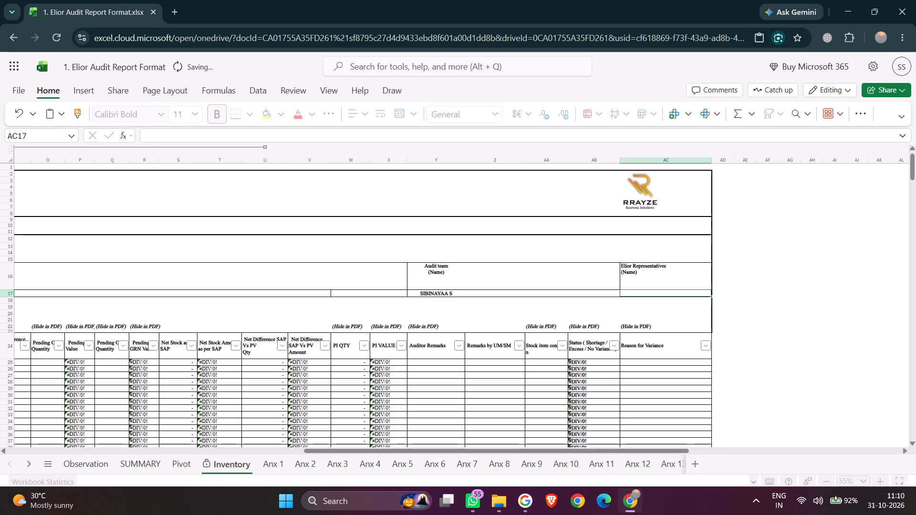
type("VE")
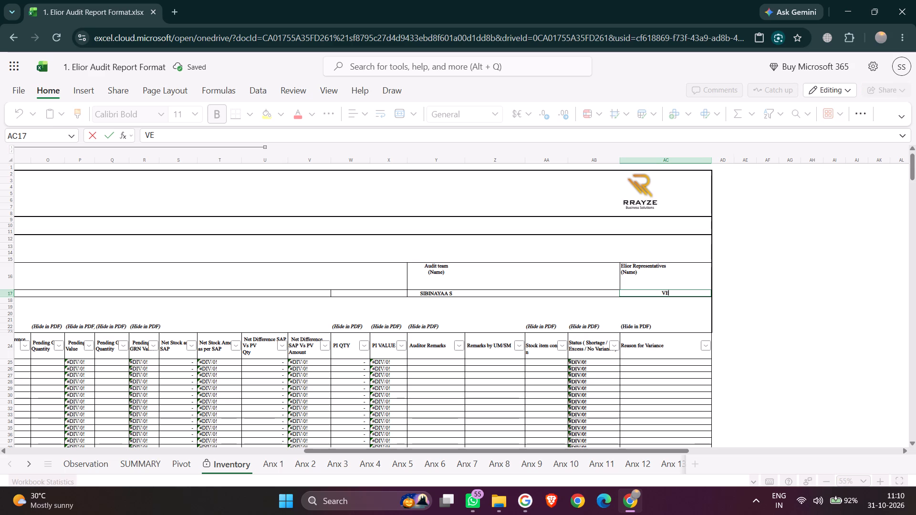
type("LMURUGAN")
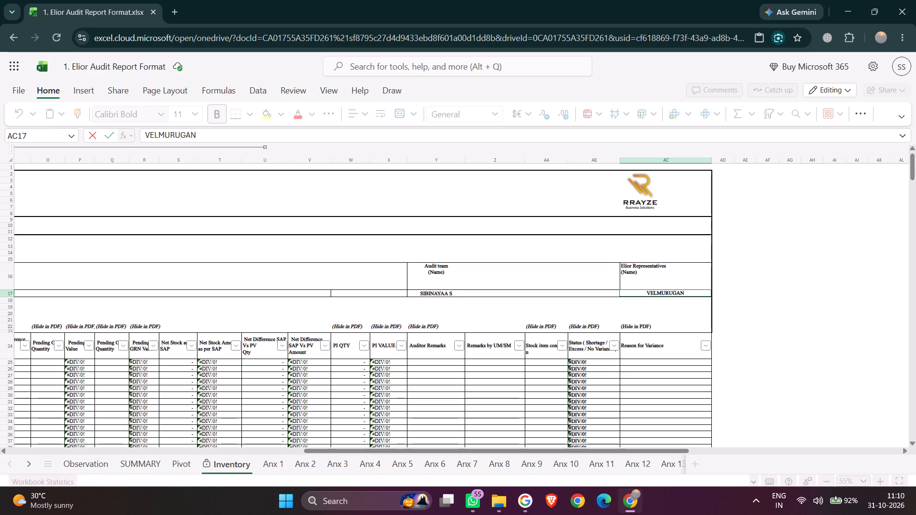
Switch to the 2056 file in Google Sheets and copy all article numbers in D3:D220 of the Article column.
left_click_drag(915, 172, 915, 179)
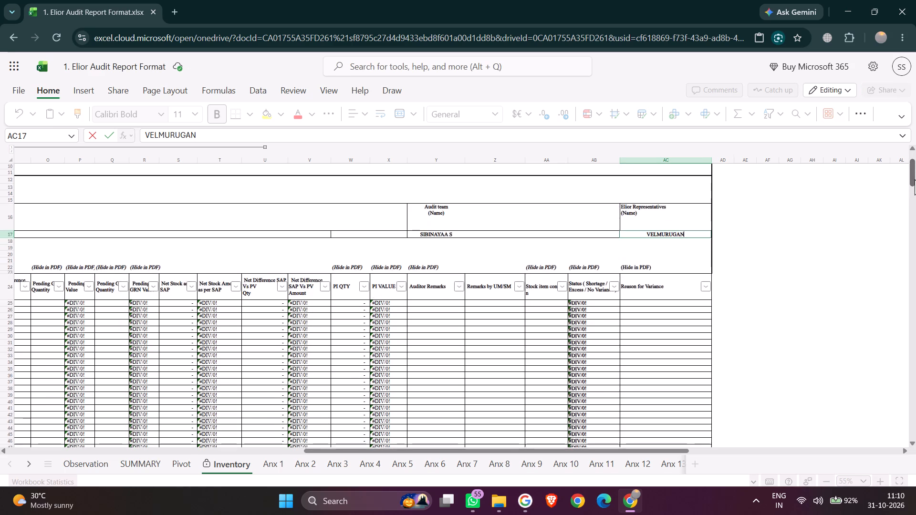
left_click_drag(915, 179, 915, 183)
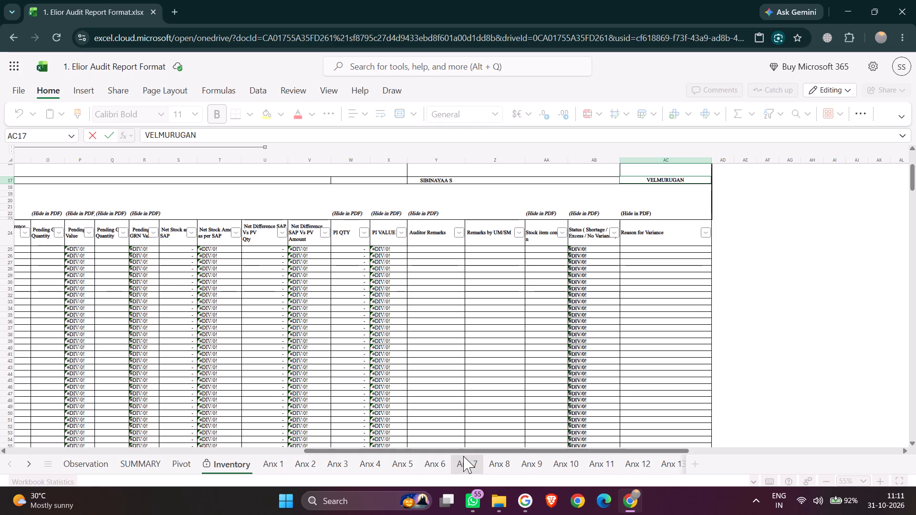
left_click_drag(470, 448, 70, 431)
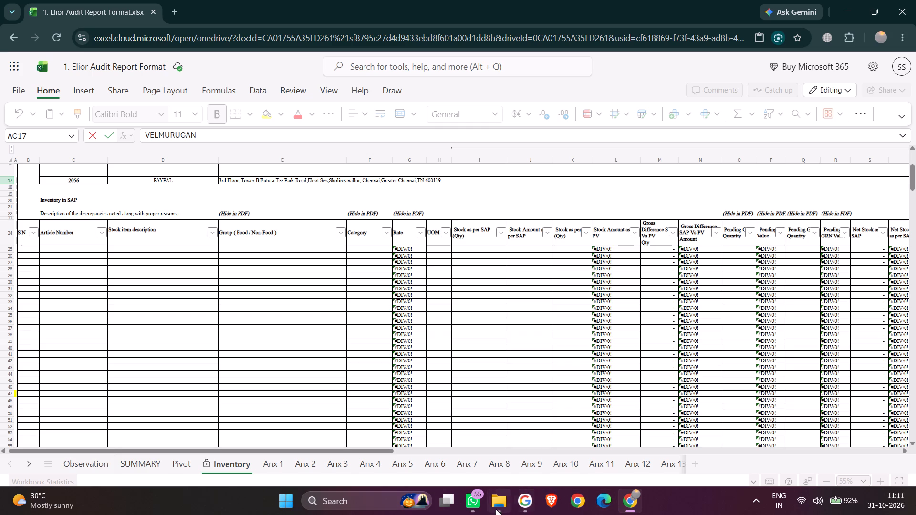
left_click(527, 504)
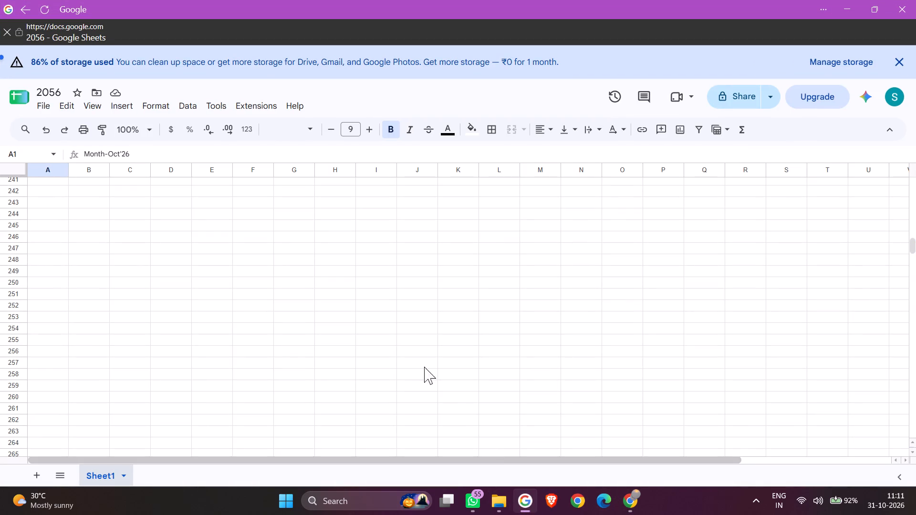
double_click(915, 200)
left_click_drag(915, 200, 909, 132)
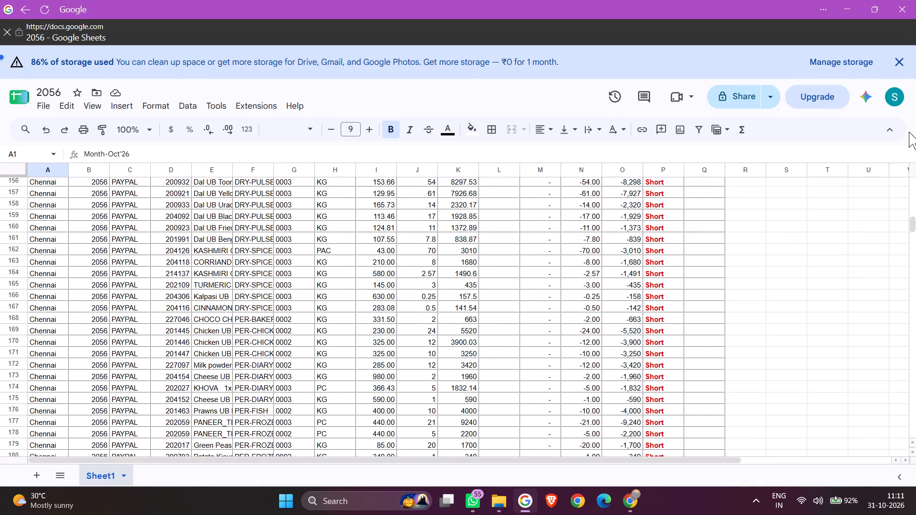
left_click_drag(909, 132, 906, 122)
left_click_drag(915, 222, 913, 204)
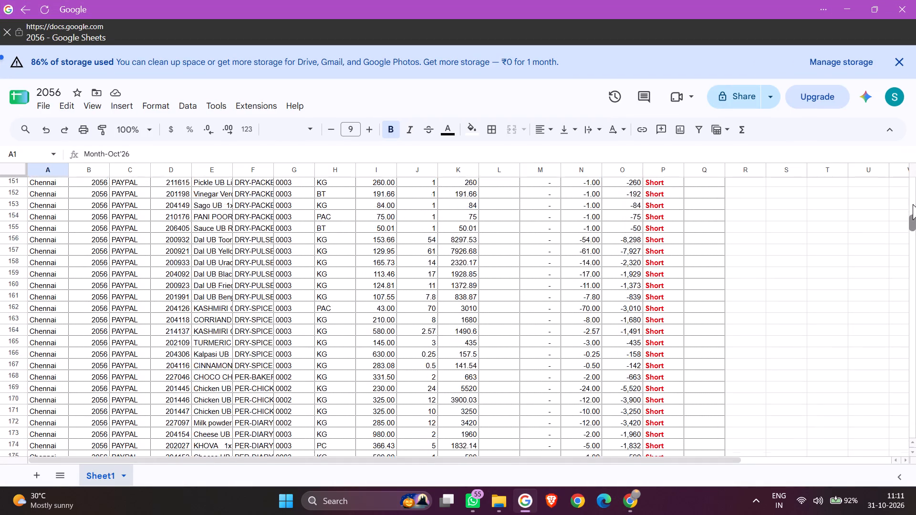
left_click_drag(913, 204, 907, 146)
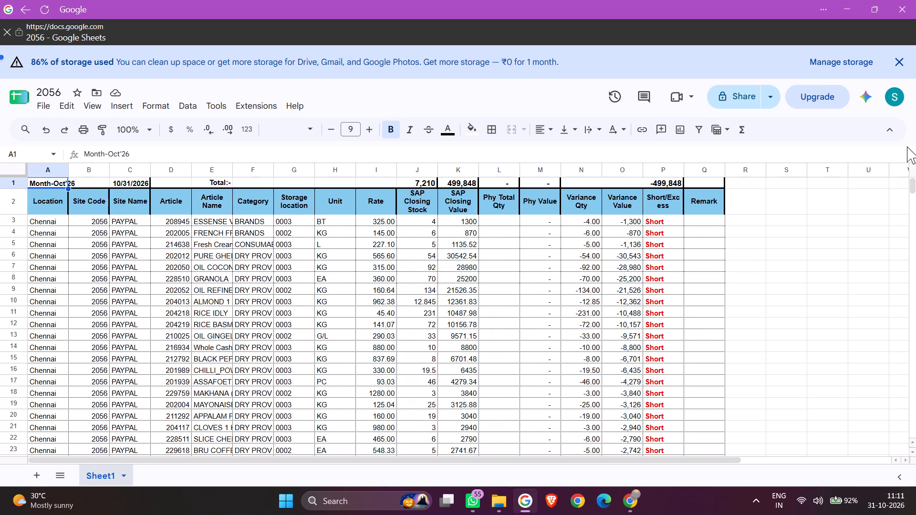
left_click(181, 217)
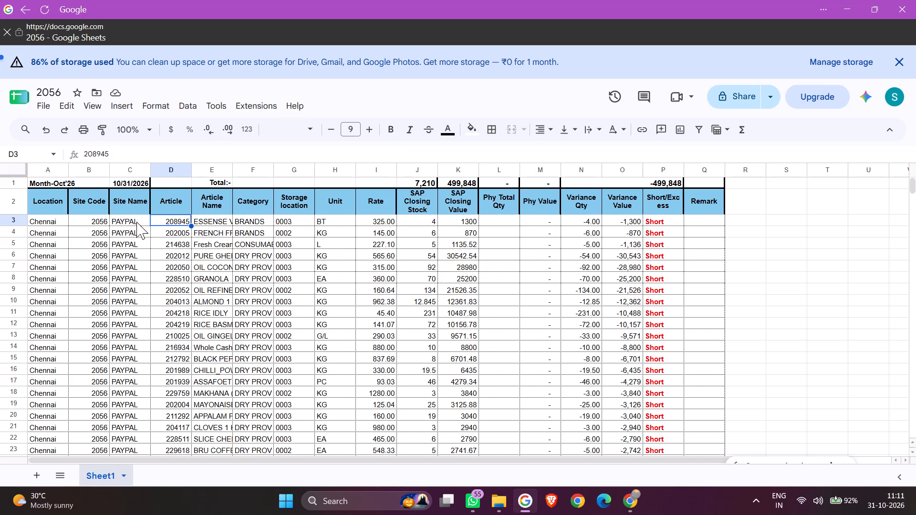
key("ctrl+shift+Down")
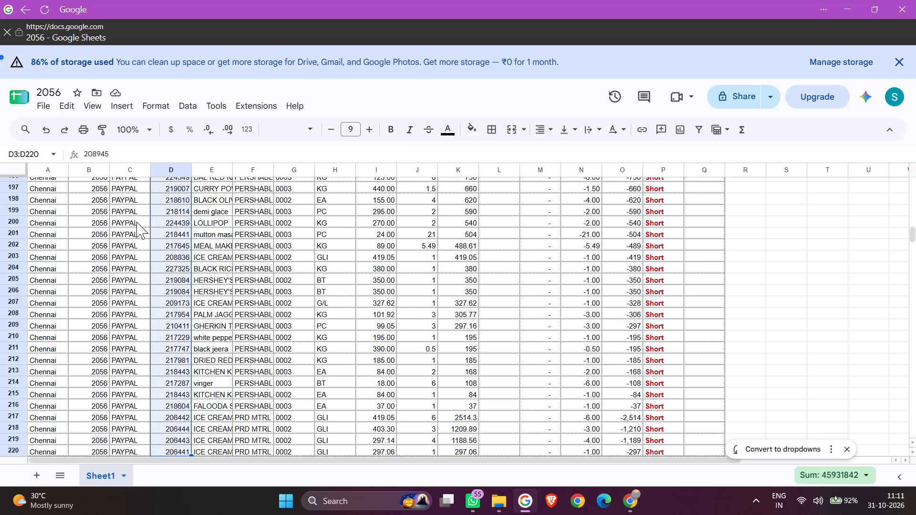
key("ctrl+c")
left_click(136, 222, "ctrl")
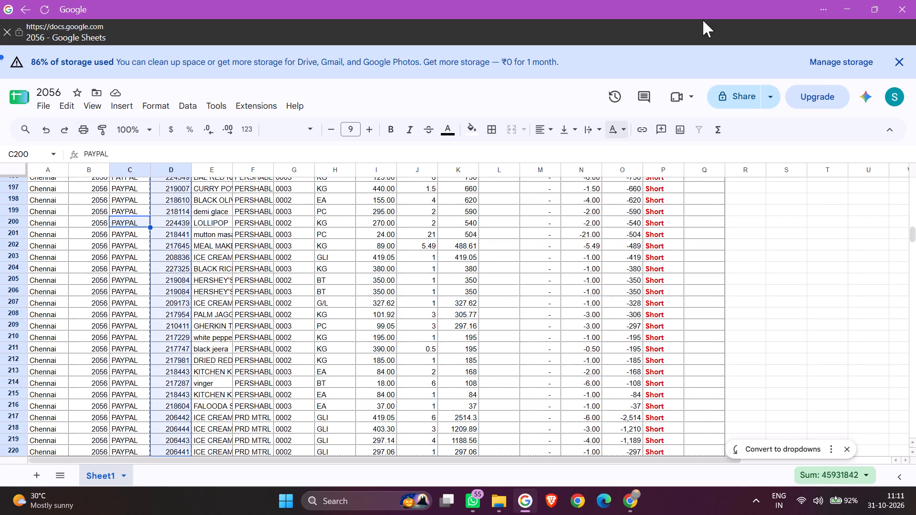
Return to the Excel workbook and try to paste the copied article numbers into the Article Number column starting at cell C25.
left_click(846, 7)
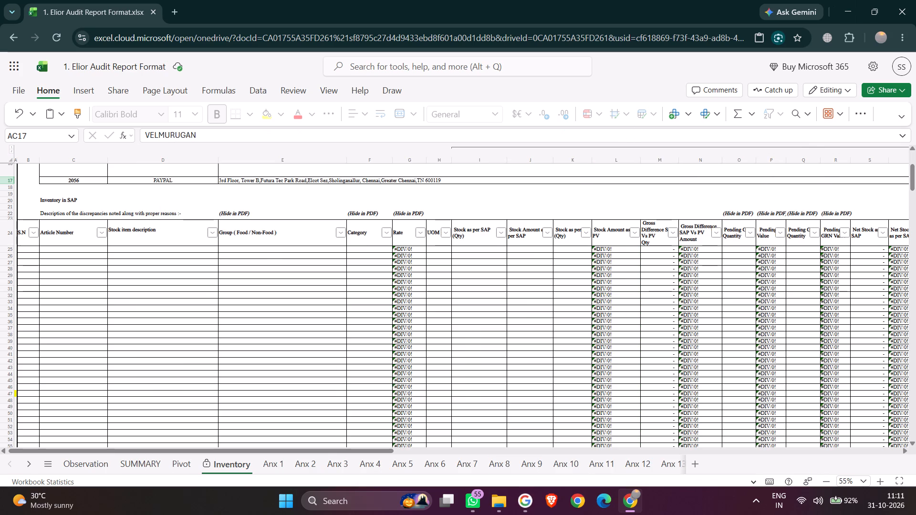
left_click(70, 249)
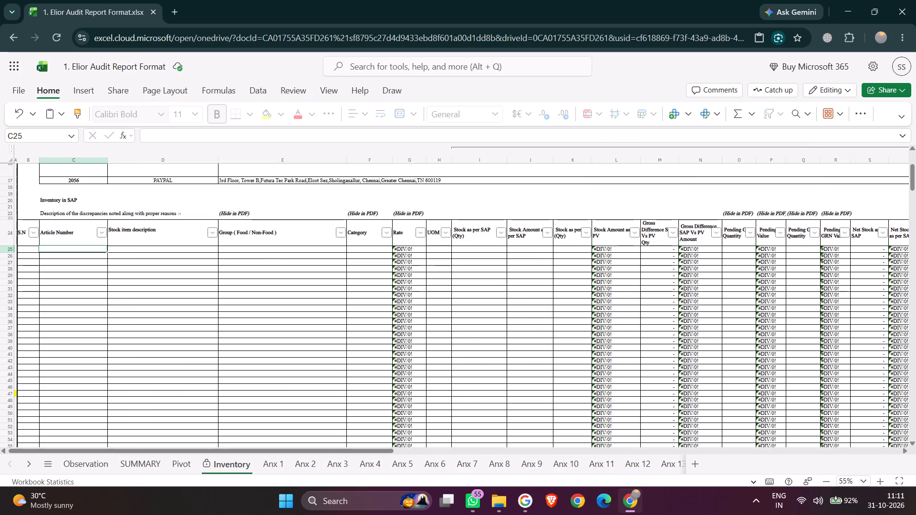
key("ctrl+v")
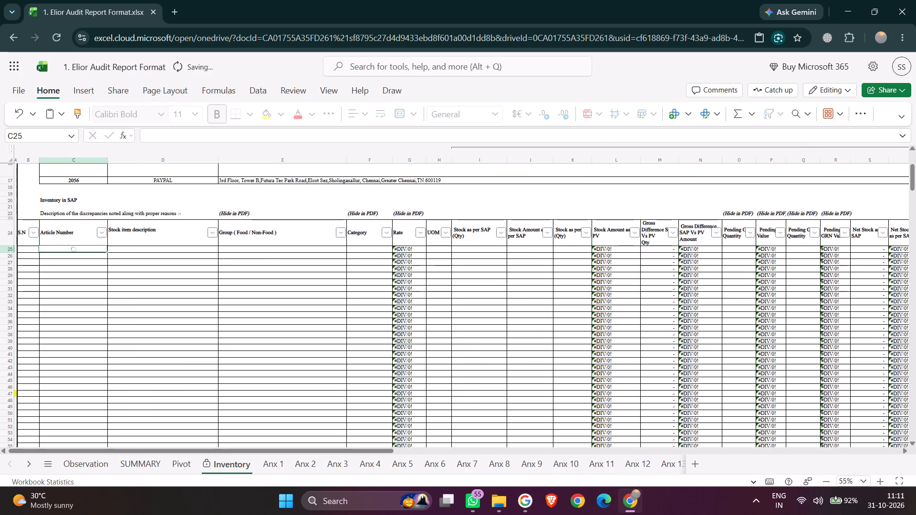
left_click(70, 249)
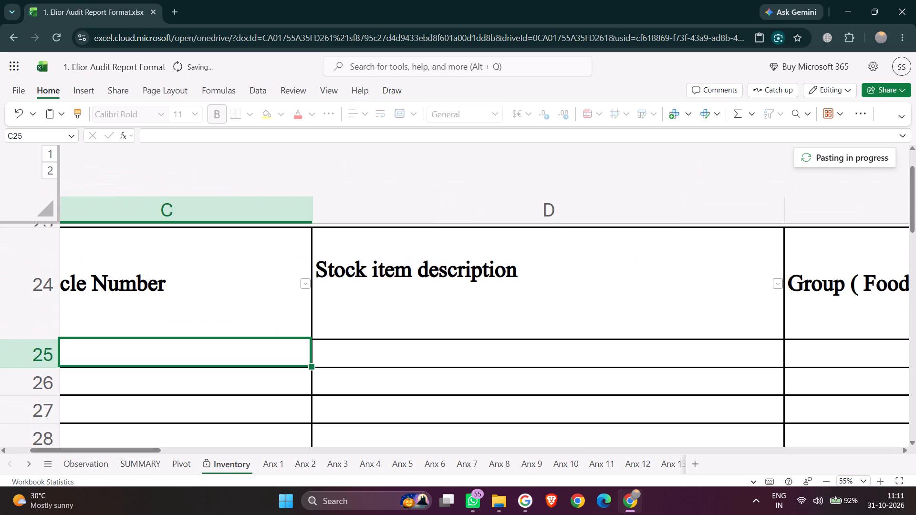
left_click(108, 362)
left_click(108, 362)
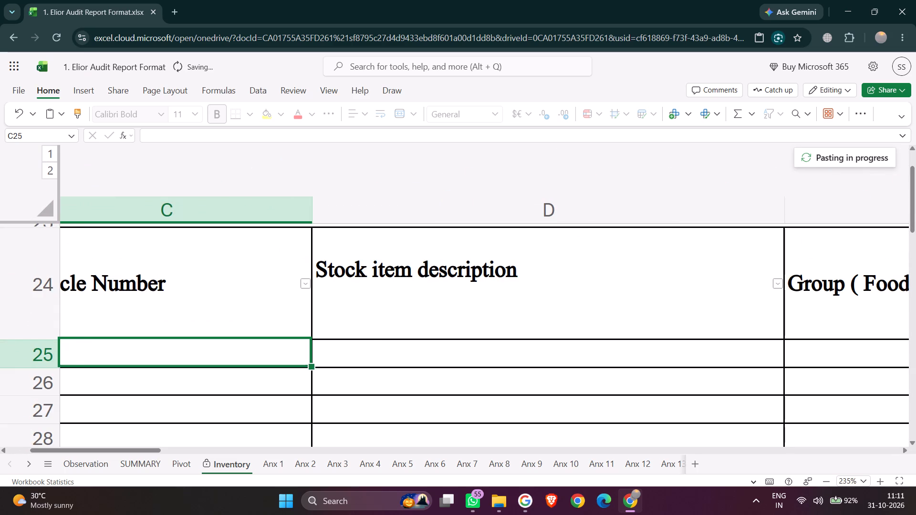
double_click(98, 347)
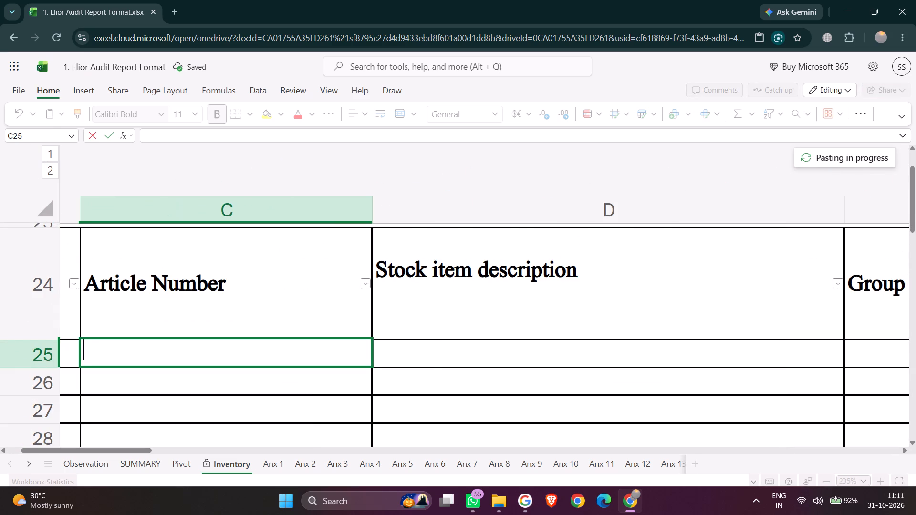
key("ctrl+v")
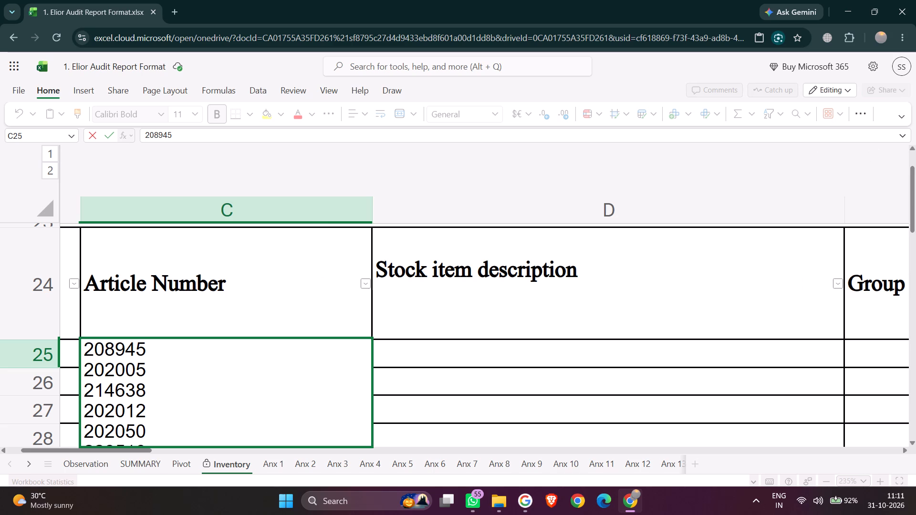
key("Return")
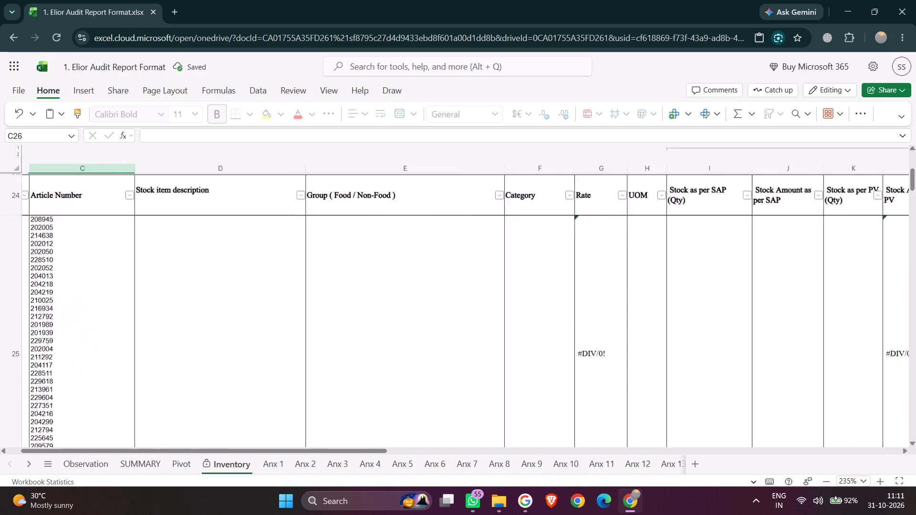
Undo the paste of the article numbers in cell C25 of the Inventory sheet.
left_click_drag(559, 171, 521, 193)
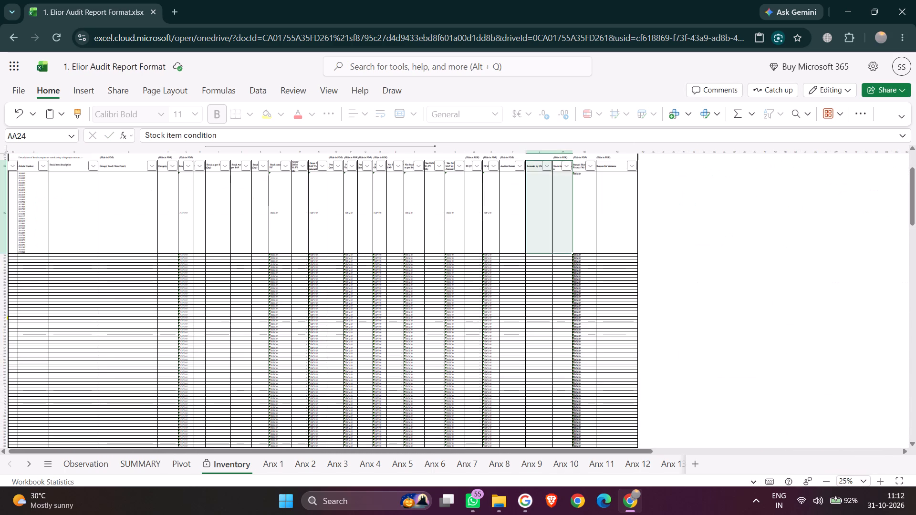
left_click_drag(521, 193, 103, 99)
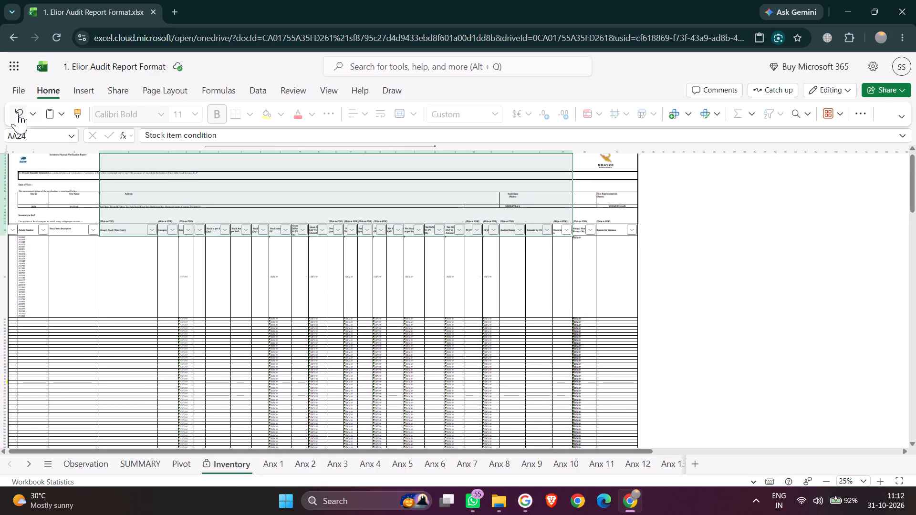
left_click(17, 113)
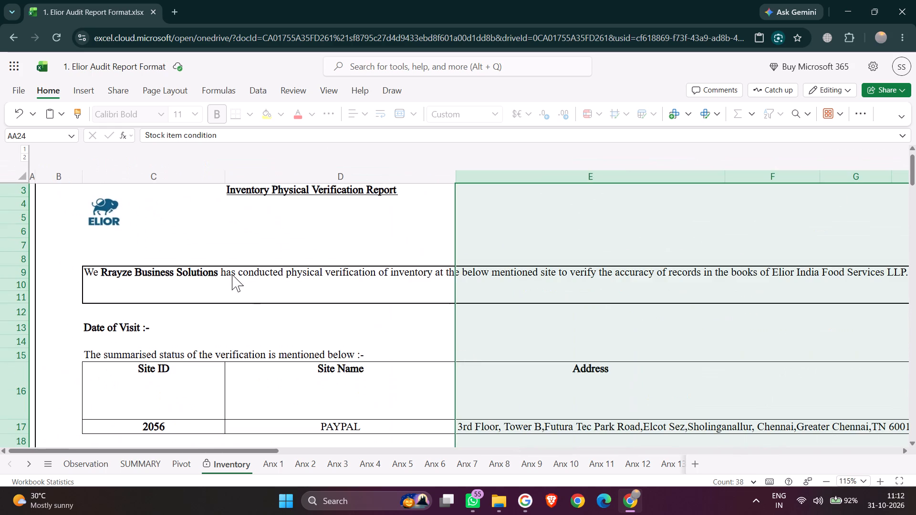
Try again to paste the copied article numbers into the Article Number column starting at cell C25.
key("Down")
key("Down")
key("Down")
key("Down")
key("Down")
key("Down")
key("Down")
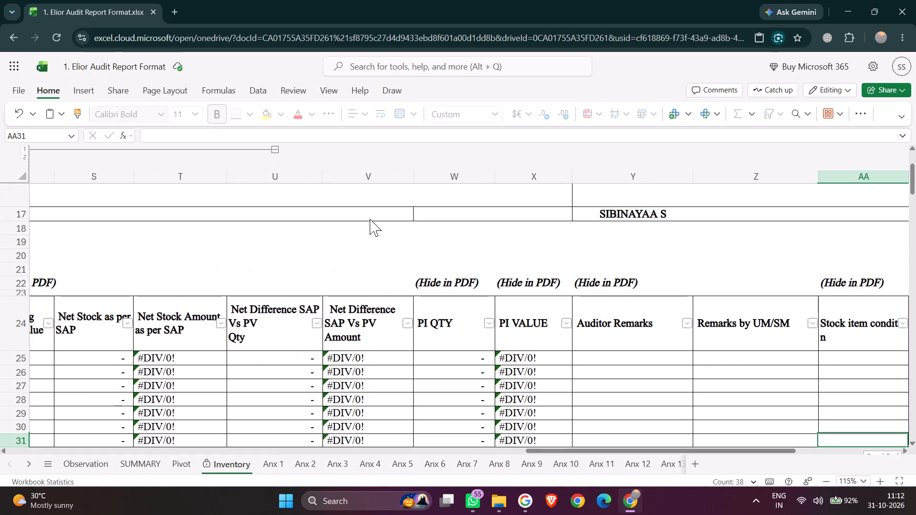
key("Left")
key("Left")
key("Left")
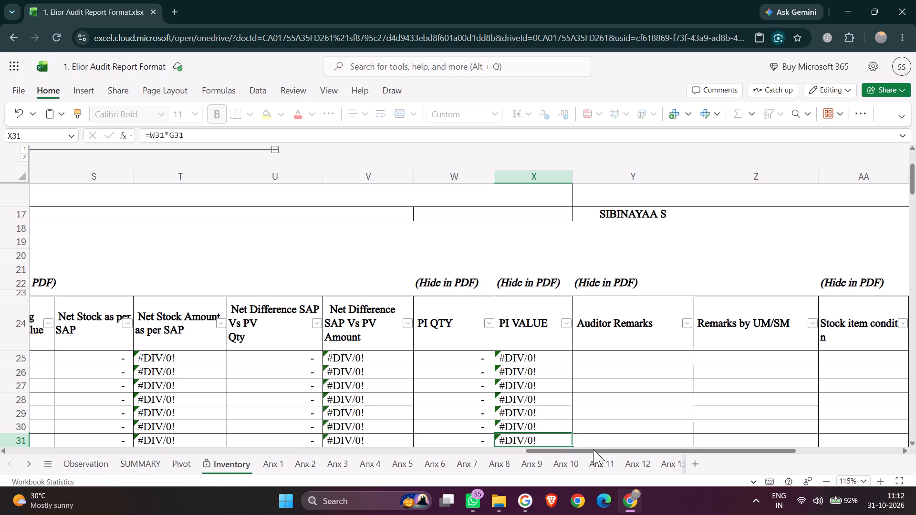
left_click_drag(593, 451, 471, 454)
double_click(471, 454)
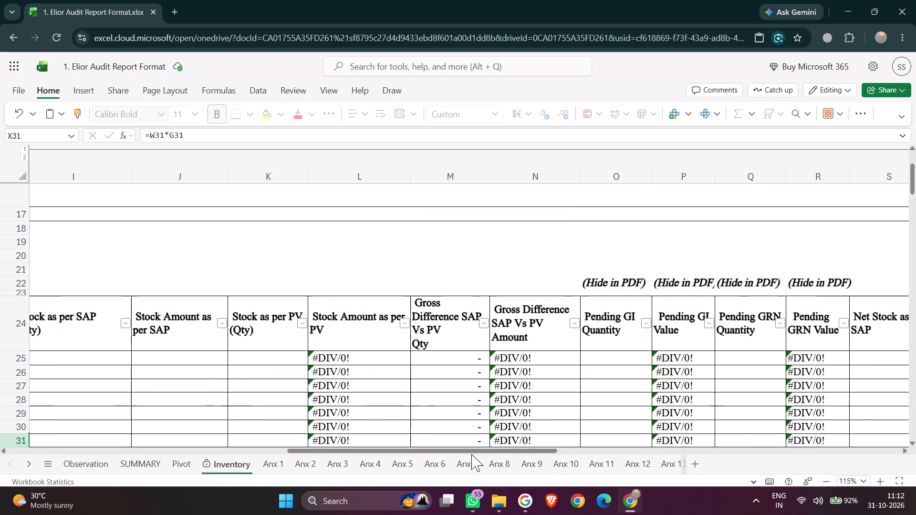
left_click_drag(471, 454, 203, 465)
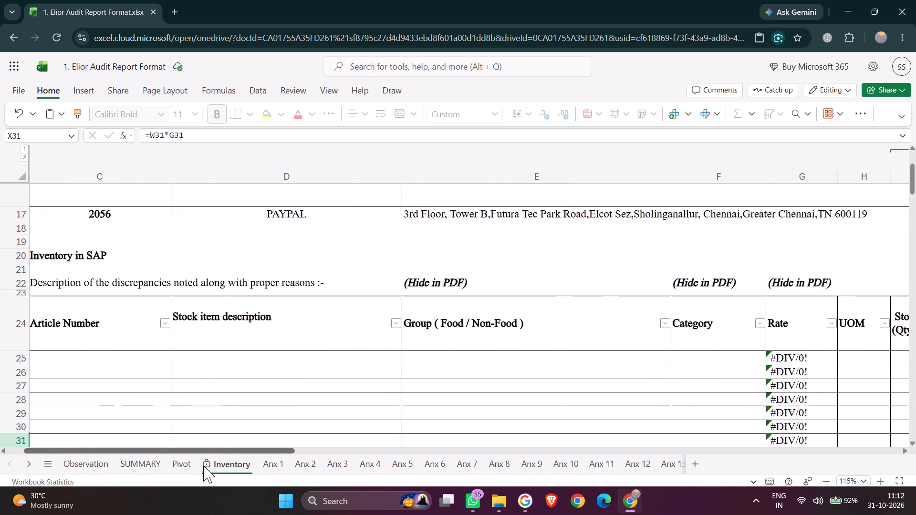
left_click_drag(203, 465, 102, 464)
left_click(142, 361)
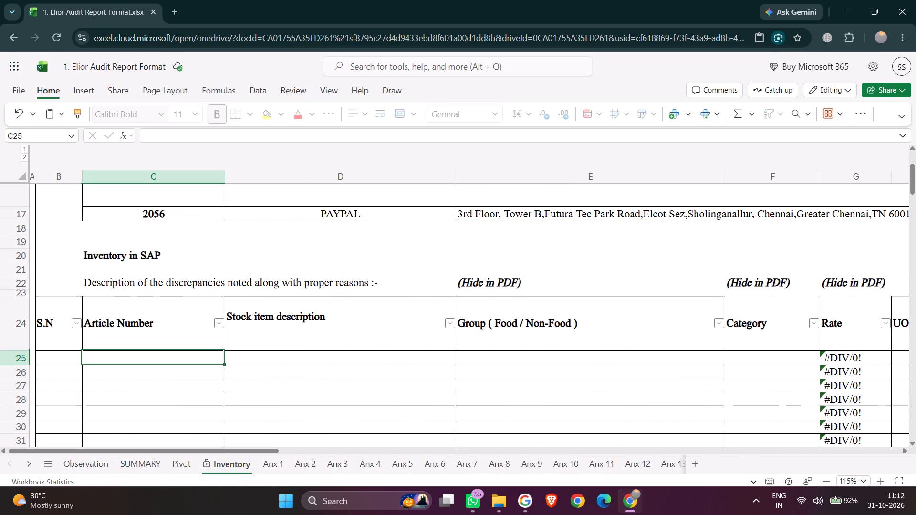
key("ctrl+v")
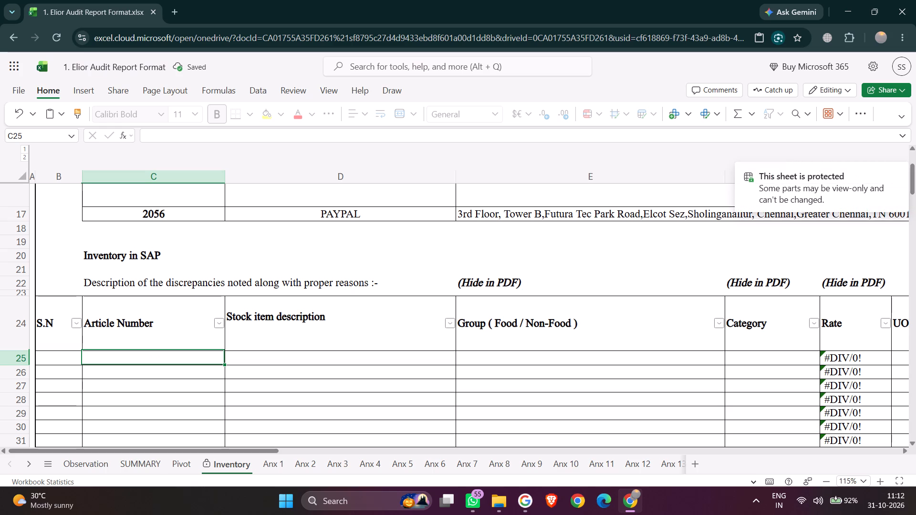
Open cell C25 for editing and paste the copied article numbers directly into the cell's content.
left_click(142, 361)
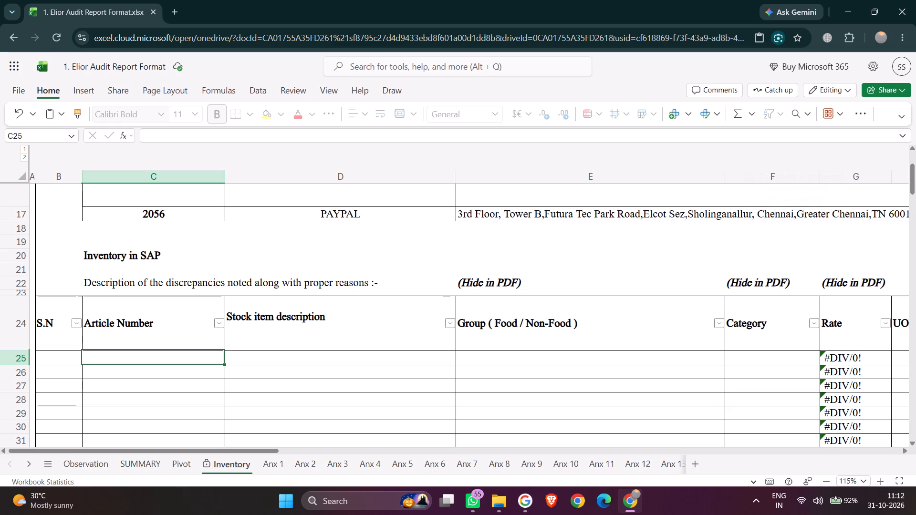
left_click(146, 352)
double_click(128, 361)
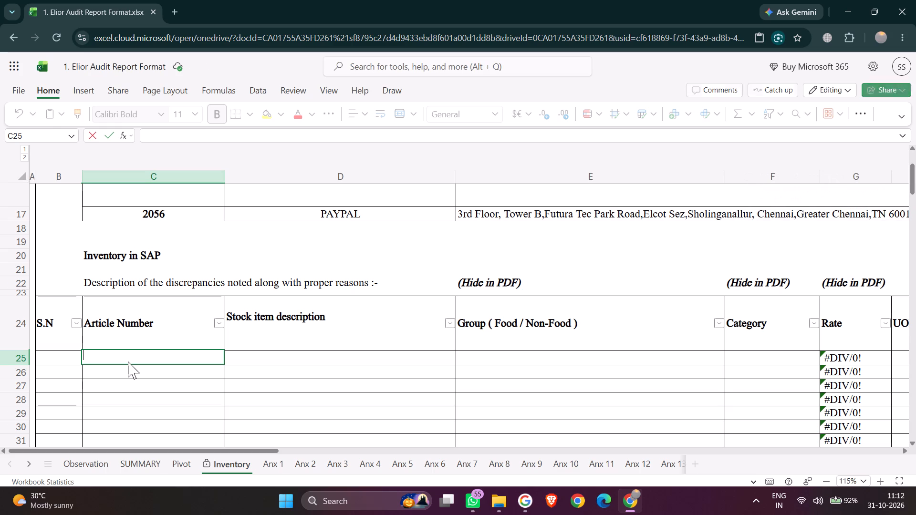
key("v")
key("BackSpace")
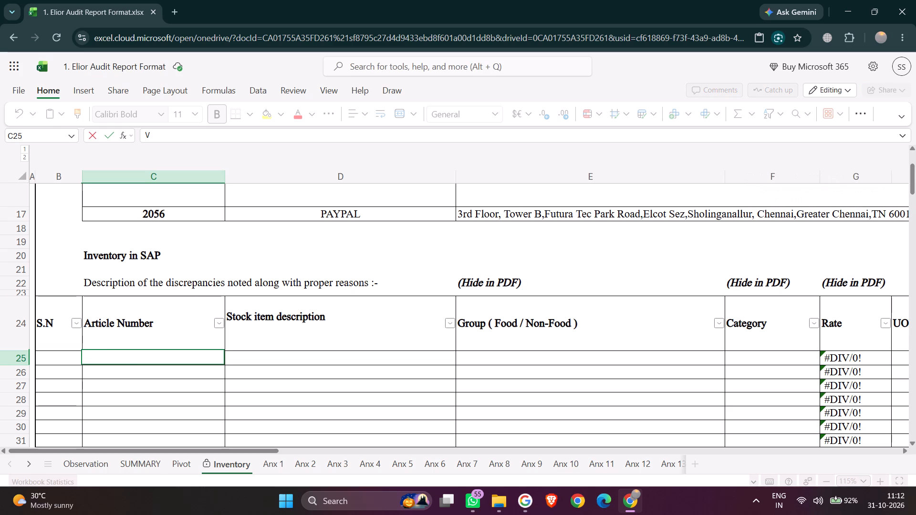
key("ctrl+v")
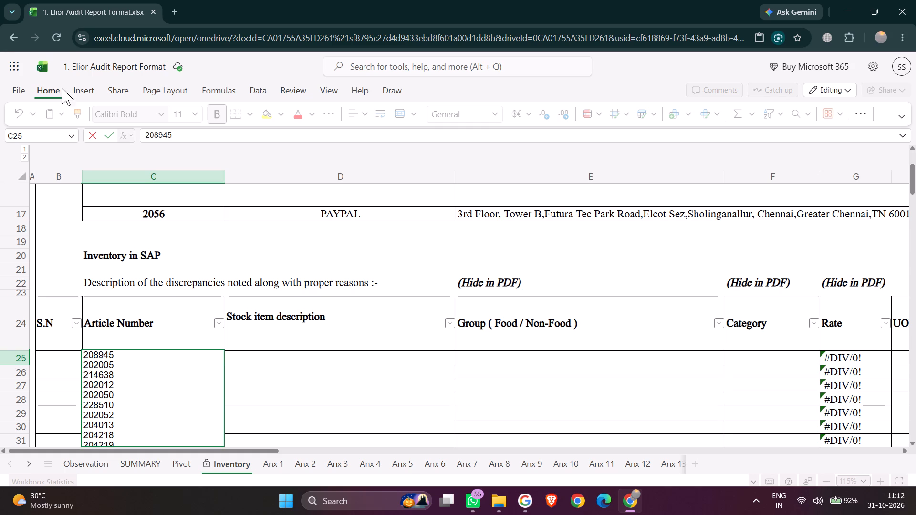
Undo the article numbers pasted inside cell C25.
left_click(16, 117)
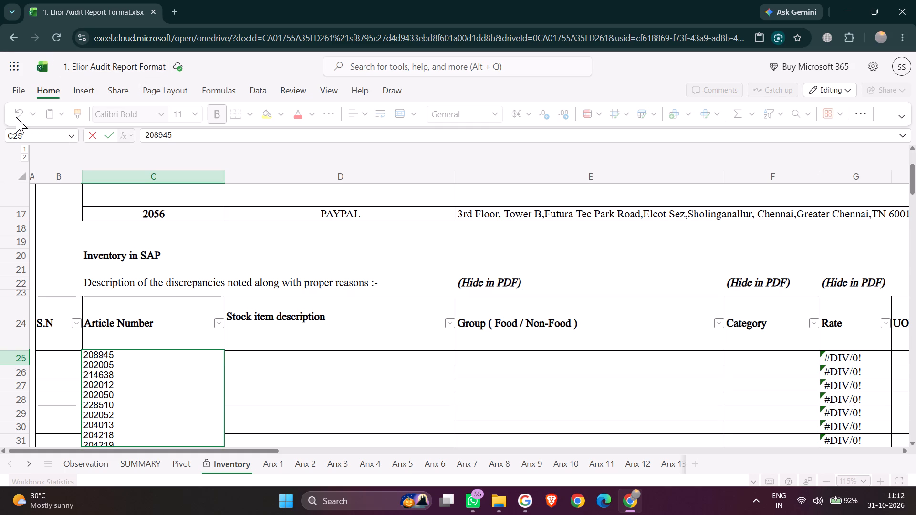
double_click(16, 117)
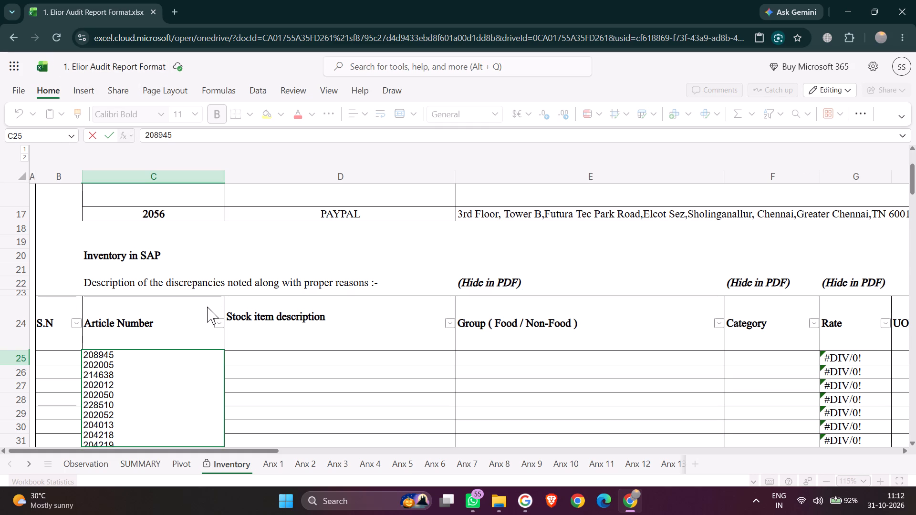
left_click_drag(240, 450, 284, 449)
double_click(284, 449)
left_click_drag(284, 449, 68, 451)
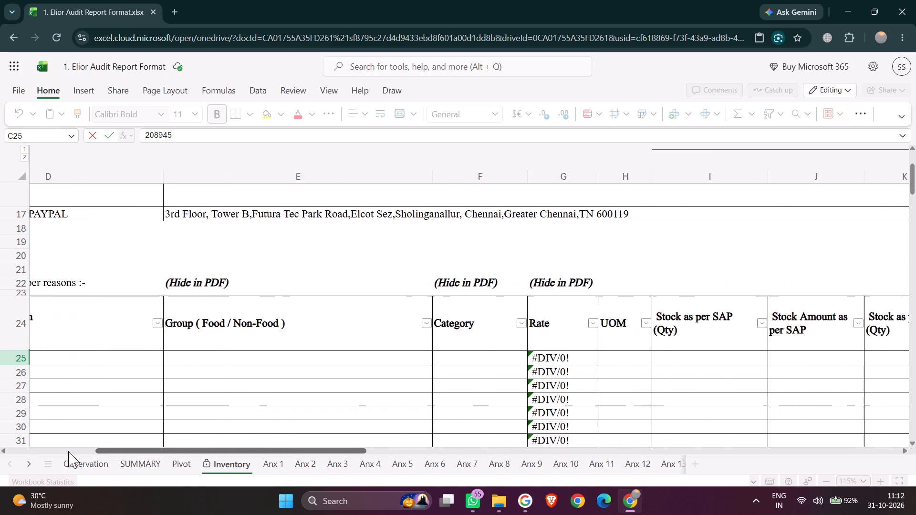
Delete all the article numbers pasted inside cell C25 of the Inventory sheet, leaving the cell empty.
left_click_drag(68, 451, 28, 451)
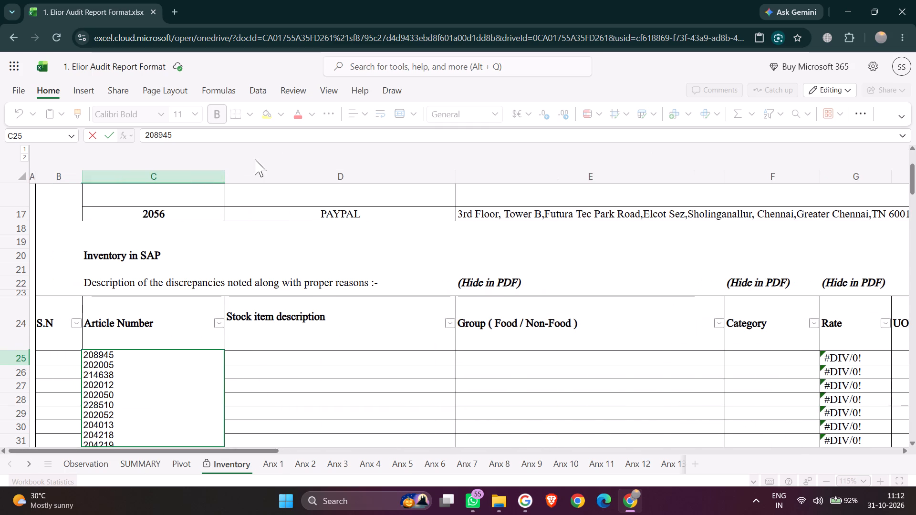
left_click(34, 122)
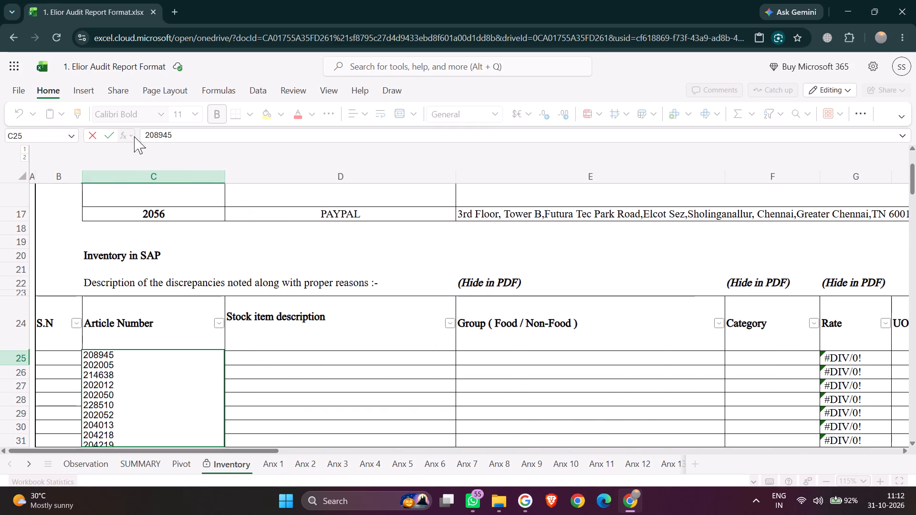
left_click(111, 379)
left_click_drag(111, 379, 79, 352)
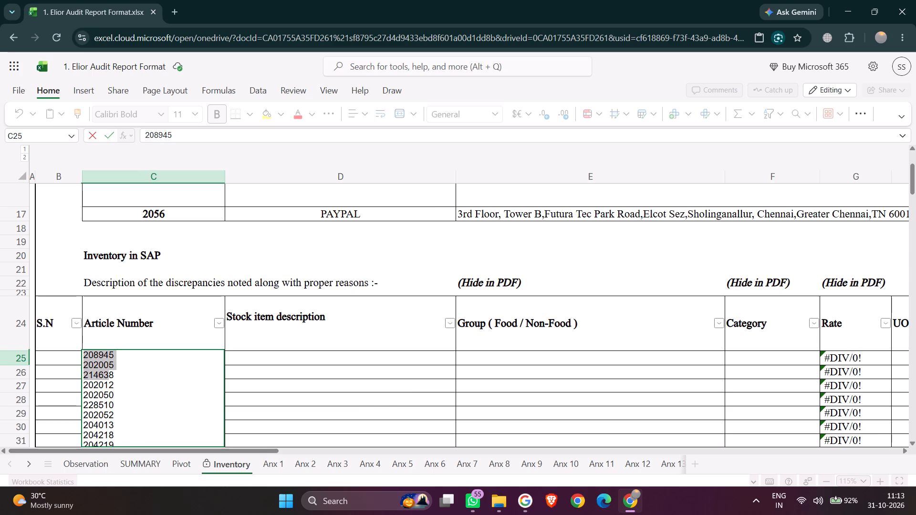
left_click_drag(79, 352, 83, 347)
key("BackSpace")
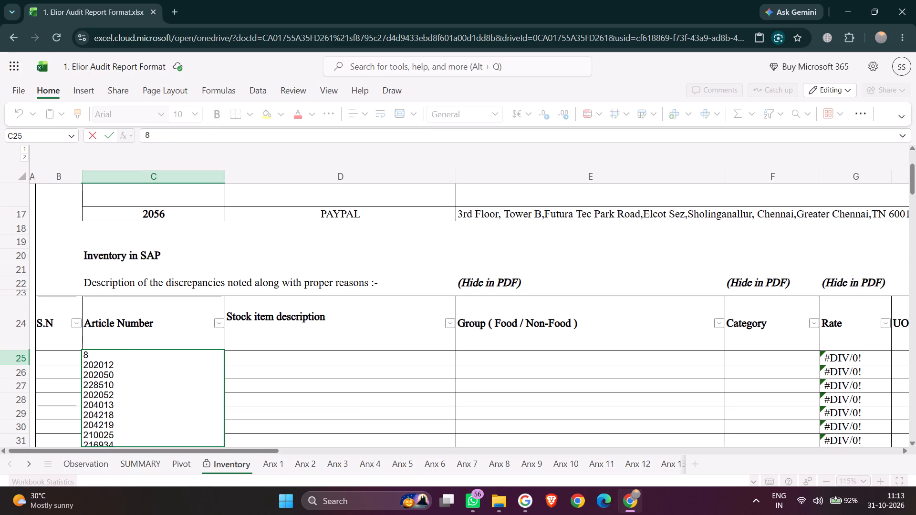
left_click_drag(83, 355, 88, 360)
left_click_drag(88, 360, 140, 514)
key("BackSpace")
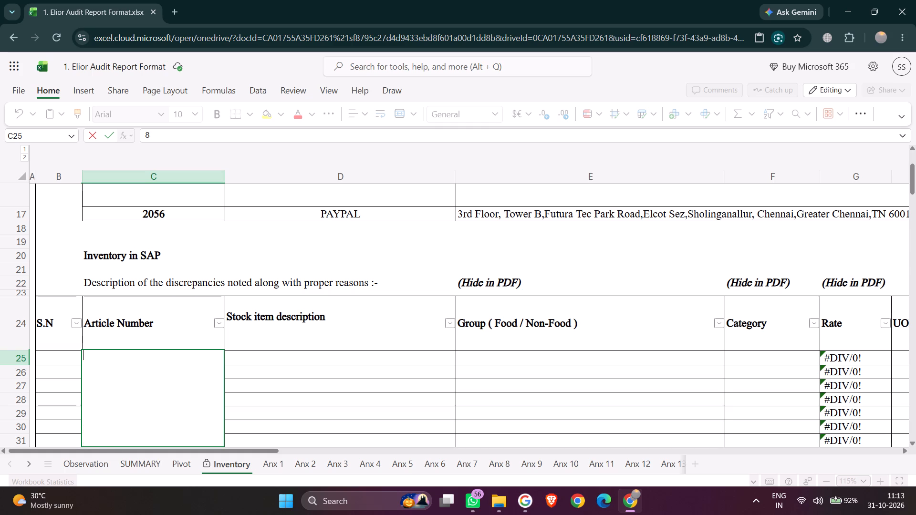
left_click(58, 228)
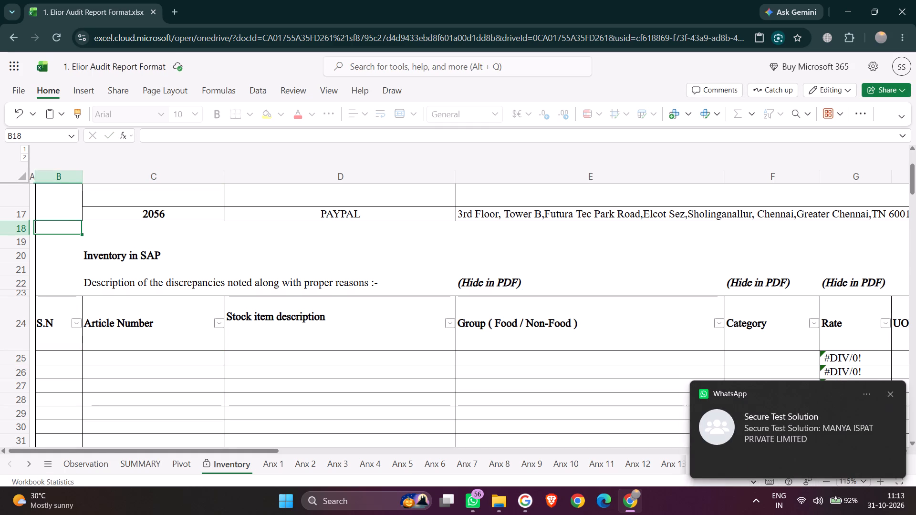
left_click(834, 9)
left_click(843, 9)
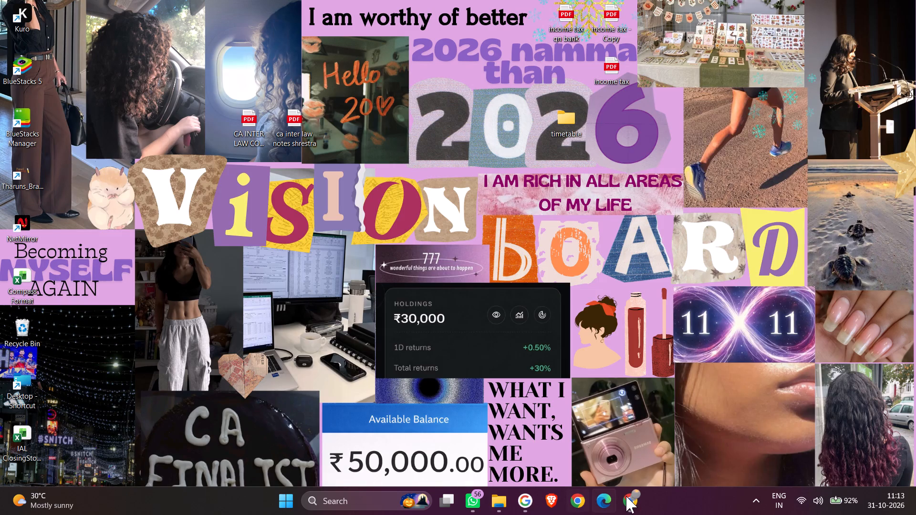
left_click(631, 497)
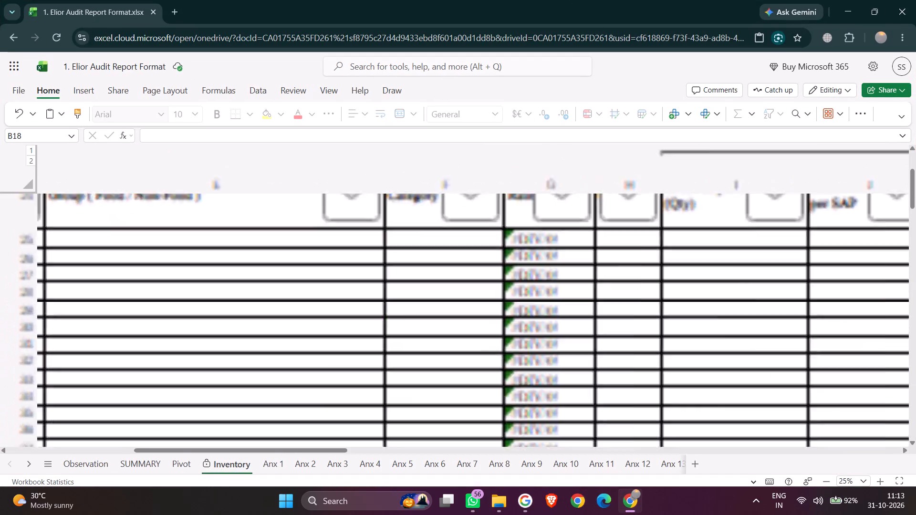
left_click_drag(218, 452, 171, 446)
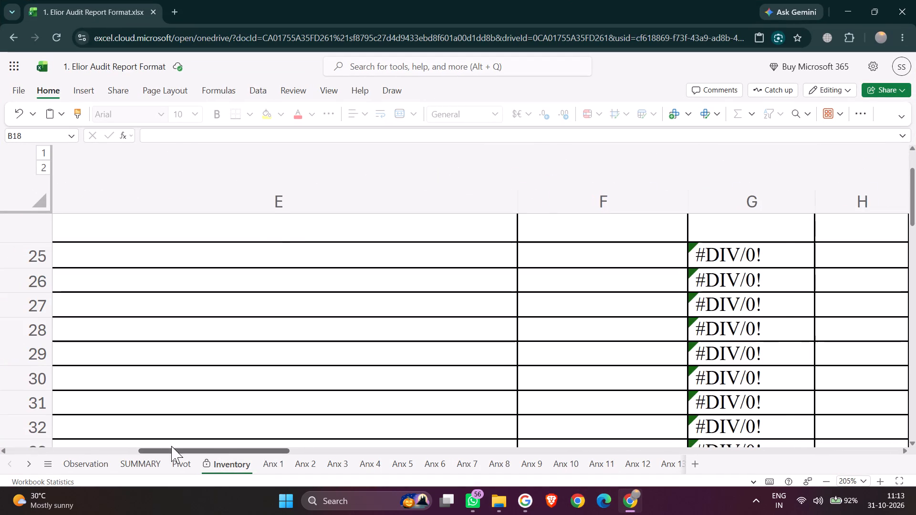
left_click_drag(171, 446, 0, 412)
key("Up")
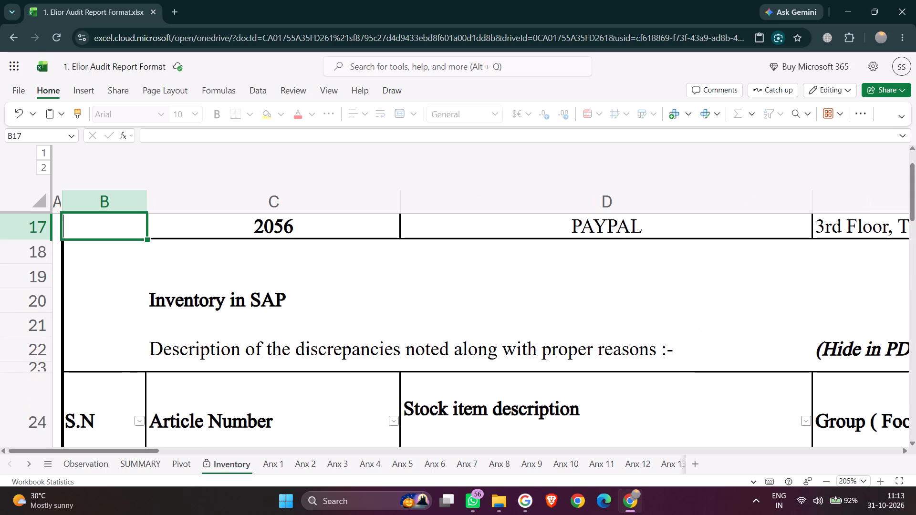
Open the filter options of the Article Number column header in row 24.
key("Down")
key("Down")
key("Down")
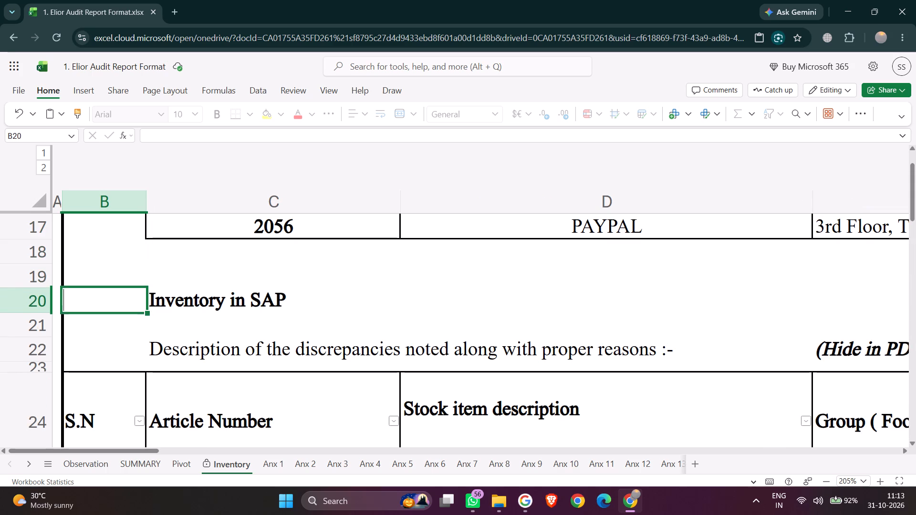
key("Down")
key("Down")
key("Down")
key("Down")
key("Right")
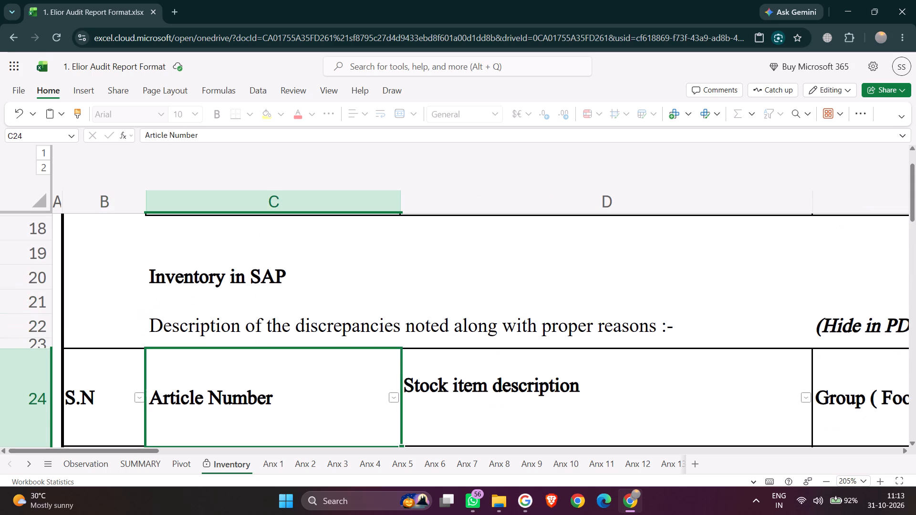
key("Down")
left_click(396, 375)
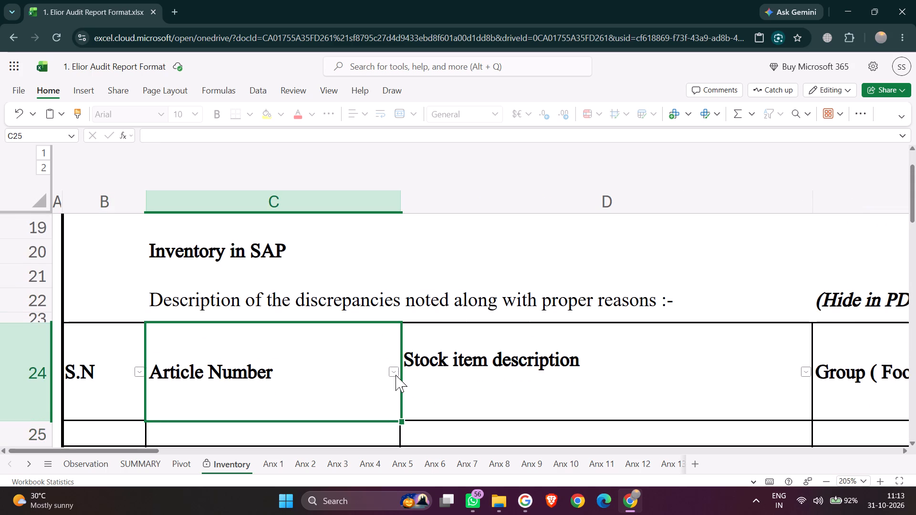
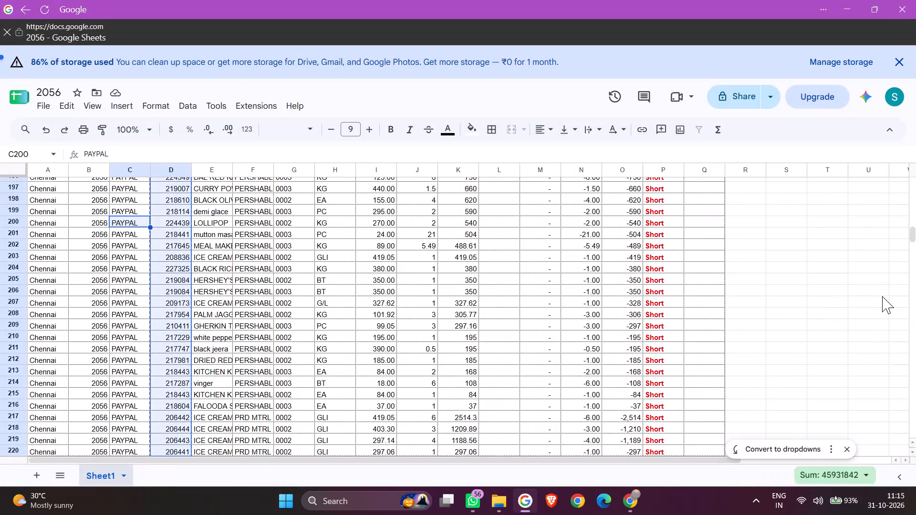
Return to the header rows and first article entries of the 2056 stock sheet.
left_click_drag(913, 232, 908, 204)
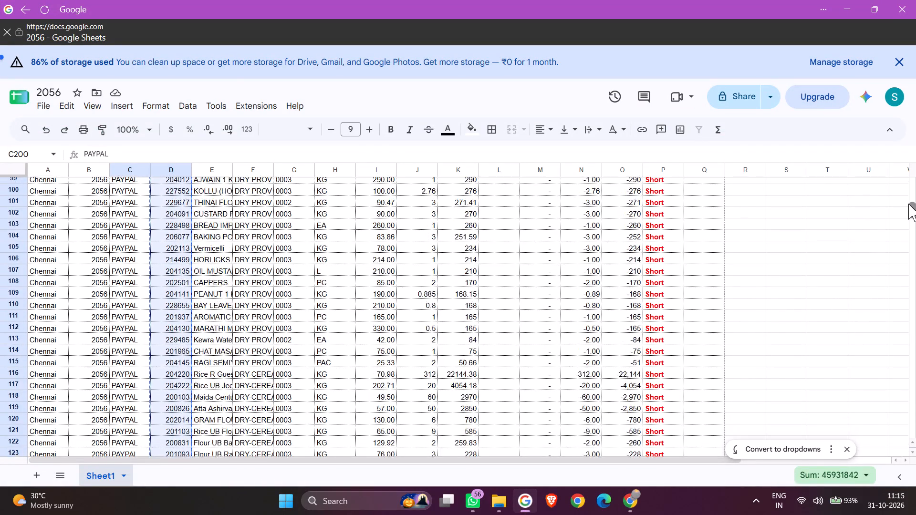
left_click_drag(908, 204, 902, 147)
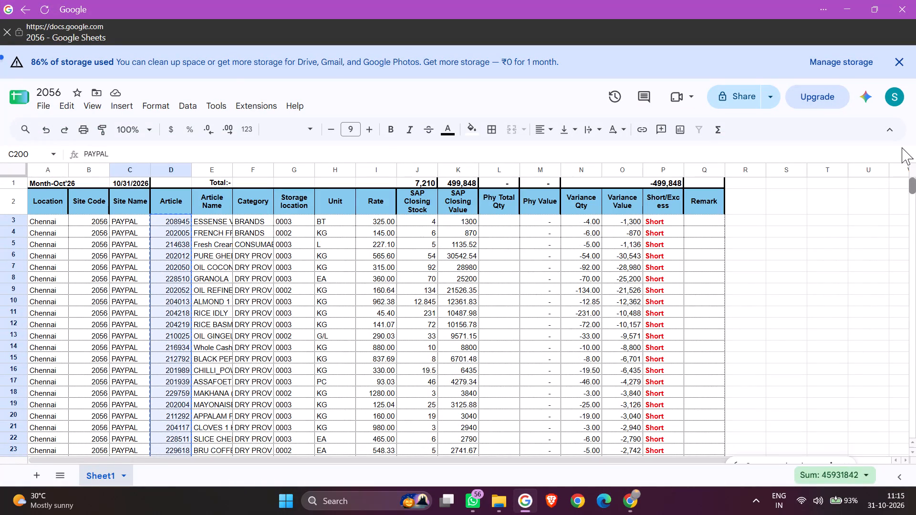
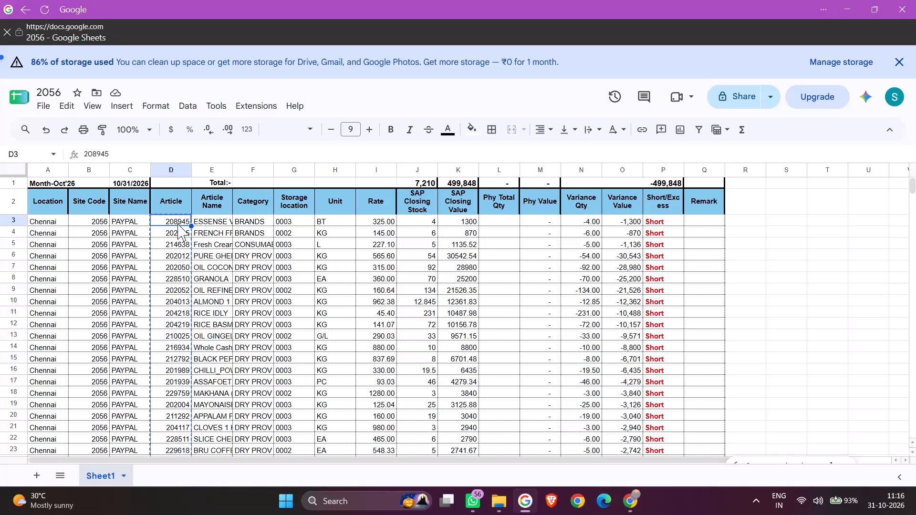
Copy the first article number in cell D3 of the 2056 stock sheet.
left_click(177, 224)
key("ctrl+c")
key("ctrl+c")
key("ctrl+c")
key("ctrl+c")
key("ctrl+c")
key("ctrl+c")
key("ctrl+c")
key("ctrl+c")
key("ctrl+c")
key("ctrl+c")
key("ctrl+c")
key("ctrl+c")
key("ctrl+c")
key("ctrl+c")
key("ctrl+c")
key("ctrl+c")
key("ctrl+c")
key("ctrl+c")
key("ctrl+c")
key("ctrl+c")
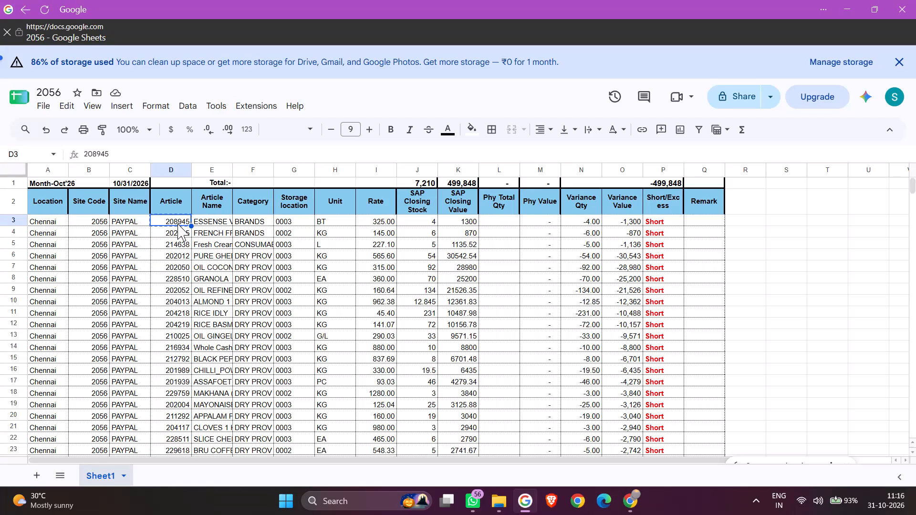
Look at the last entry of the Article column, and return to the first article number in cell D3.
key("ctrl+Down")
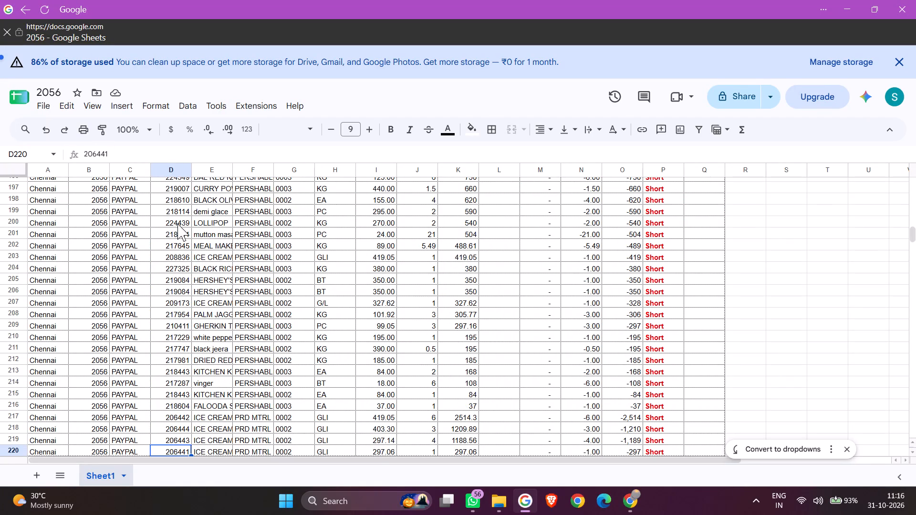
left_click_drag(915, 231, 914, 244)
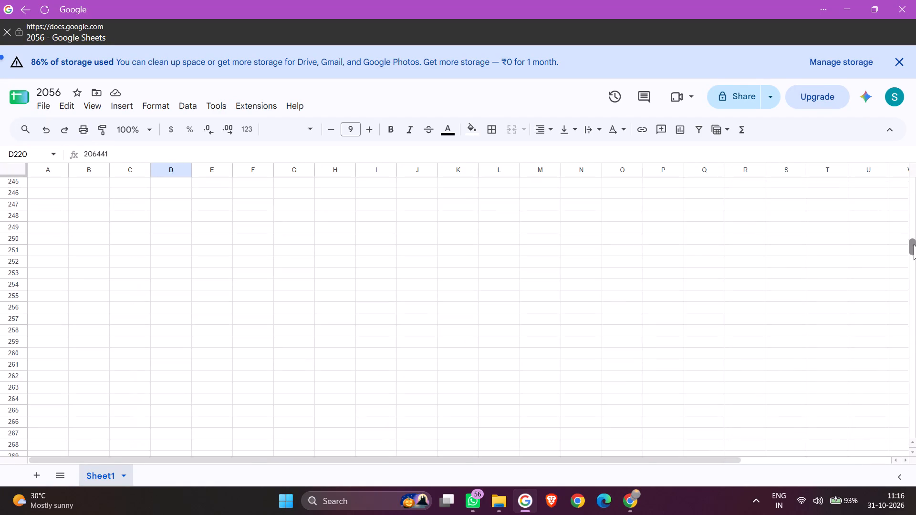
left_click_drag(914, 244, 899, 112)
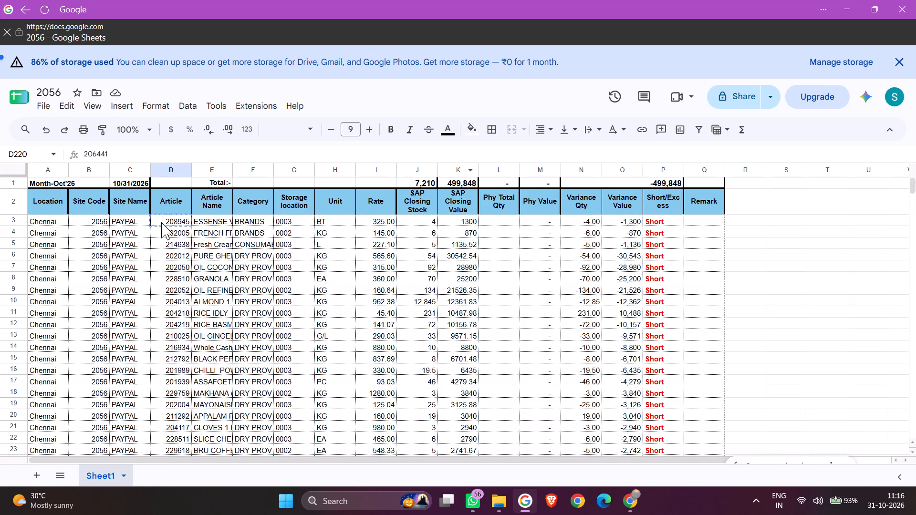
left_click(178, 217)
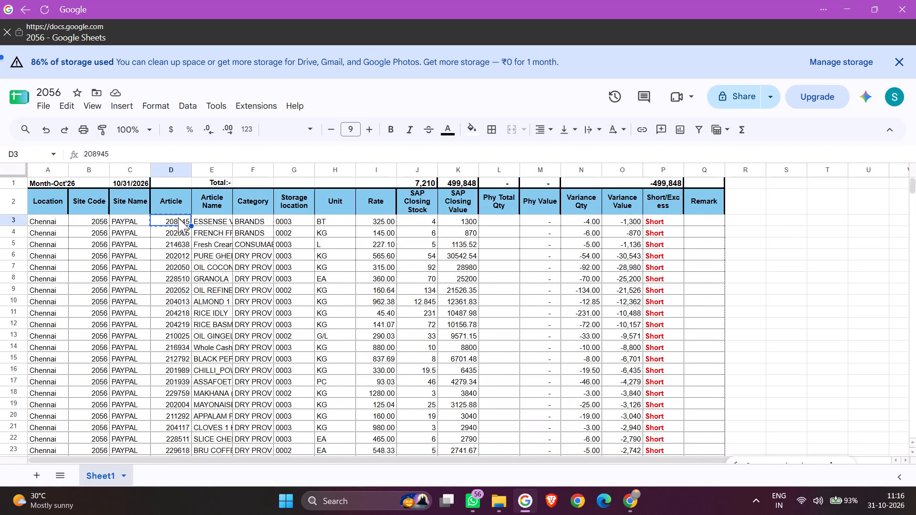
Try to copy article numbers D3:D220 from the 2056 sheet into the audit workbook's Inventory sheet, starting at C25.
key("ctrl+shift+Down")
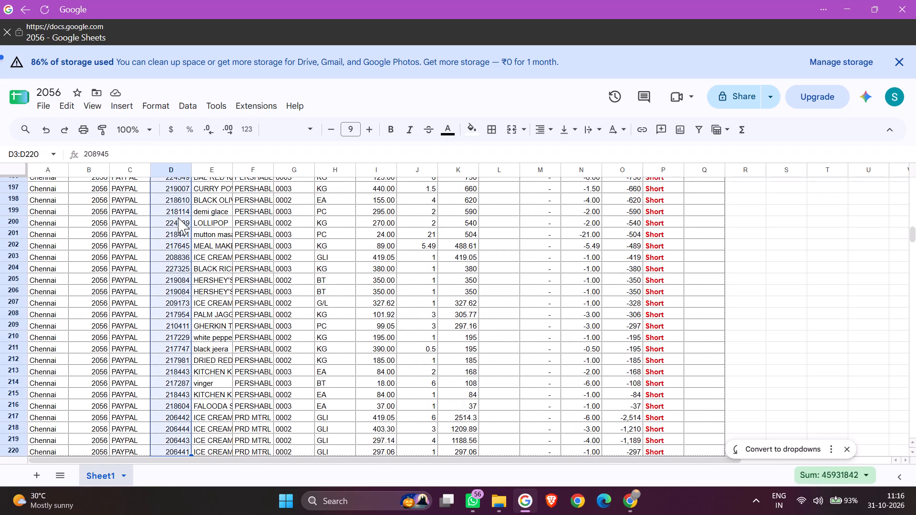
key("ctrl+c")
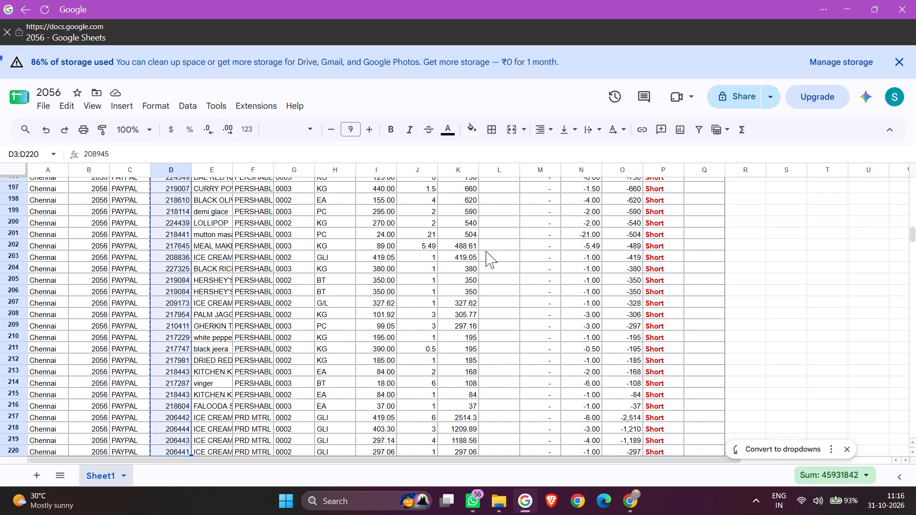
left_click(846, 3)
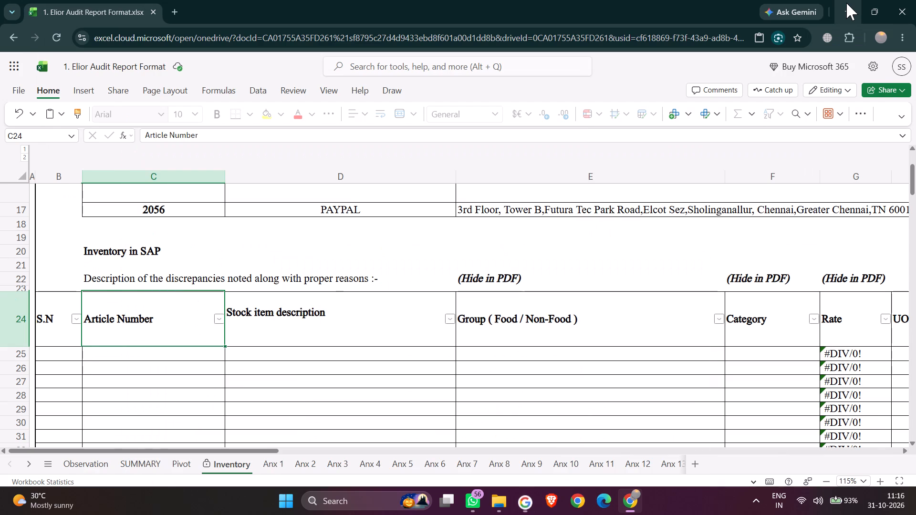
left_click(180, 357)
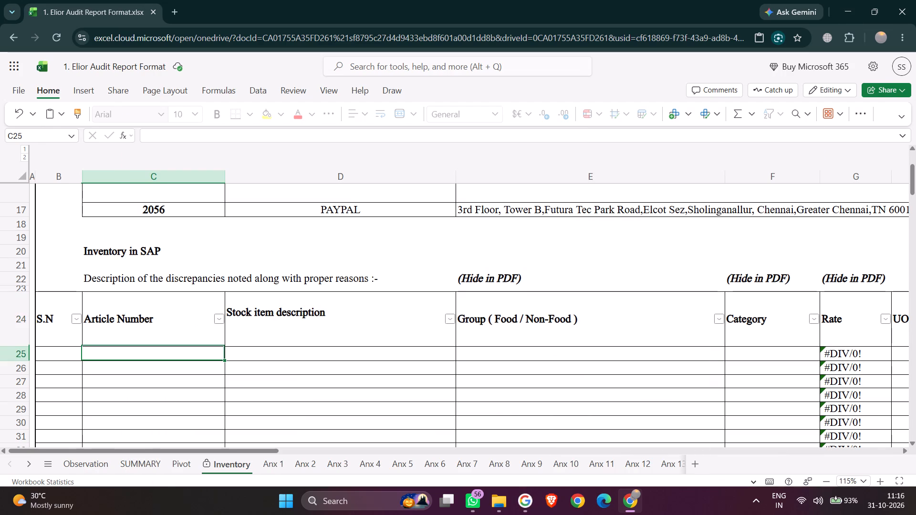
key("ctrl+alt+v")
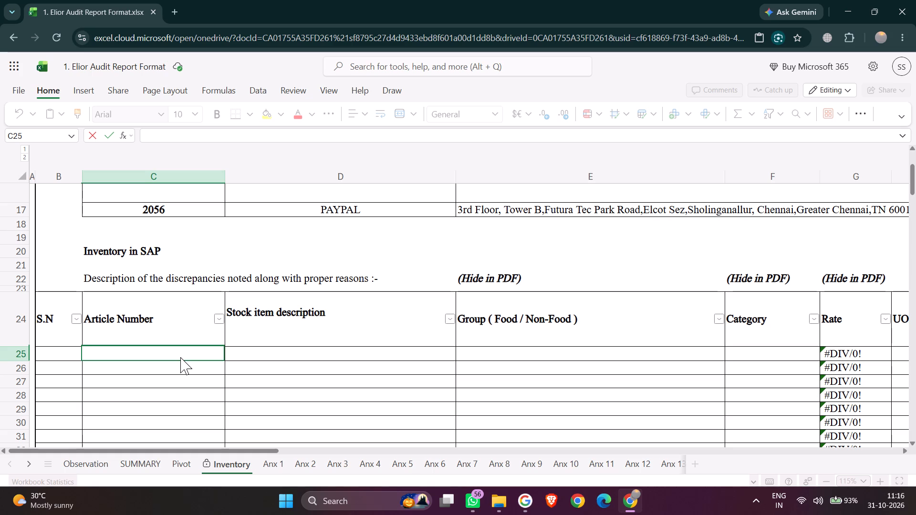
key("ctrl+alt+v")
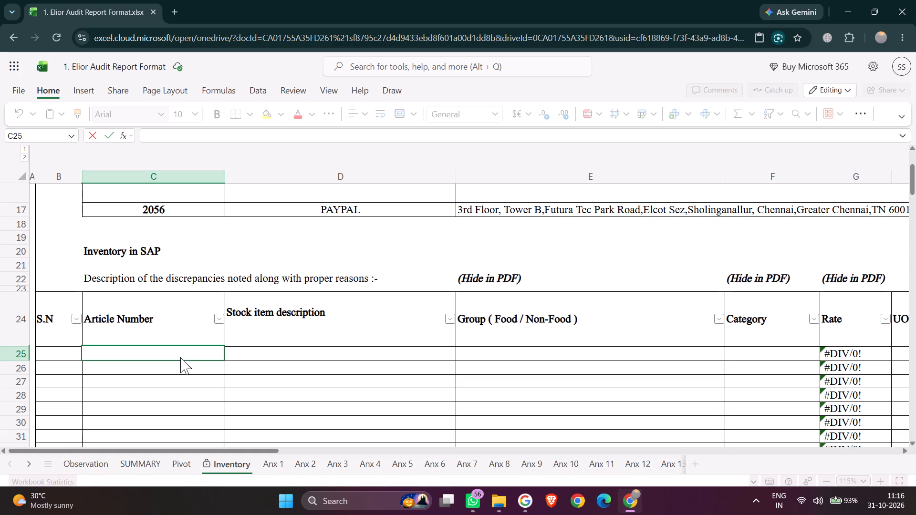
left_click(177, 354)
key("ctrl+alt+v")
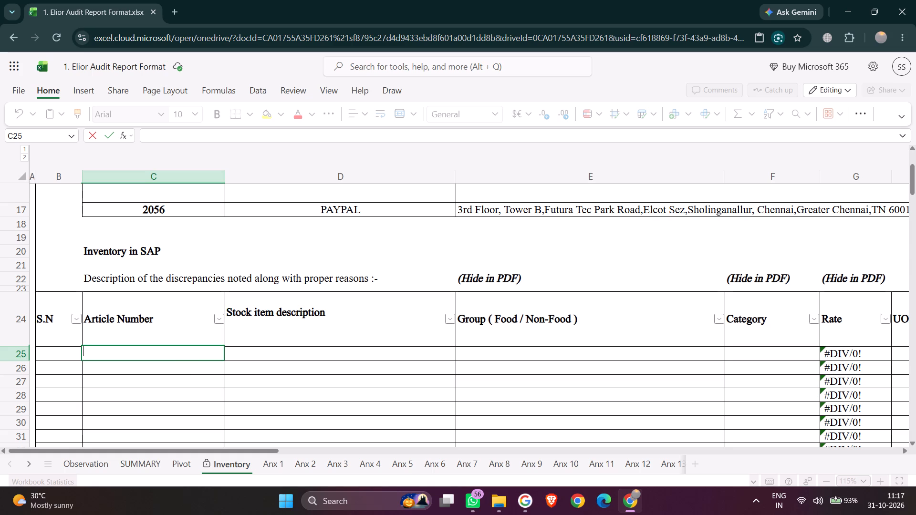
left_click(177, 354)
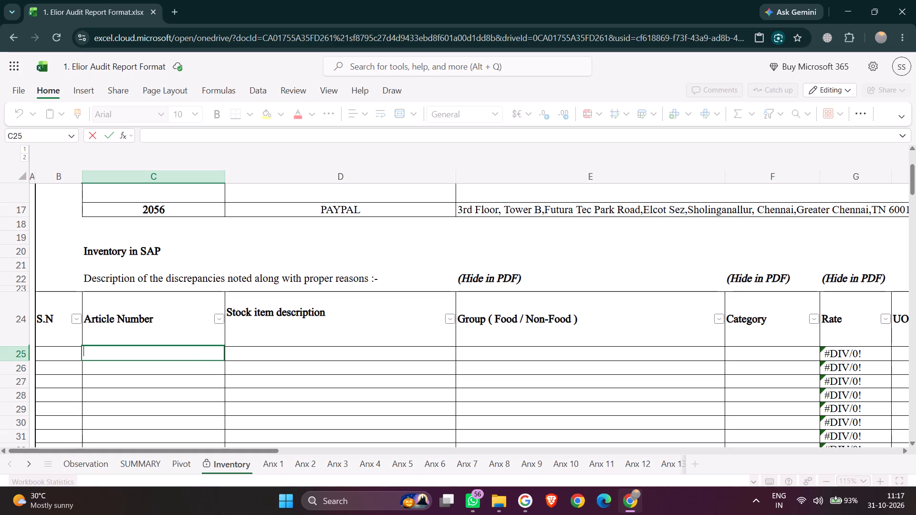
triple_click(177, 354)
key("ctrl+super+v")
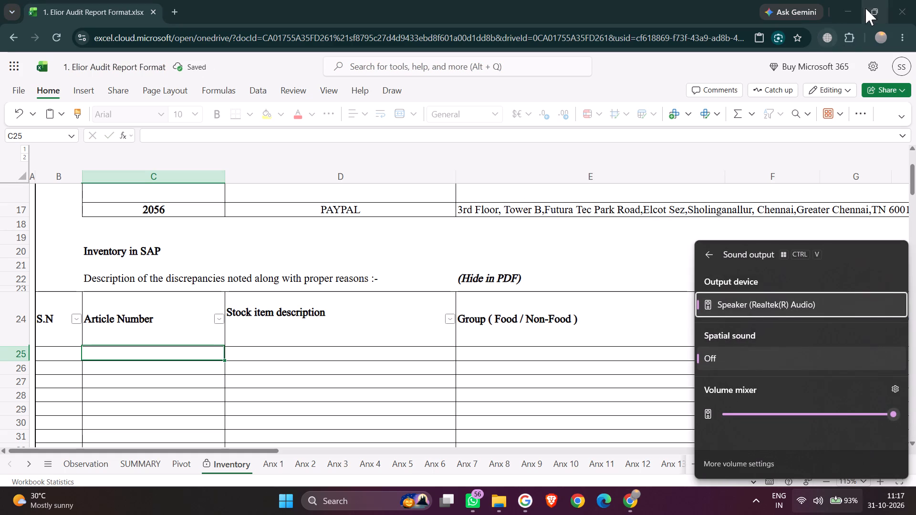
Switch back to the 2056 sheet in Google Sheets and copy the article numbers in D3:D220 again.
left_click(858, 7)
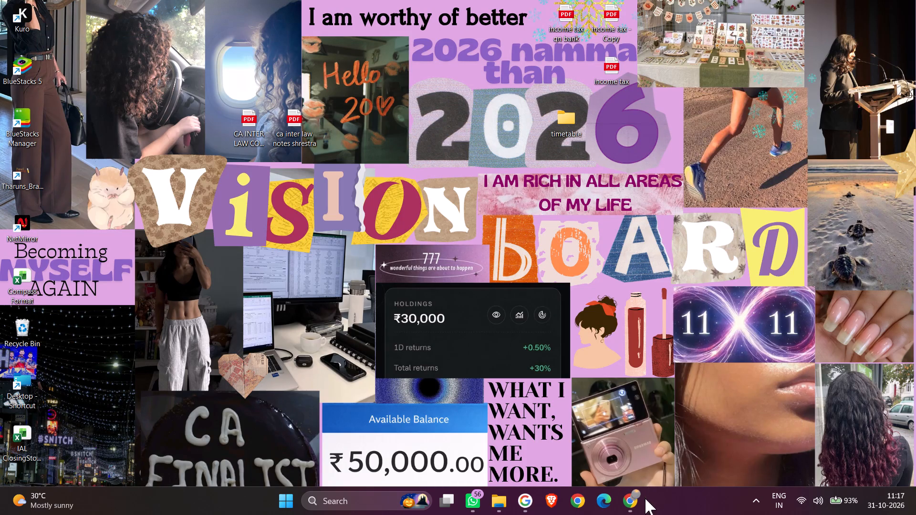
left_click(631, 497)
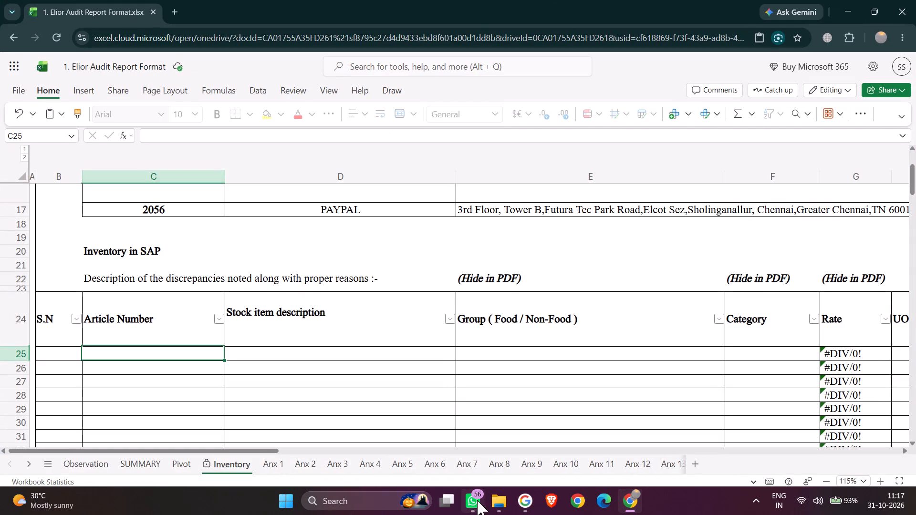
left_click(523, 501)
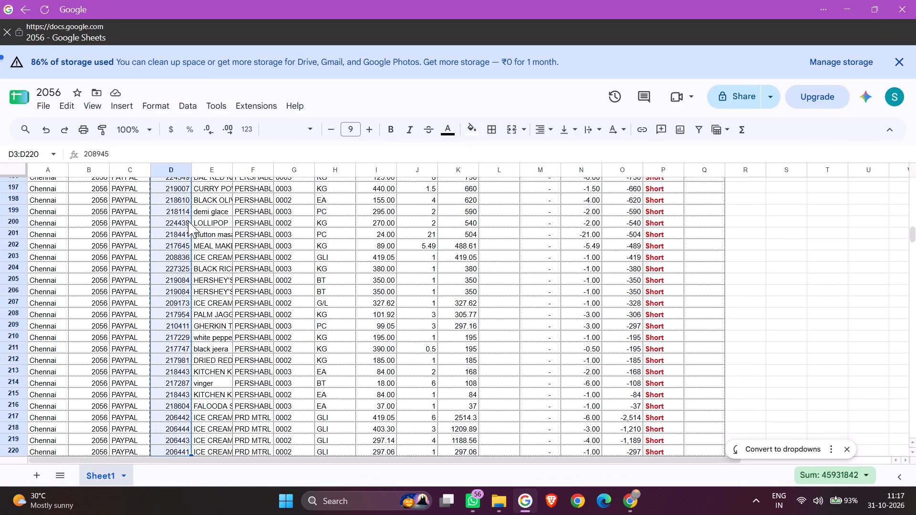
key("ctrl+c")
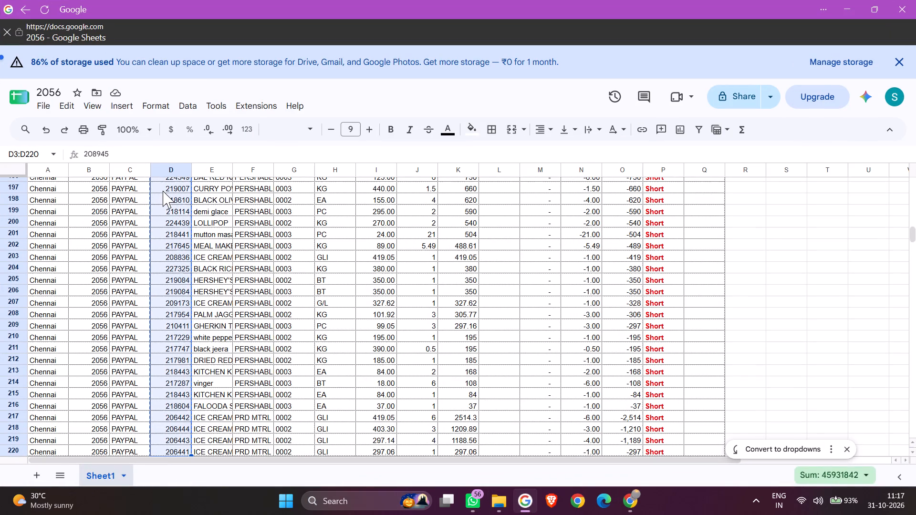
key("ctrl+c")
key("ctrl+c")
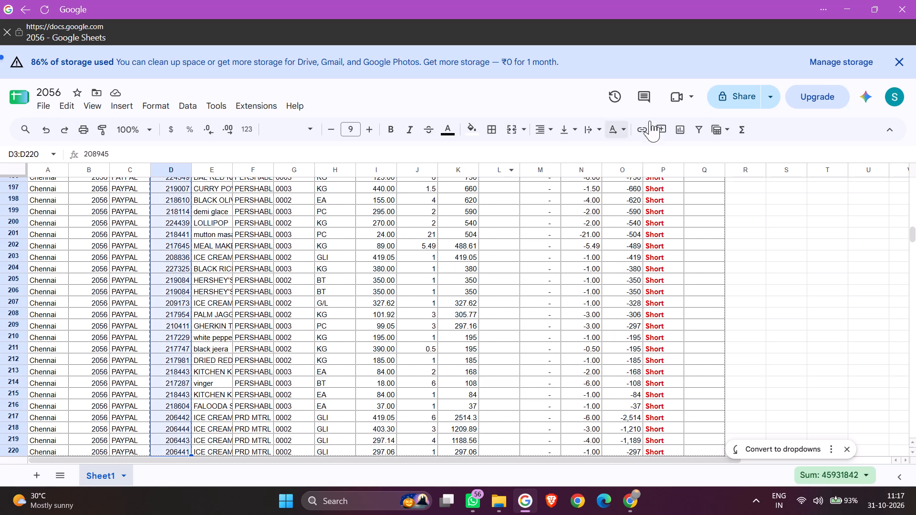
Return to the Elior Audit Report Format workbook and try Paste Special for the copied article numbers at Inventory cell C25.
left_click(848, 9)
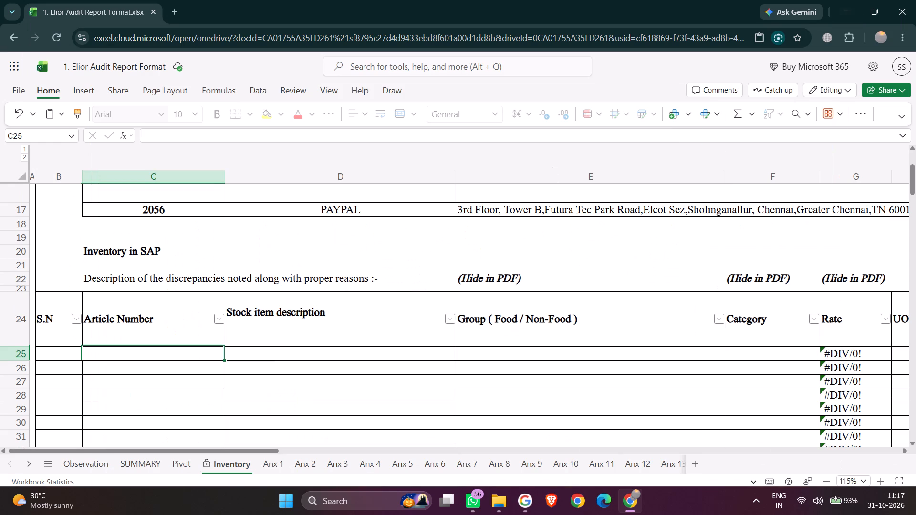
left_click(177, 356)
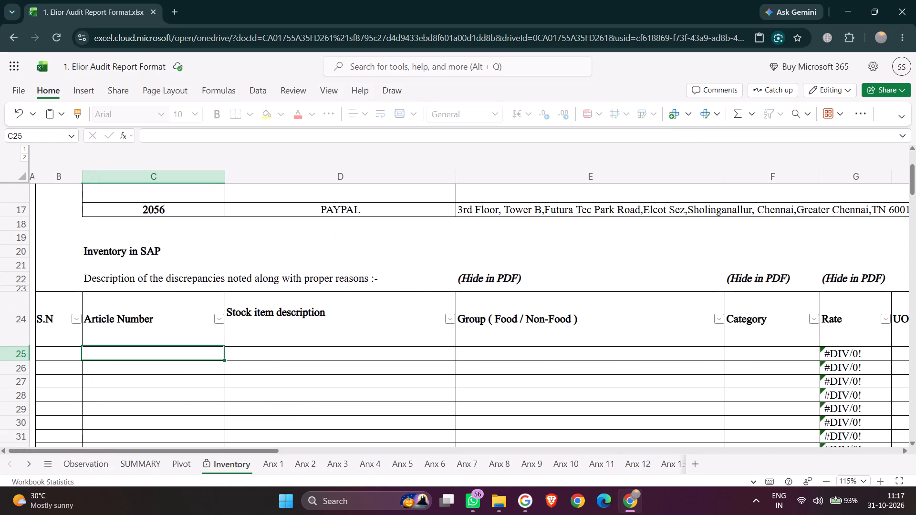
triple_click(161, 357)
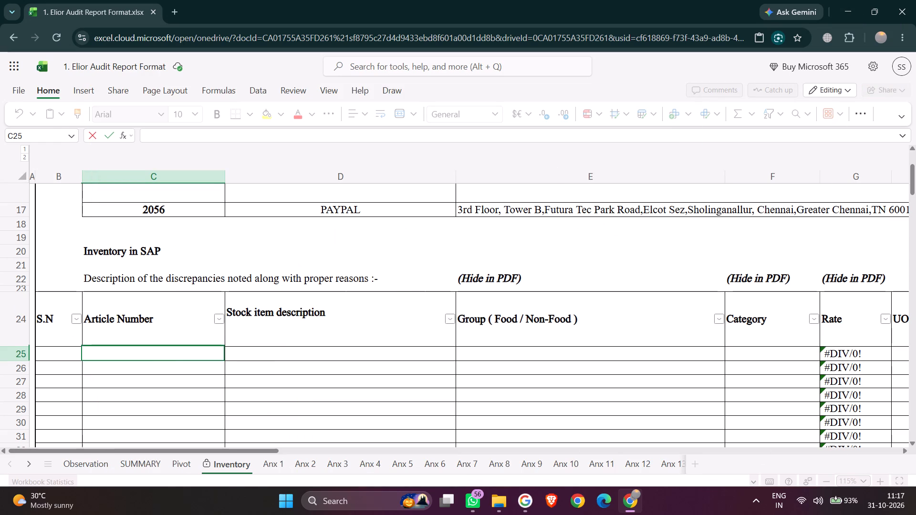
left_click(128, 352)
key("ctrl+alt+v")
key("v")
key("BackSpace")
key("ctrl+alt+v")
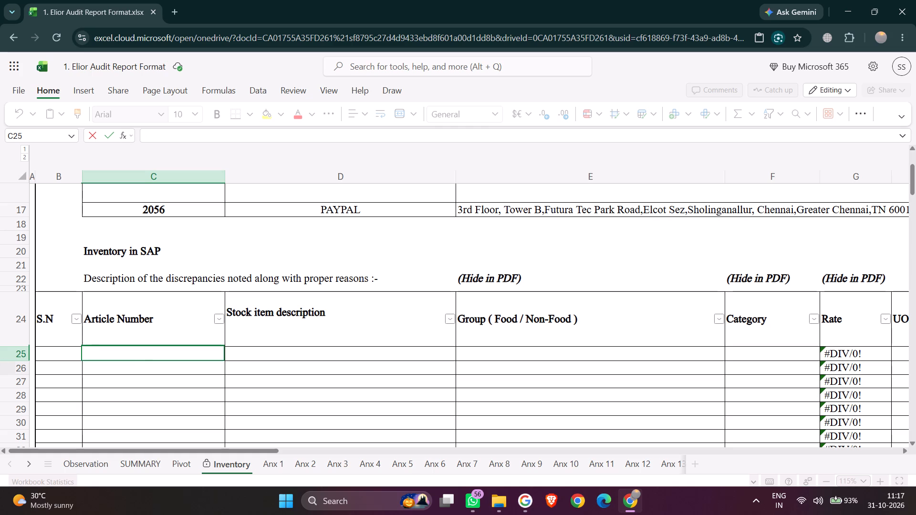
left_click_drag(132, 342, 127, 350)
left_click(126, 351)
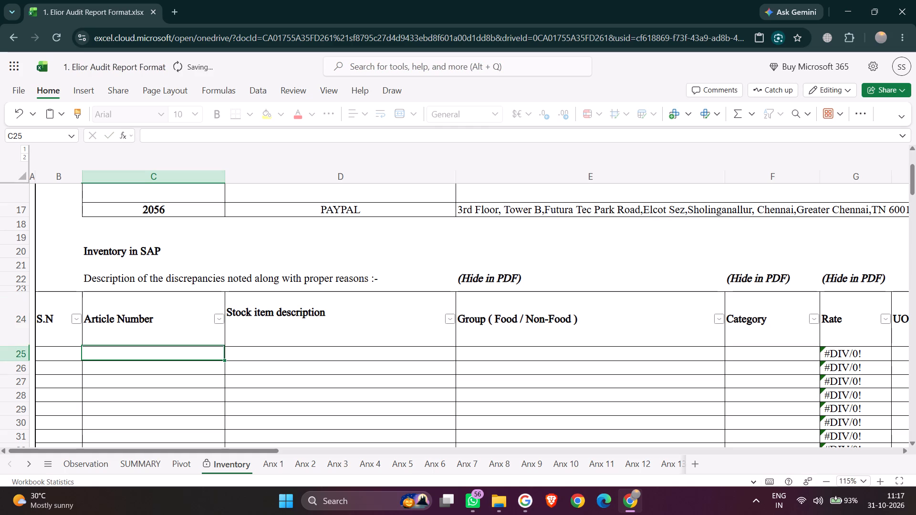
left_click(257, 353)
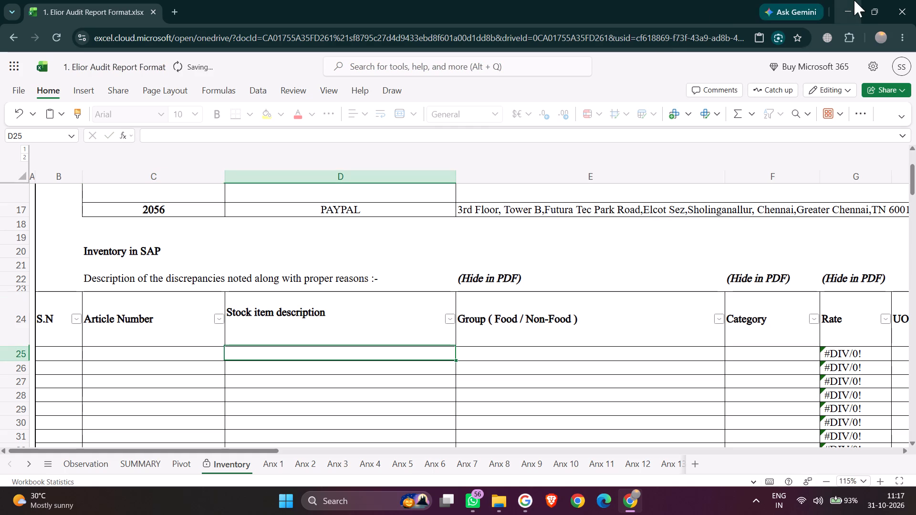
Minimize the browser window with the Elior Audit Report Format workbook to get to the desktop.
left_click(854, 0)
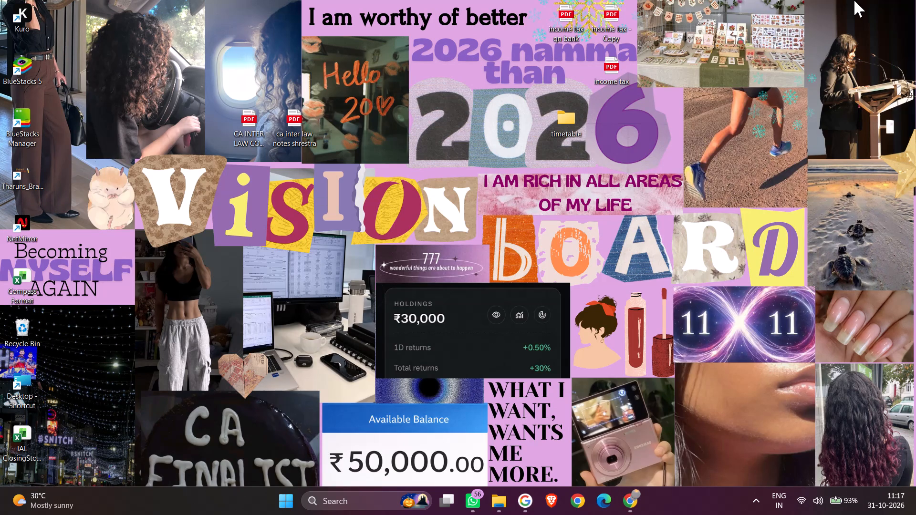
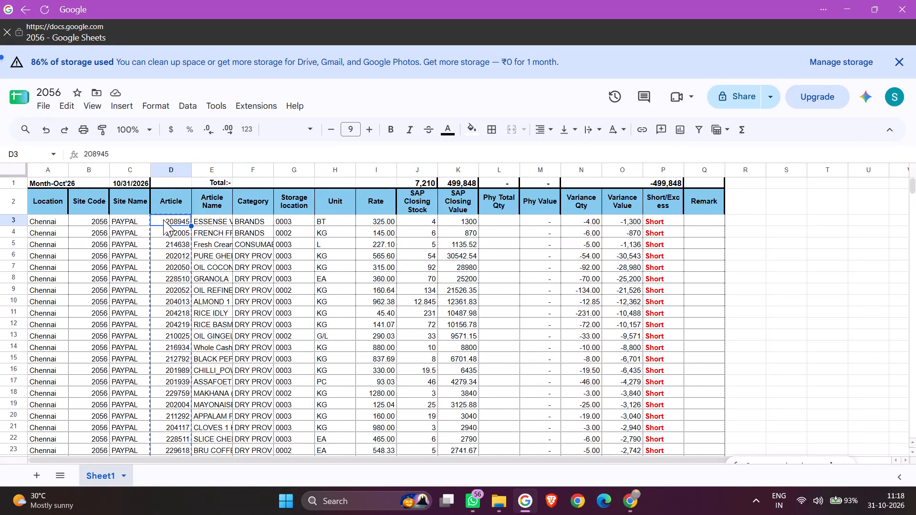
Go to the last entry of the Article column in the 2056 sheet to check where the article list ends.
key("ctrl+Down")
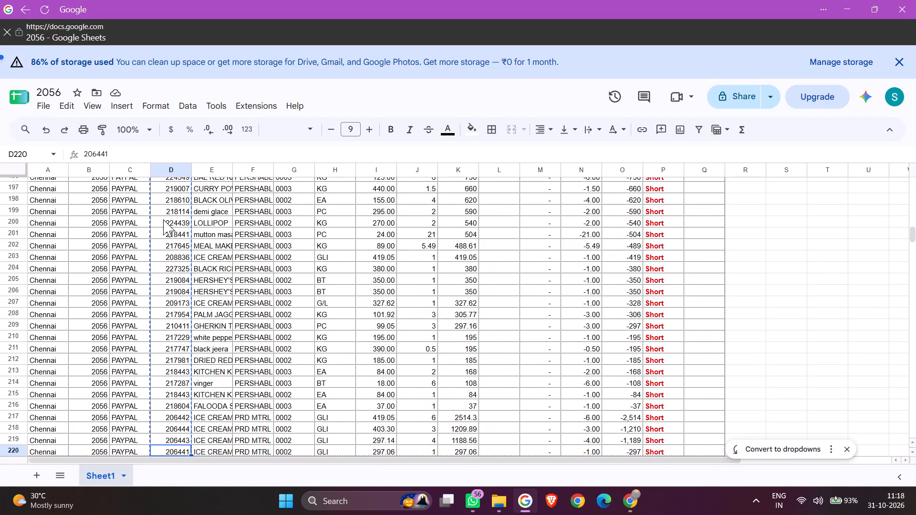
Select the article numbers in D3:D220 of the 2056 sheet and copy them again.
key("ctrl+Up")
key("Down")
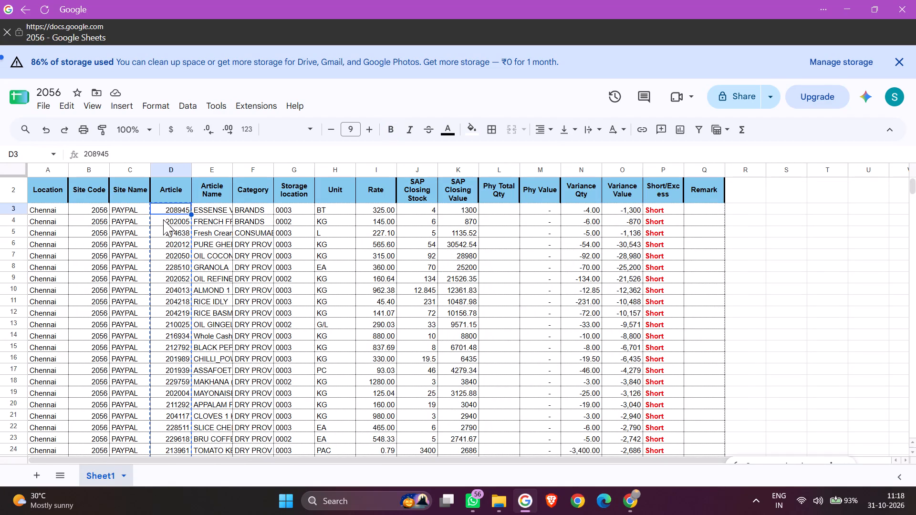
key("ctrl+alt+Down")
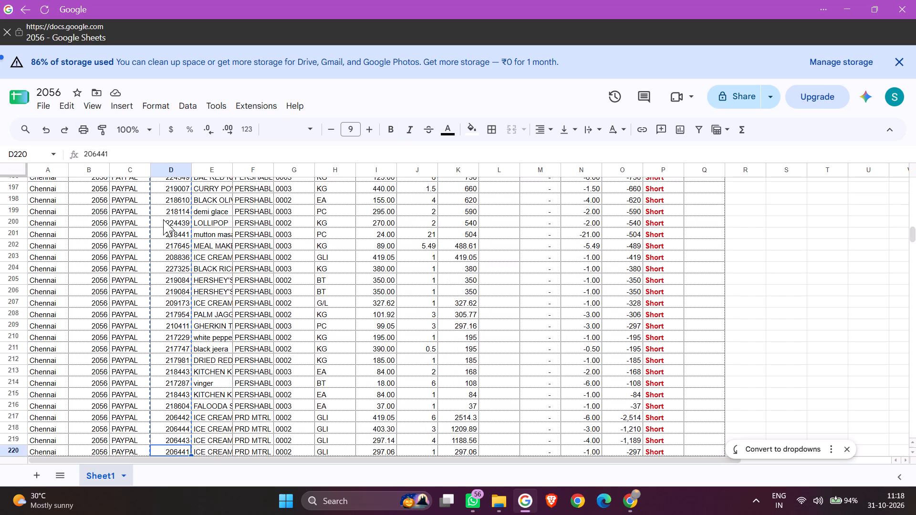
key("ctrl+shift+Up")
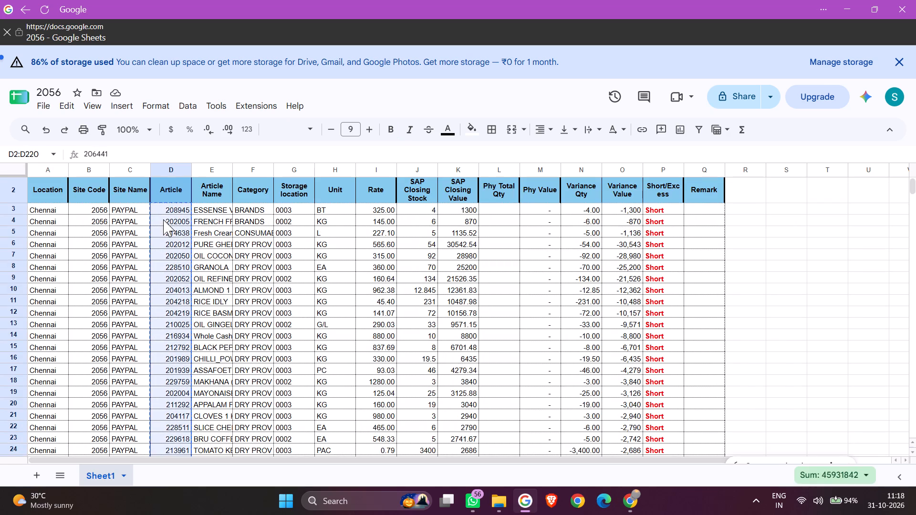
left_click(177, 210)
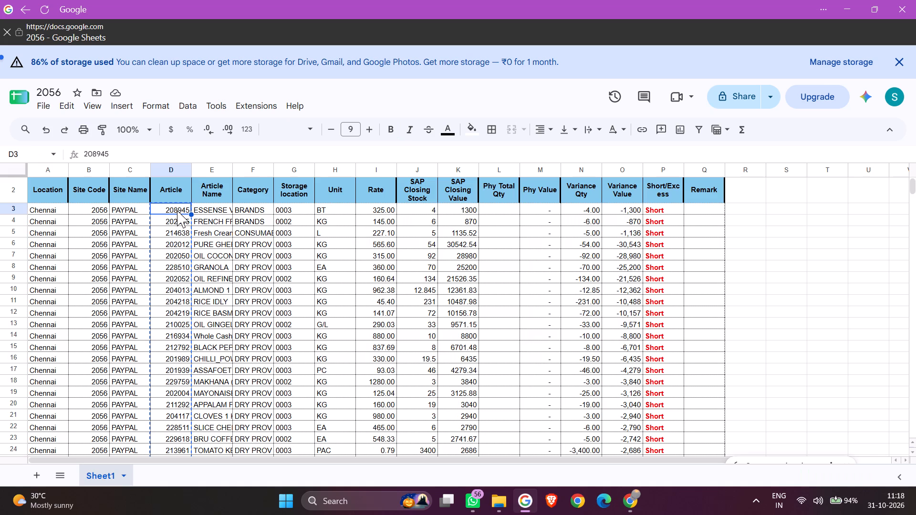
key("ctrl+shift+Down")
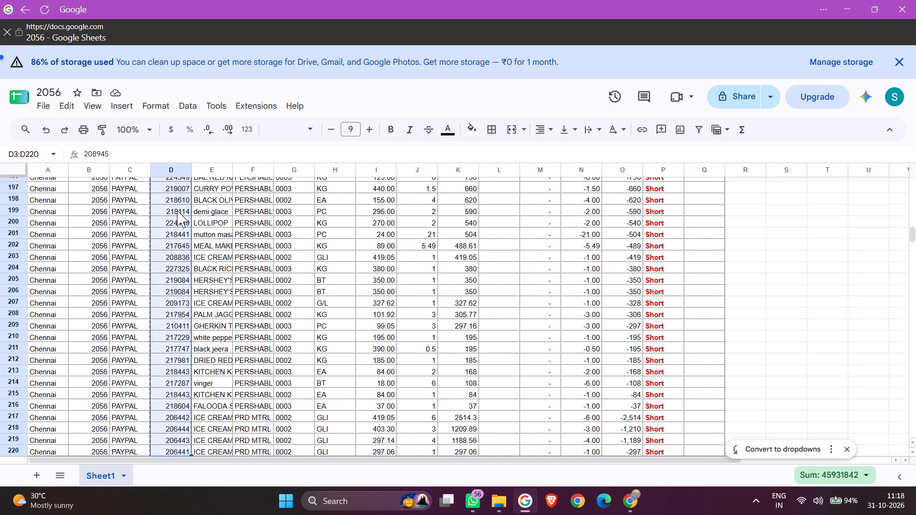
key("ctrl+c")
key("ctrl+c")
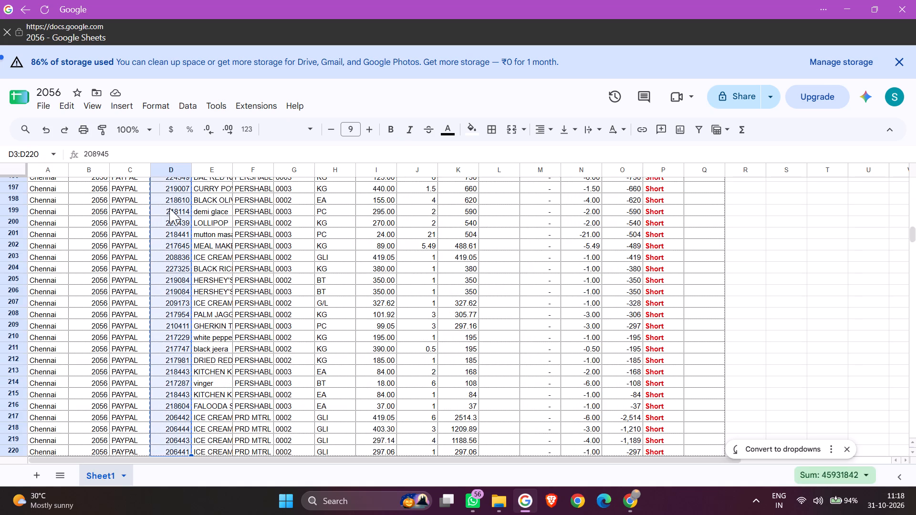
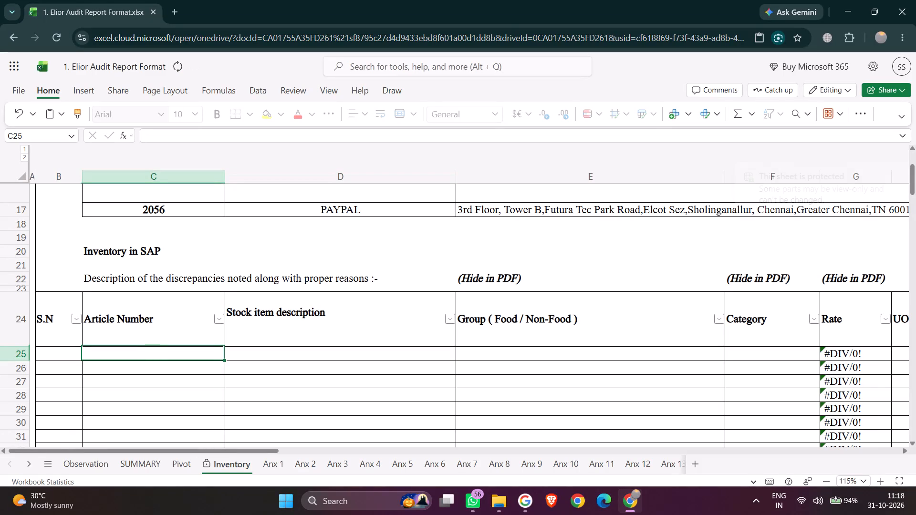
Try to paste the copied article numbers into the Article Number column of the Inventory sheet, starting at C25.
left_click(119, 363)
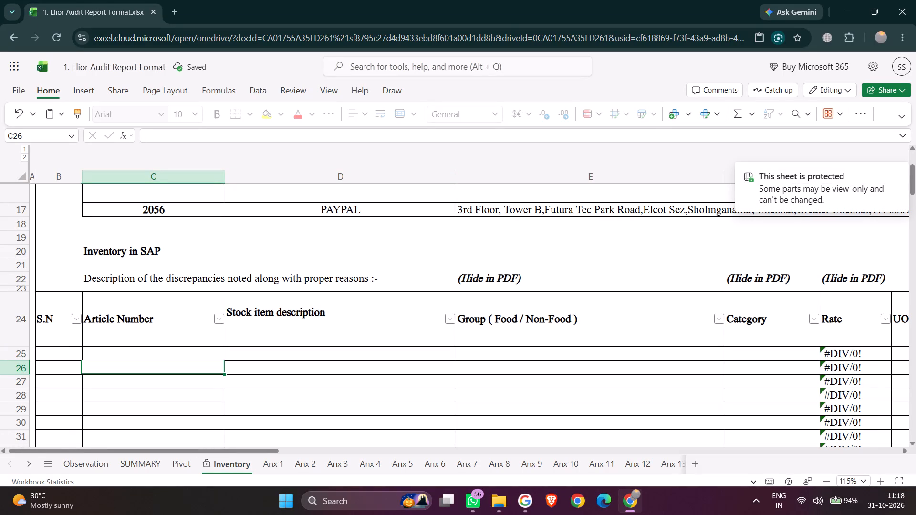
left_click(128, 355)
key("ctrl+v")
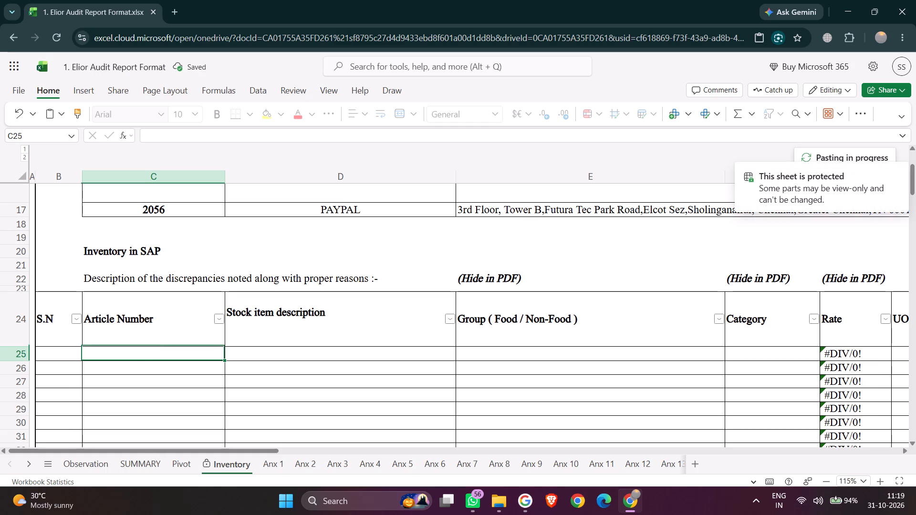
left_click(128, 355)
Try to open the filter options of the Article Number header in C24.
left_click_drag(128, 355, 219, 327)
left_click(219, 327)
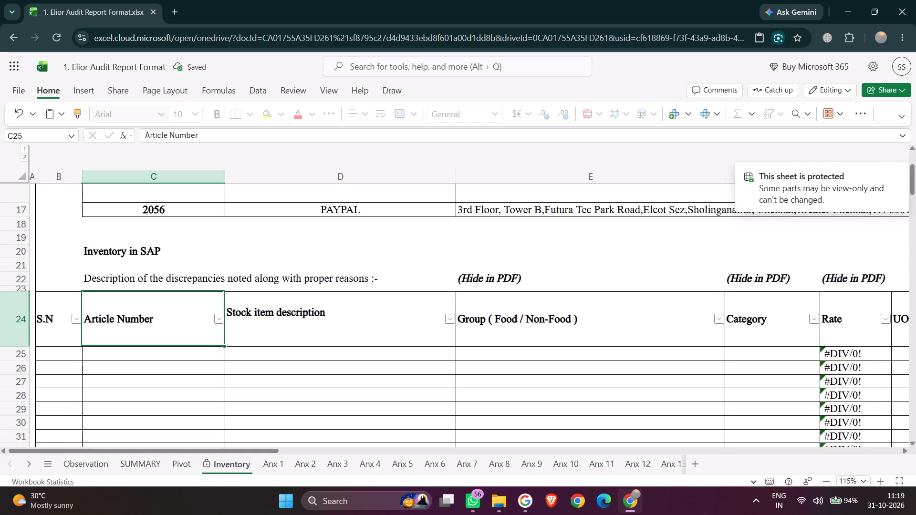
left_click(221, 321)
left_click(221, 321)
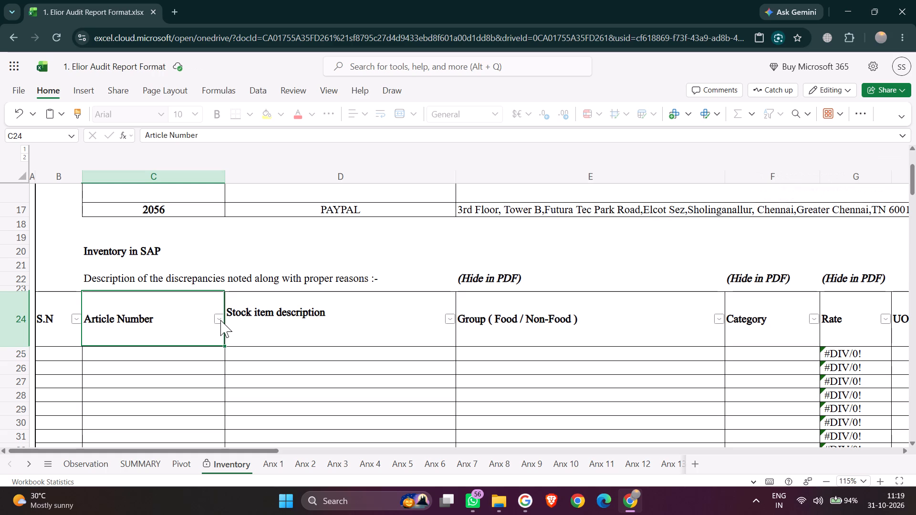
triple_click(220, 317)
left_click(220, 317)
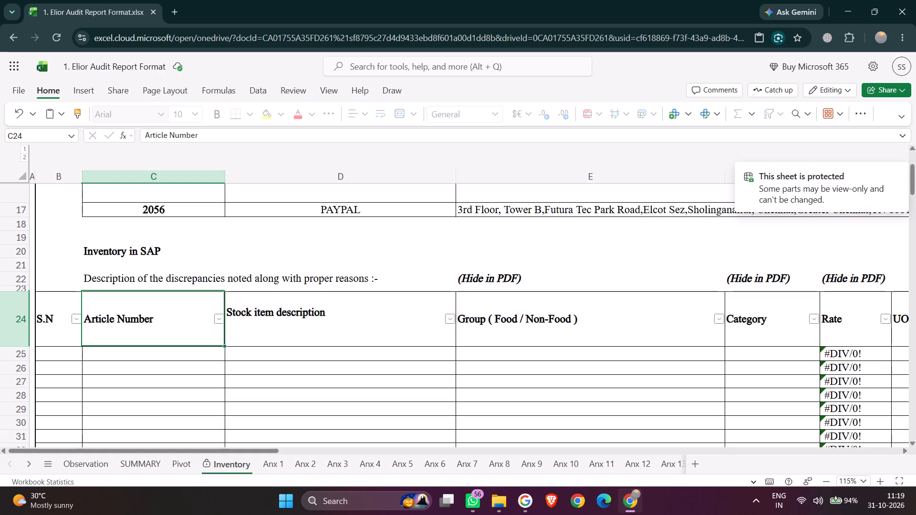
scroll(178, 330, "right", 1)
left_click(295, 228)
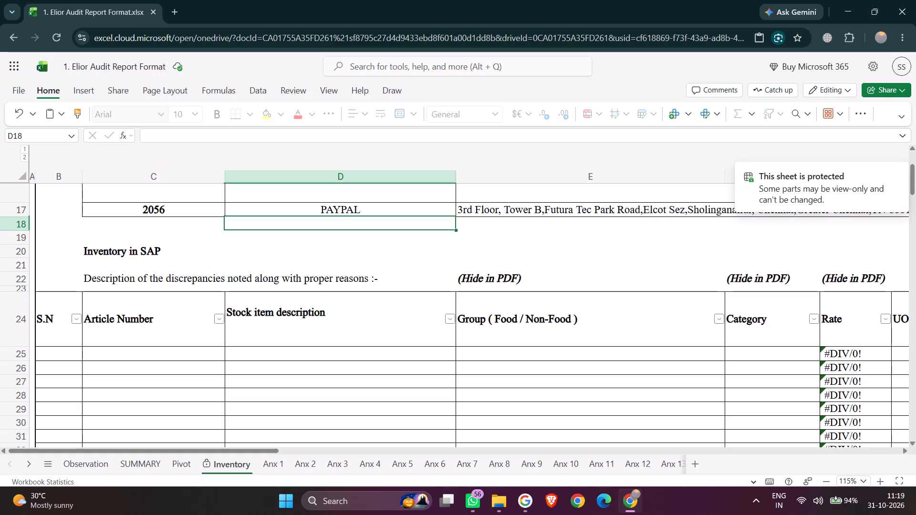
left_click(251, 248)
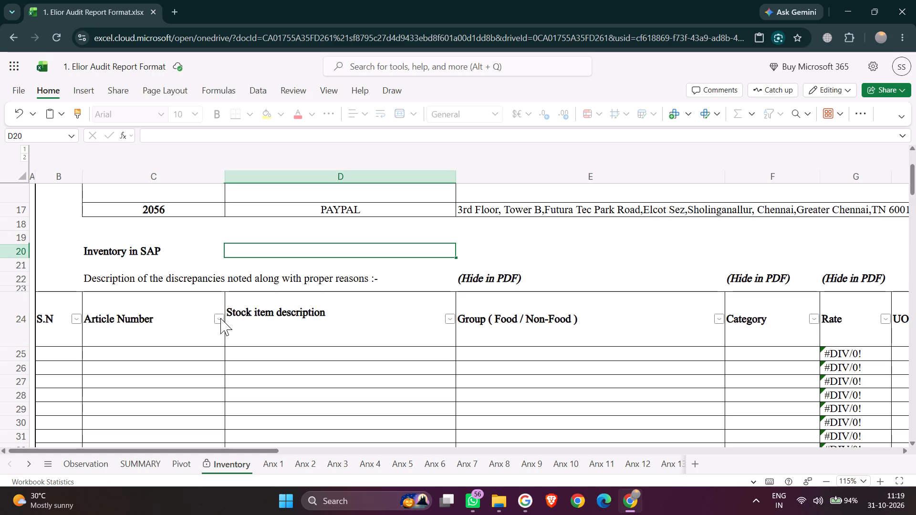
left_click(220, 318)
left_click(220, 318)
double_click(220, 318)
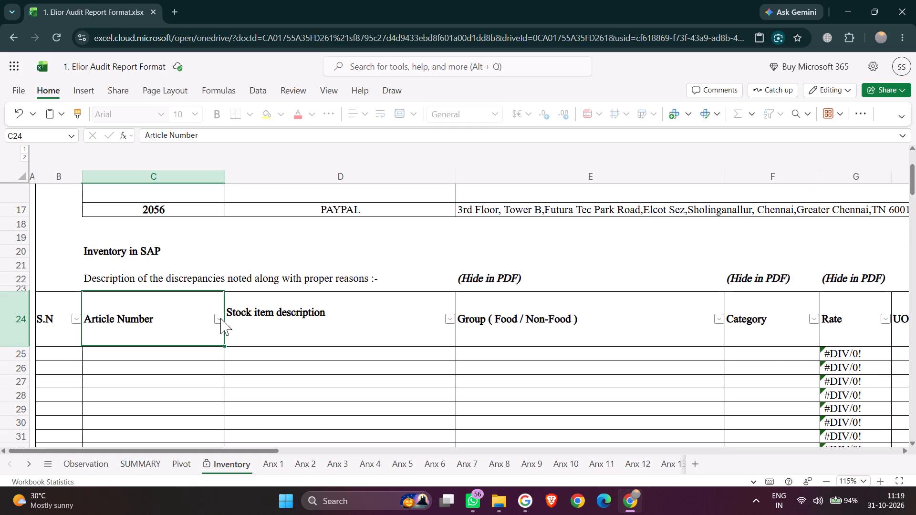
Put cell C25 under Article Number into edit mode and paste the copied article numbers inside it as text.
left_click(131, 360)
left_click(132, 359)
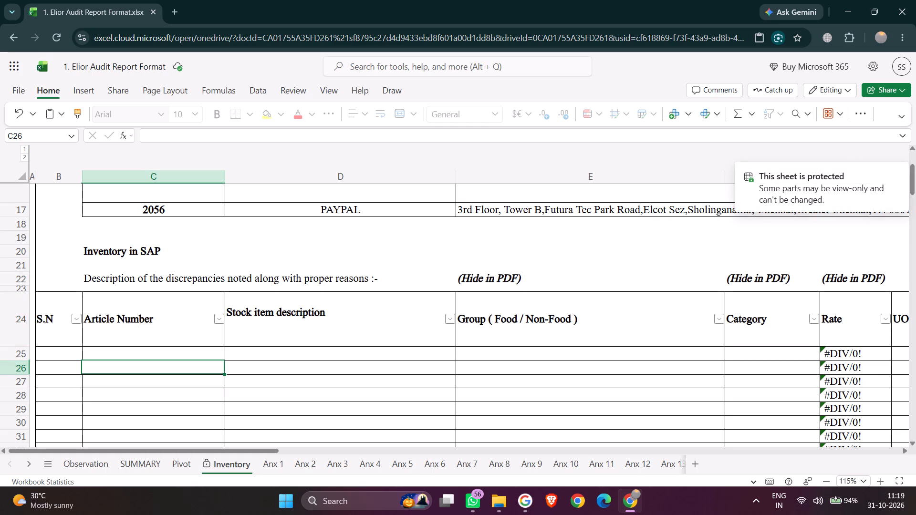
left_click(132, 355)
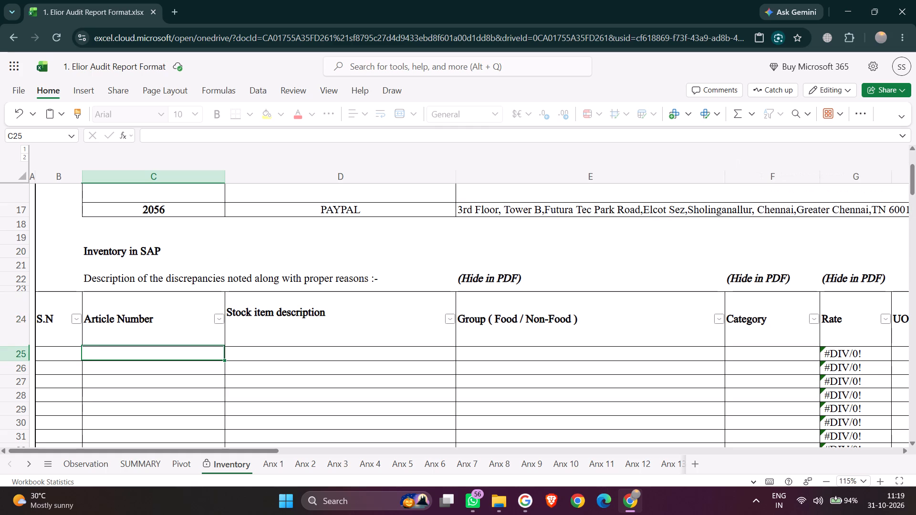
key("c")
key("BackSpace")
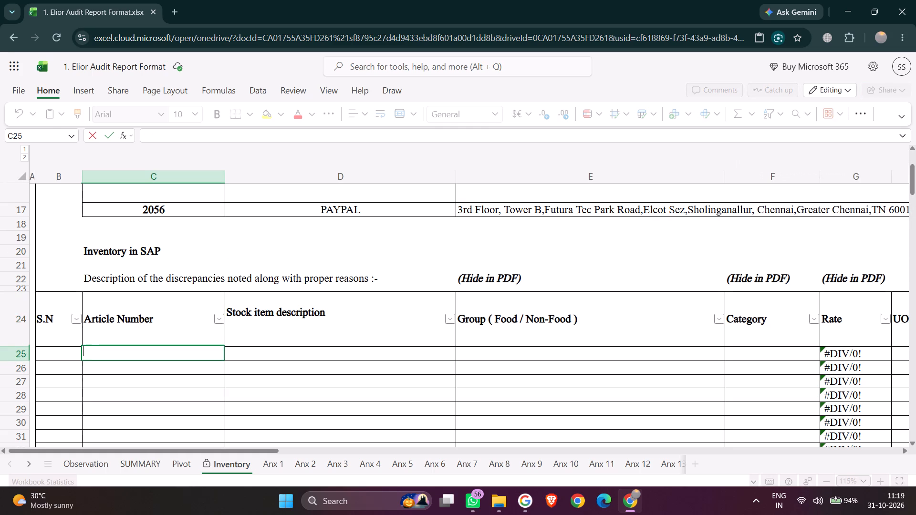
key("ctrl+v")
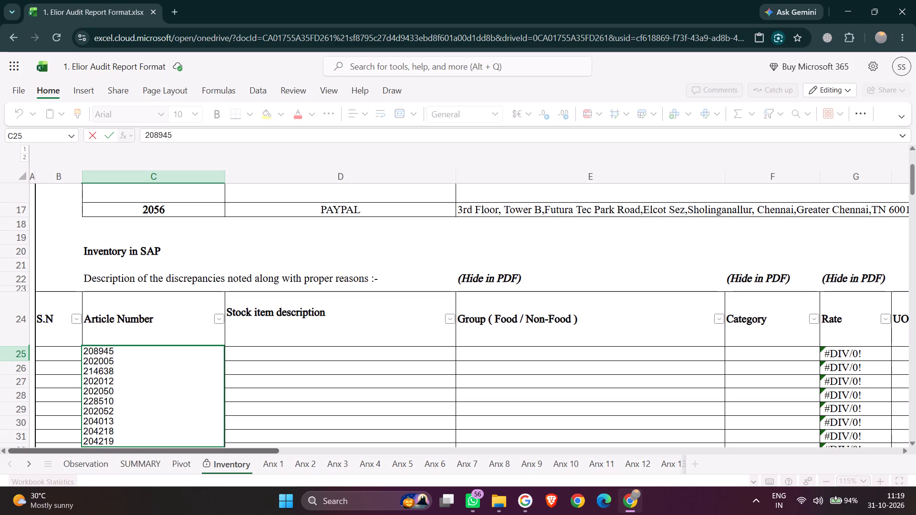
scroll(584, 442, "right", 1)
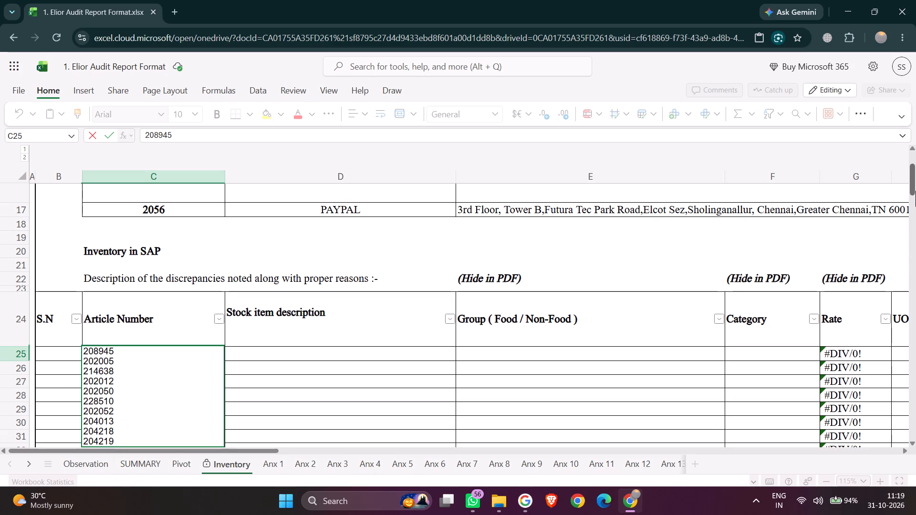
left_click(915, 191)
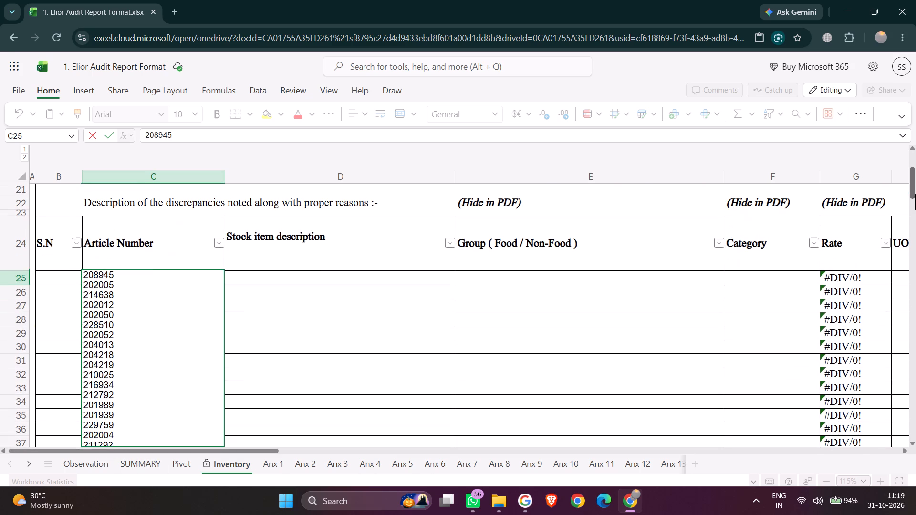
key("Return")
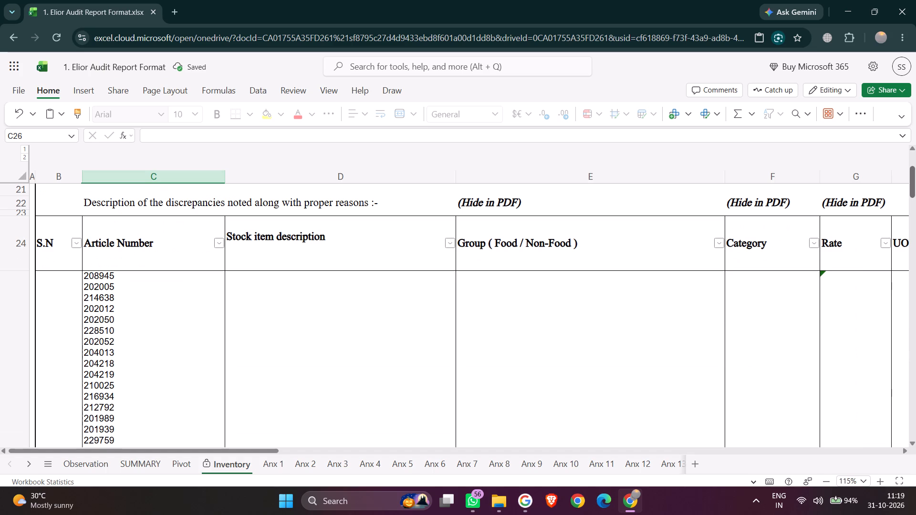
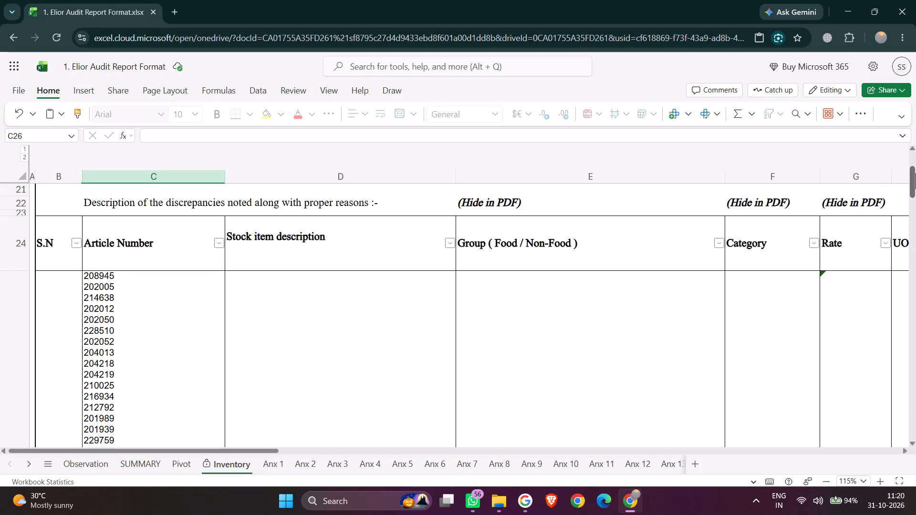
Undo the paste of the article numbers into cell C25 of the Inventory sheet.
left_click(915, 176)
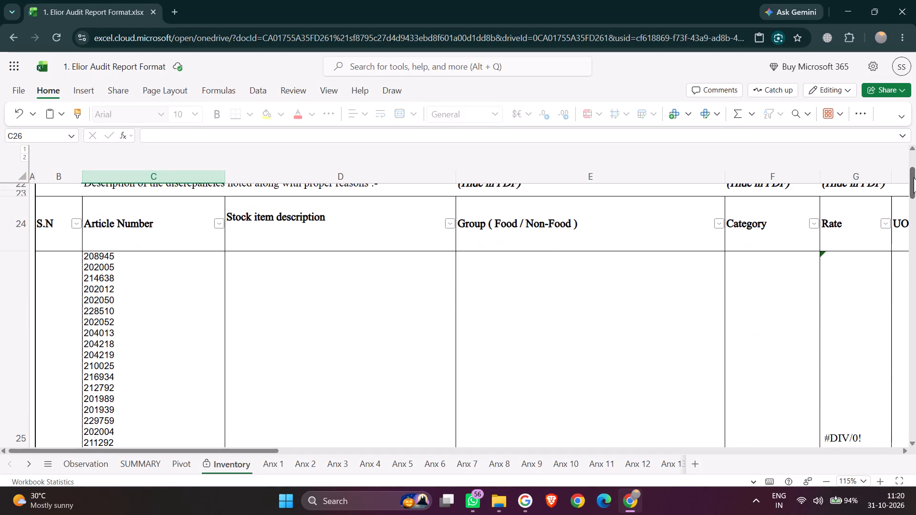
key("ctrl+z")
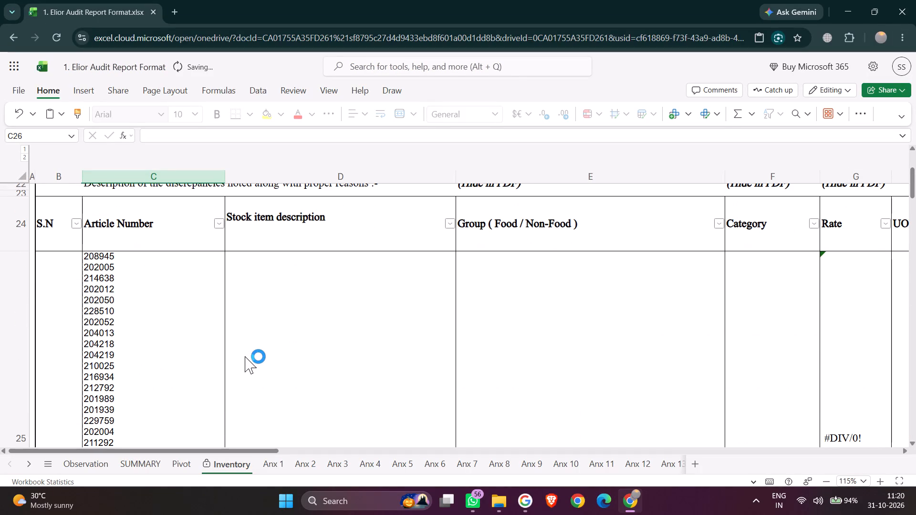
Switch to the 2056 file in Google Sheets and create a new blank spreadsheet from it.
left_click(528, 497)
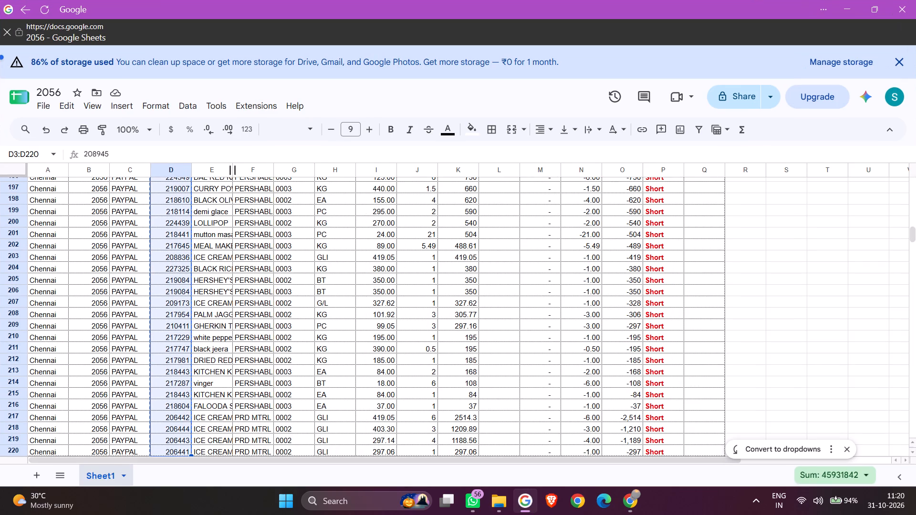
left_click(46, 111)
left_click(53, 123)
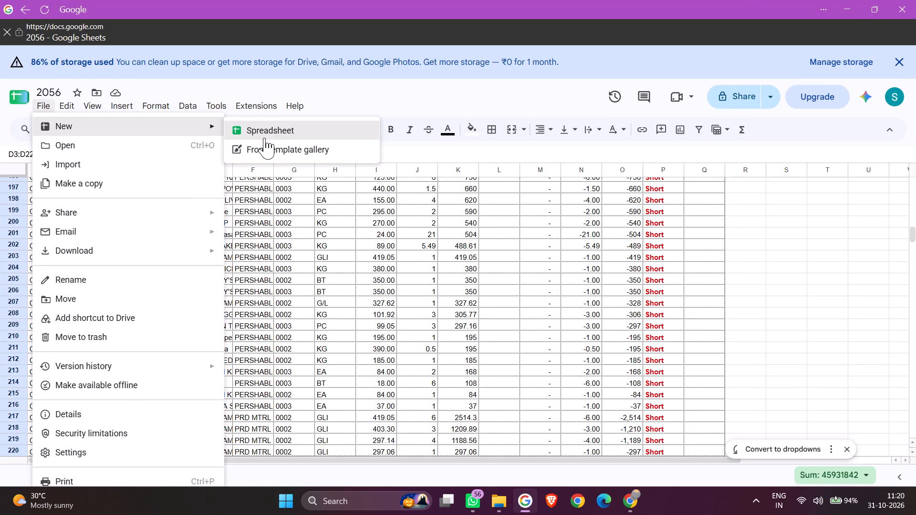
left_click(269, 133)
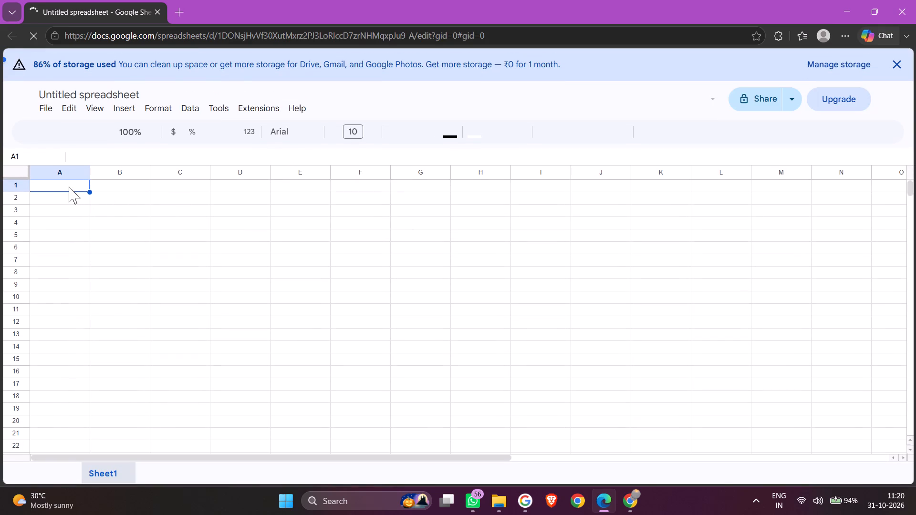
Import the file 1. Elior Audit Report Format from Downloads into the new spreadsheet, using Replace spreadsheet as the import location.
left_click(42, 107)
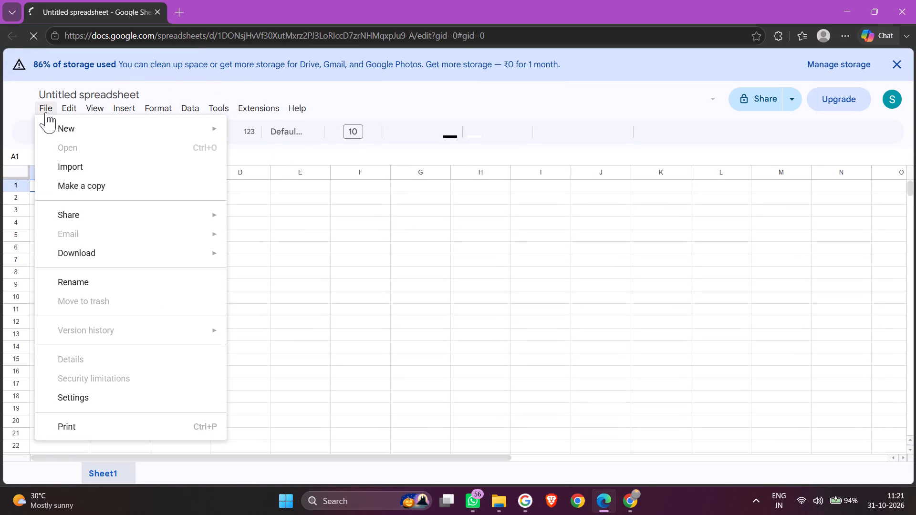
left_click(75, 171)
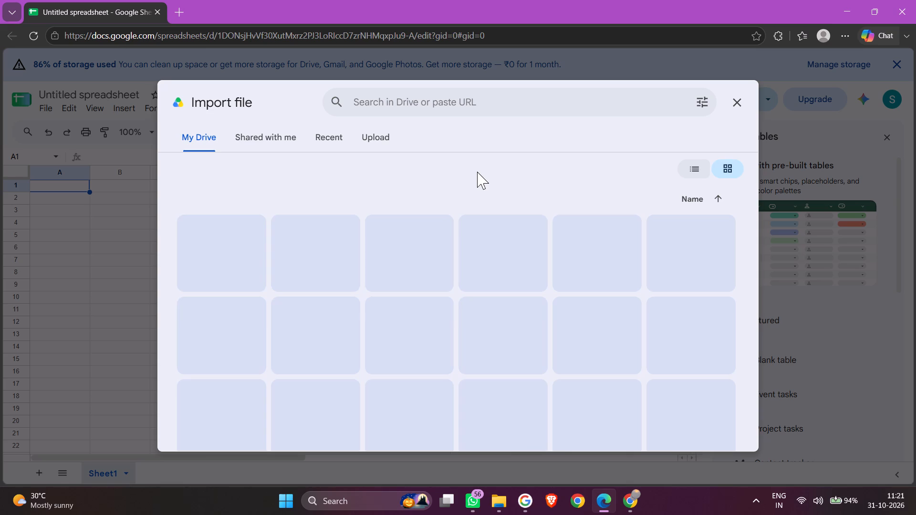
left_click(378, 137)
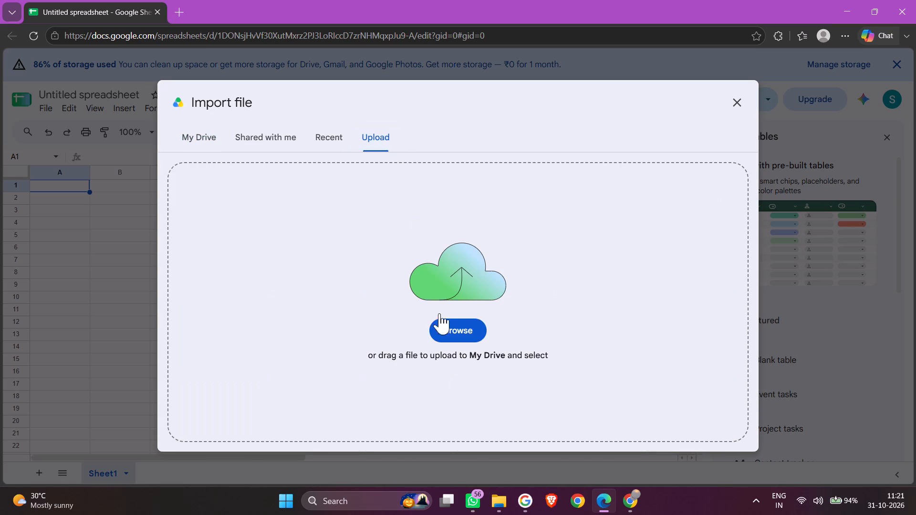
double_click(459, 330)
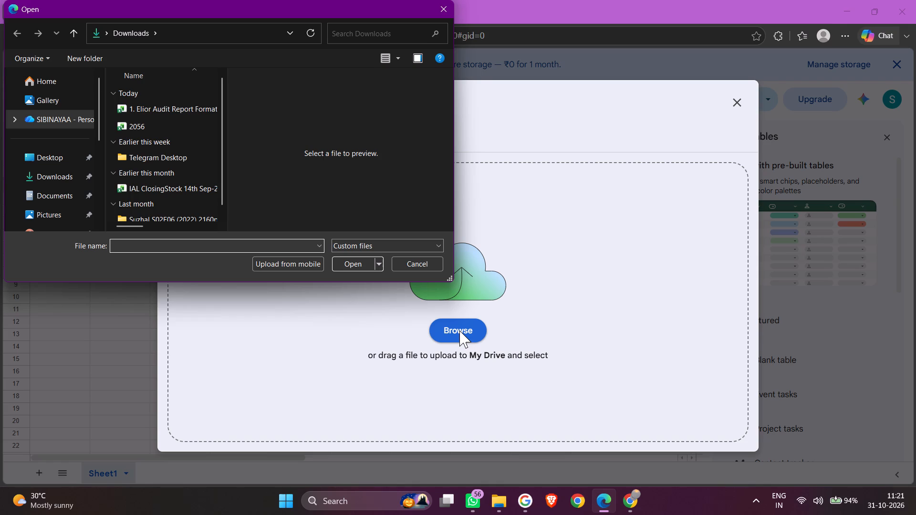
left_click(192, 113)
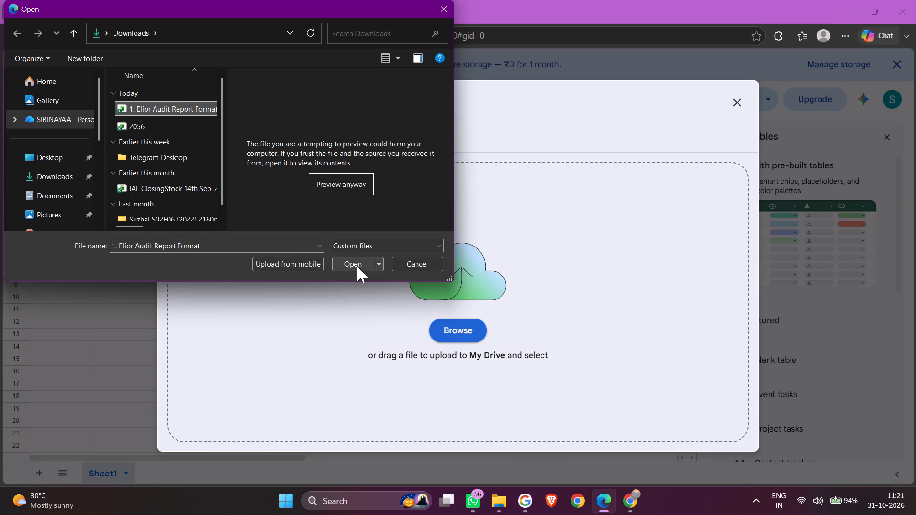
left_click(357, 266)
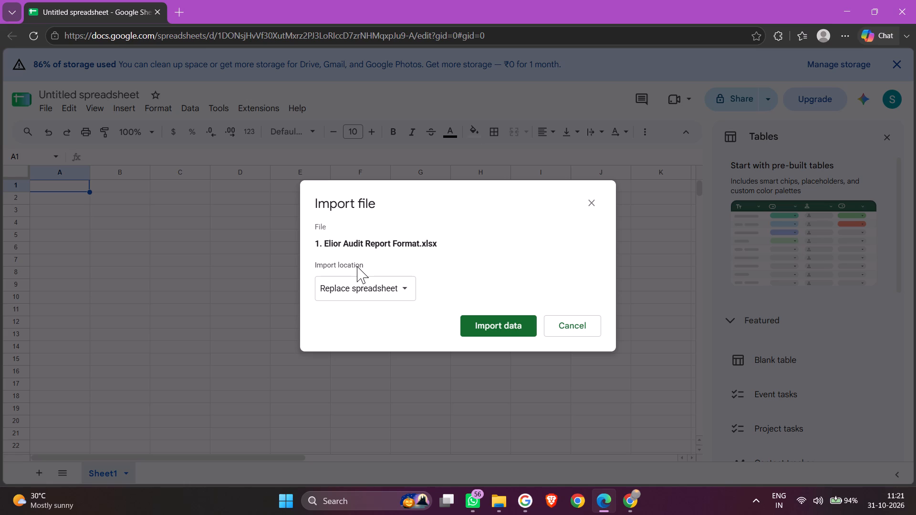
left_click(480, 316)
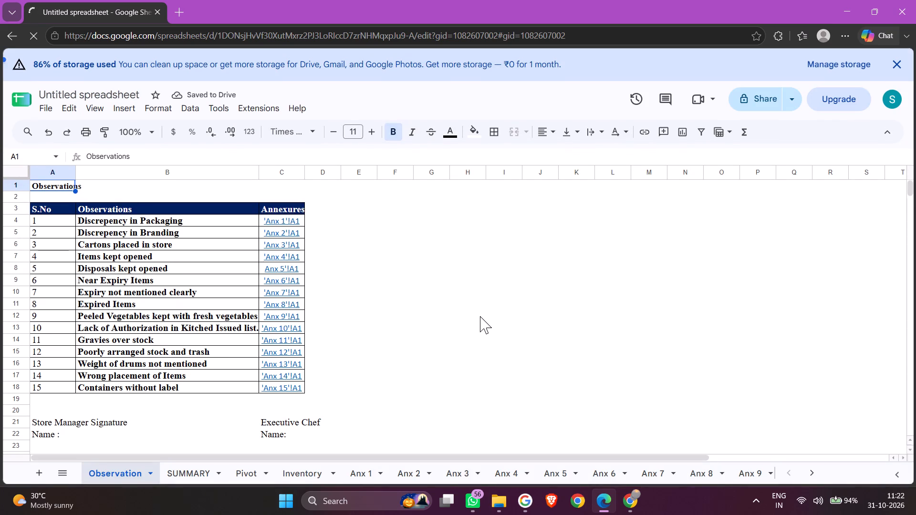
Open the Inventory sheet of the imported workbook at the Article Number table under Inventory in SAP.
left_click(305, 479)
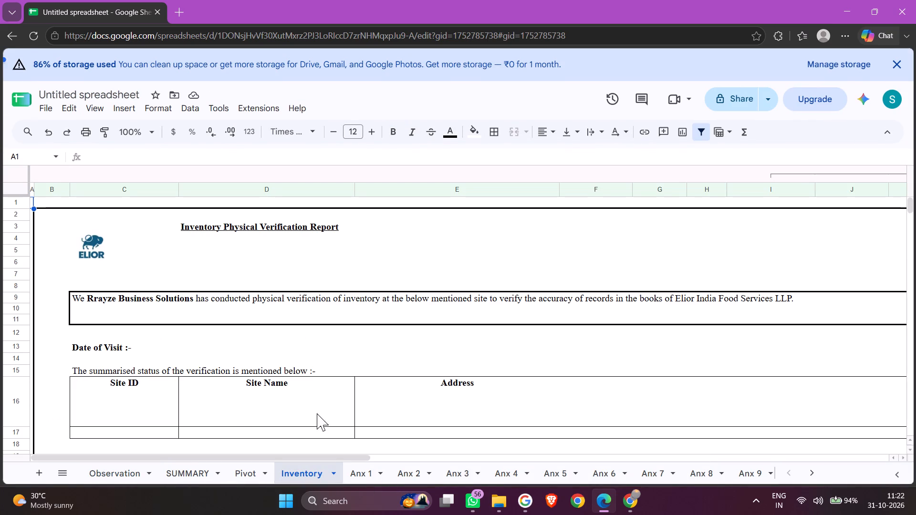
left_click(910, 205)
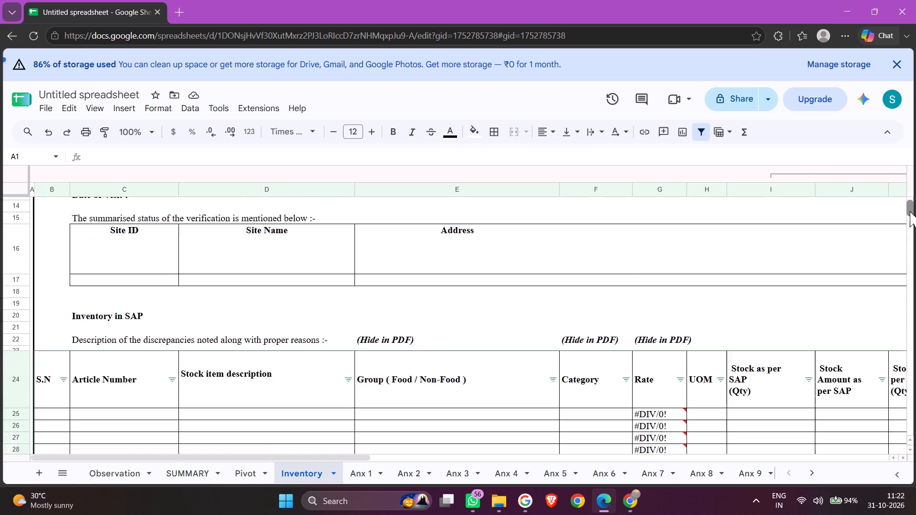
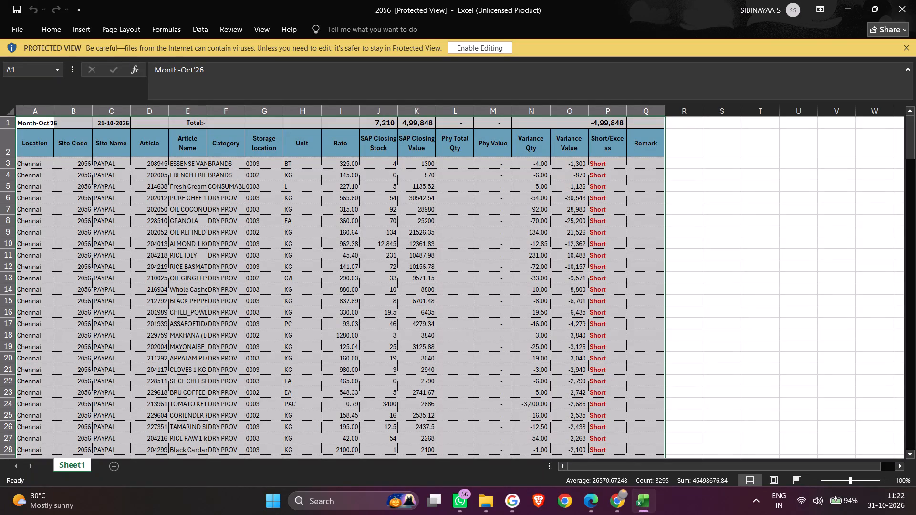
Copy all the article numbers, from D3 down to D220, in the Article column of the 2056 Excel workbook.
left_click(161, 165)
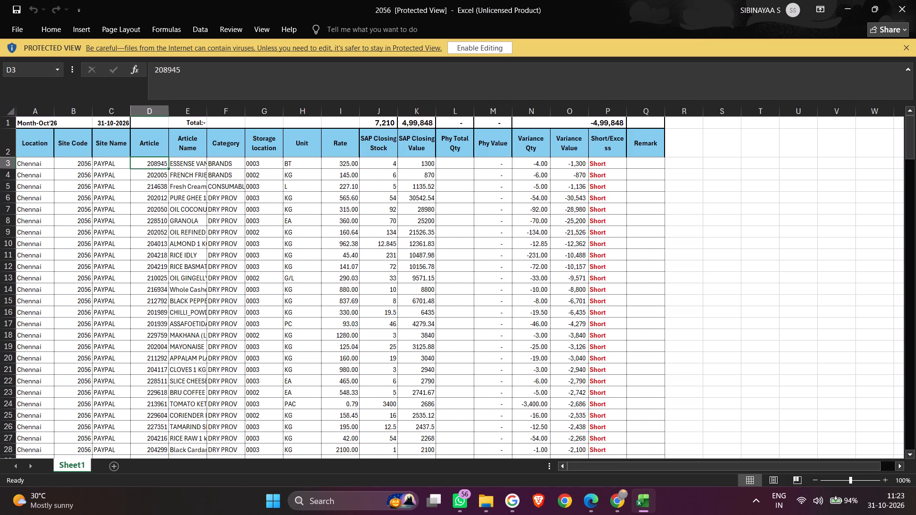
key("ctrl+shift+Down")
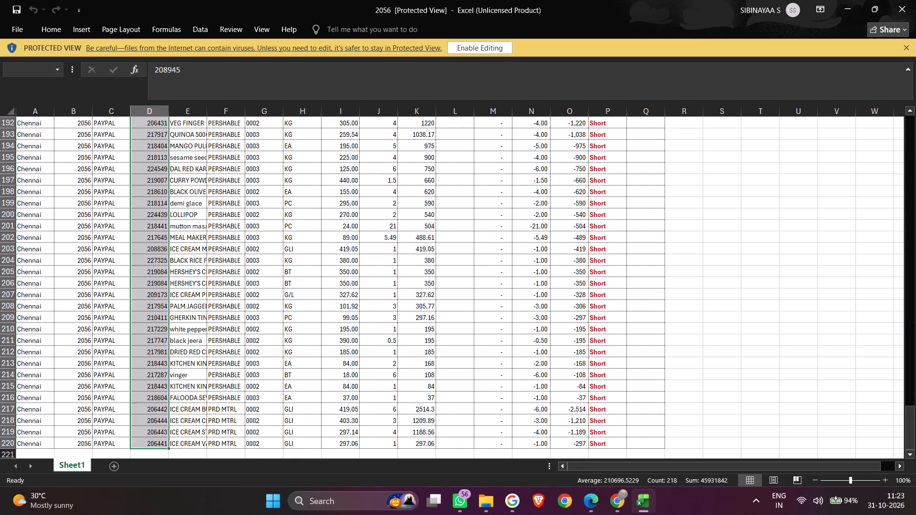
key("ctrl+c")
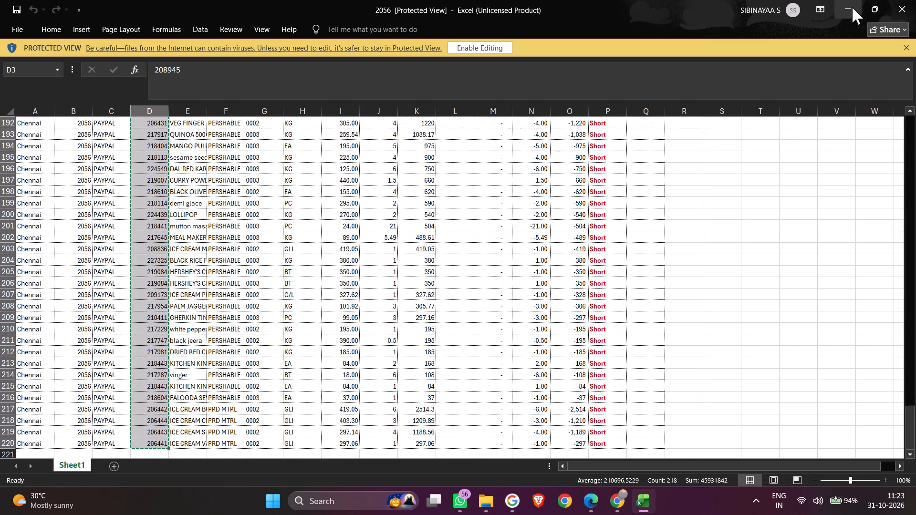
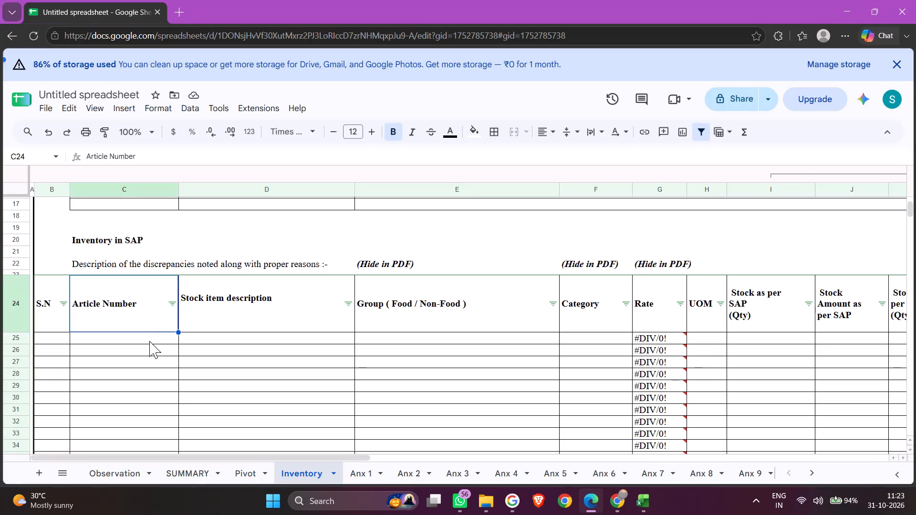
Paste the copied article numbers as values only into the Inventory sheet's Article Number column, starting at C25.
left_click(149, 341)
key("ctrl+v")
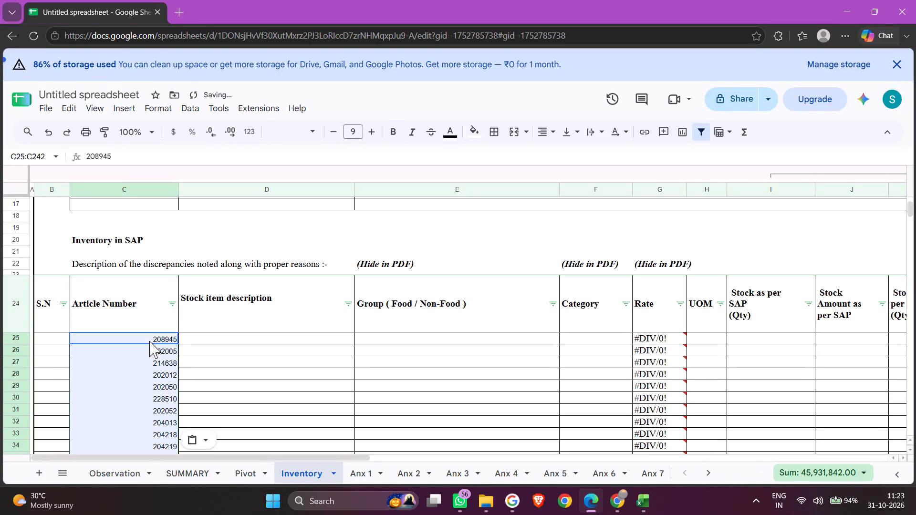
key("Return")
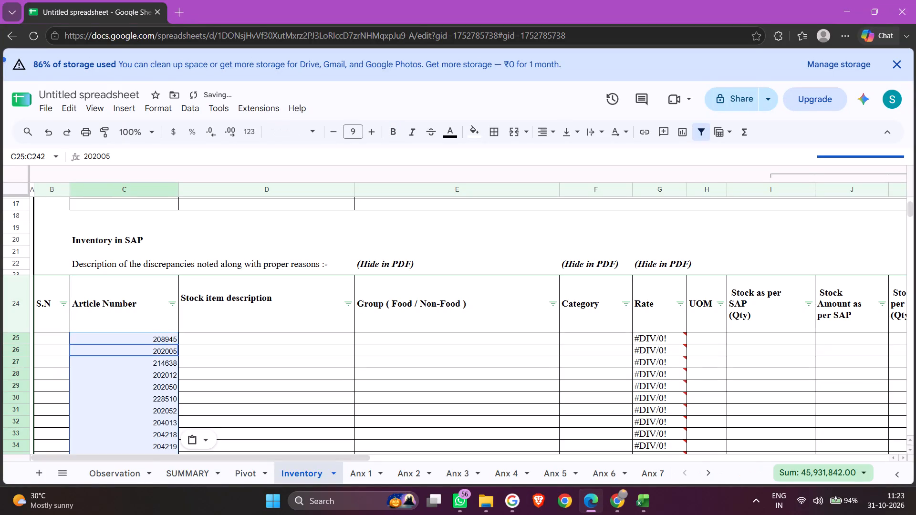
left_click(203, 442)
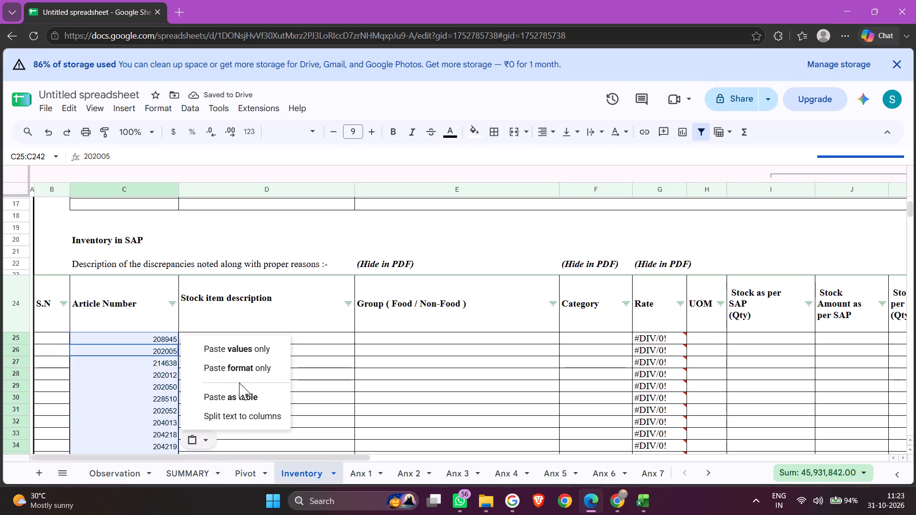
left_click(241, 375)
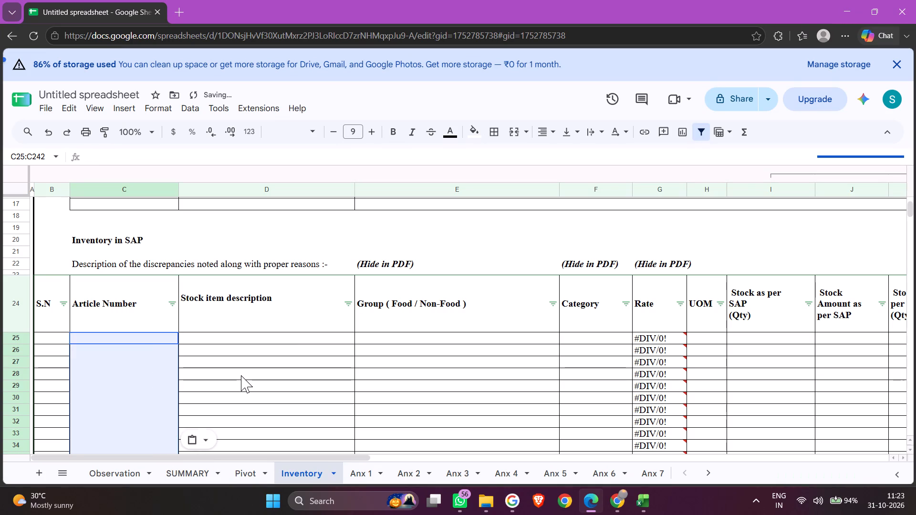
left_click_drag(915, 208, 915, 214)
key("Return")
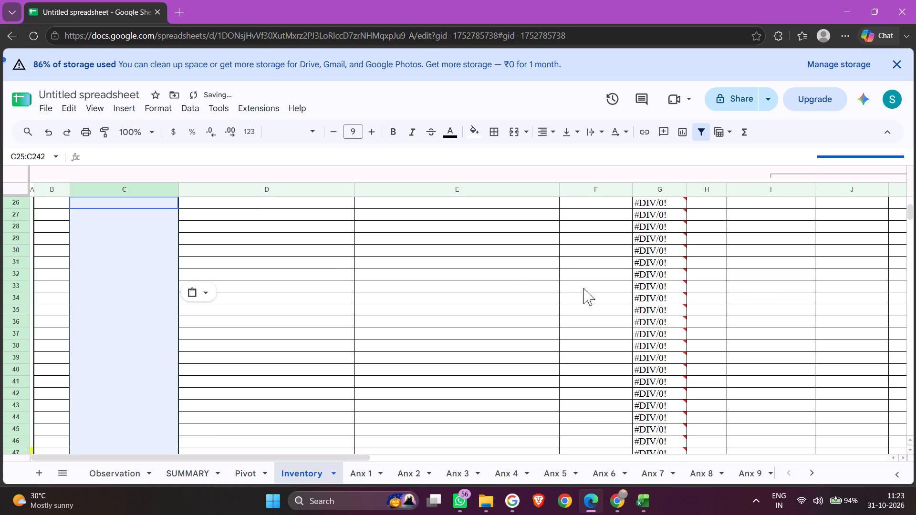
left_click(191, 289)
left_click(217, 311)
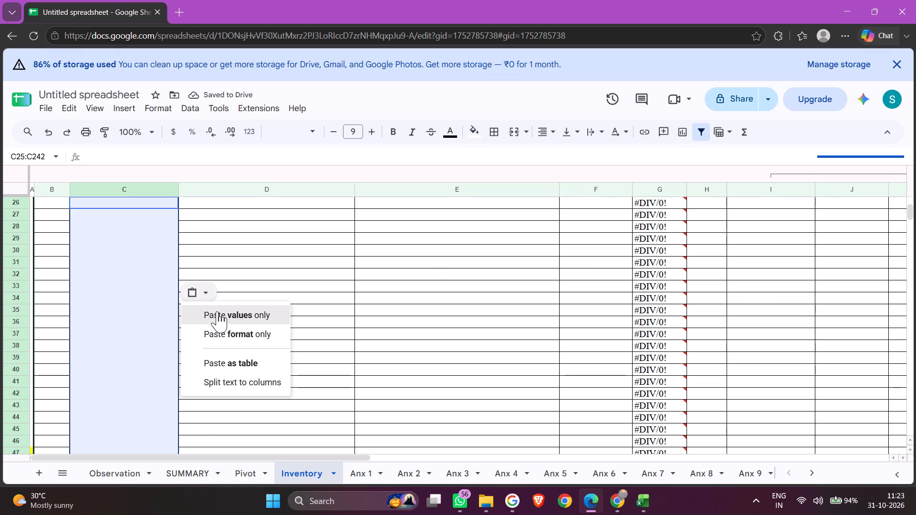
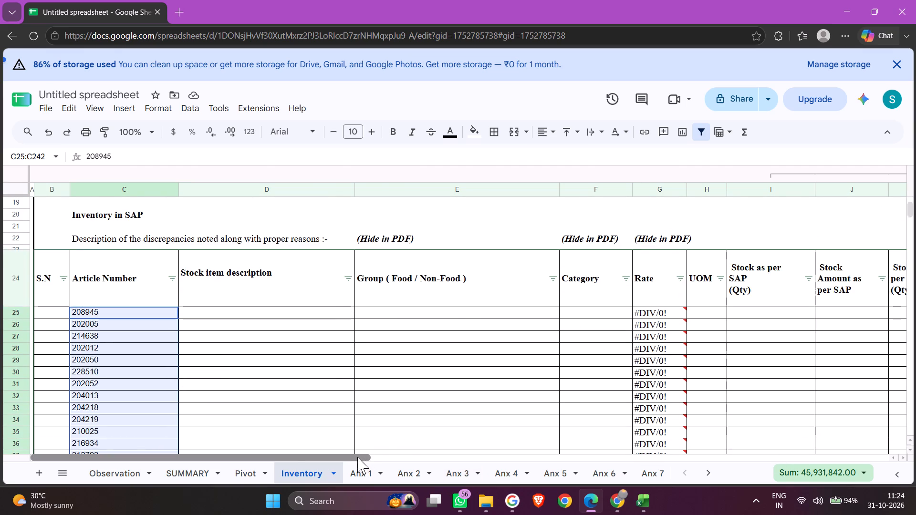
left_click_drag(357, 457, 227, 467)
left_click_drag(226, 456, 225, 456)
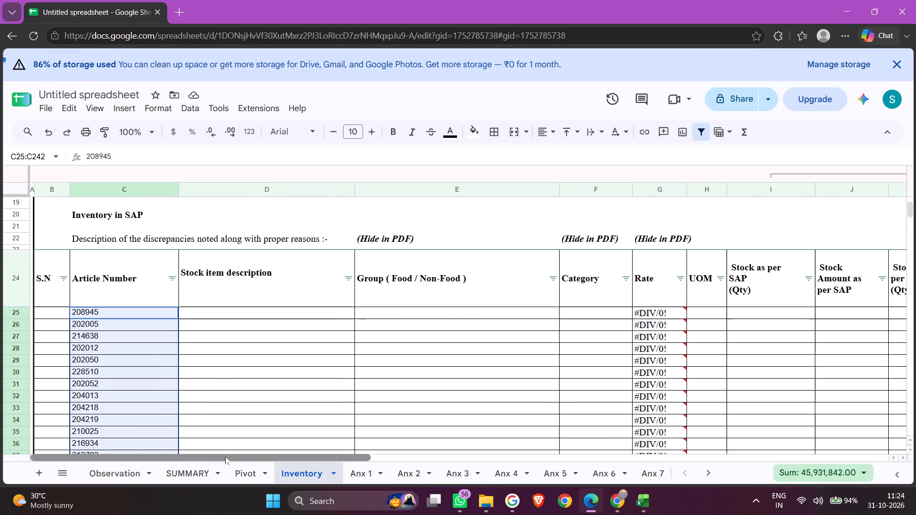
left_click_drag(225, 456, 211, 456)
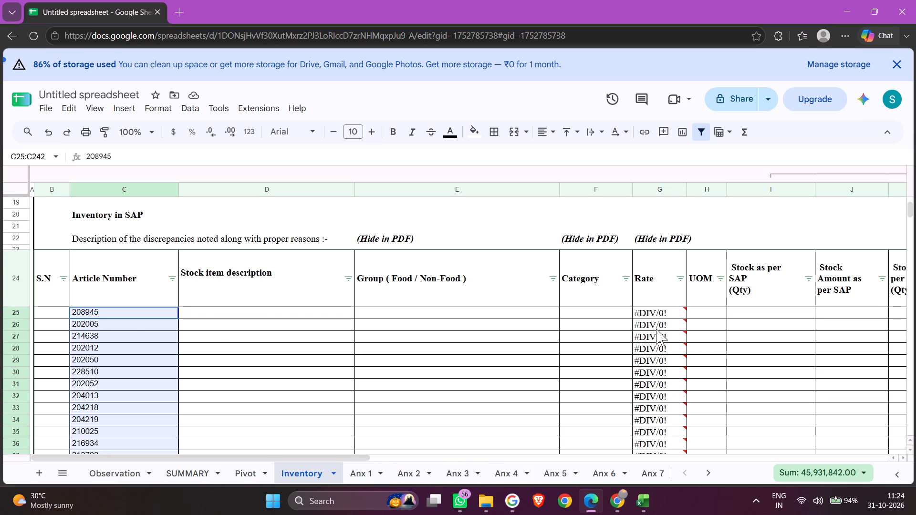
Select cell B25, the first entry under S.N in the Inventory sheet's discrepancy table.
left_click(65, 280)
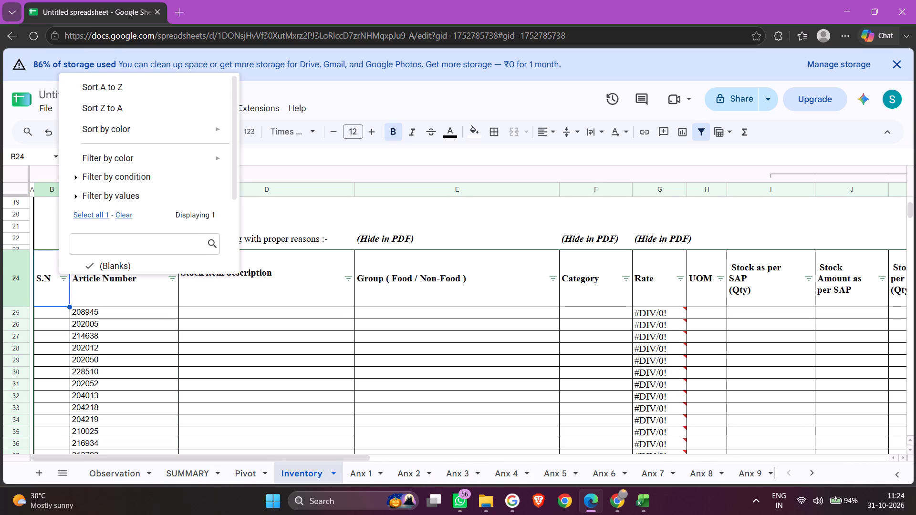
left_click(52, 310)
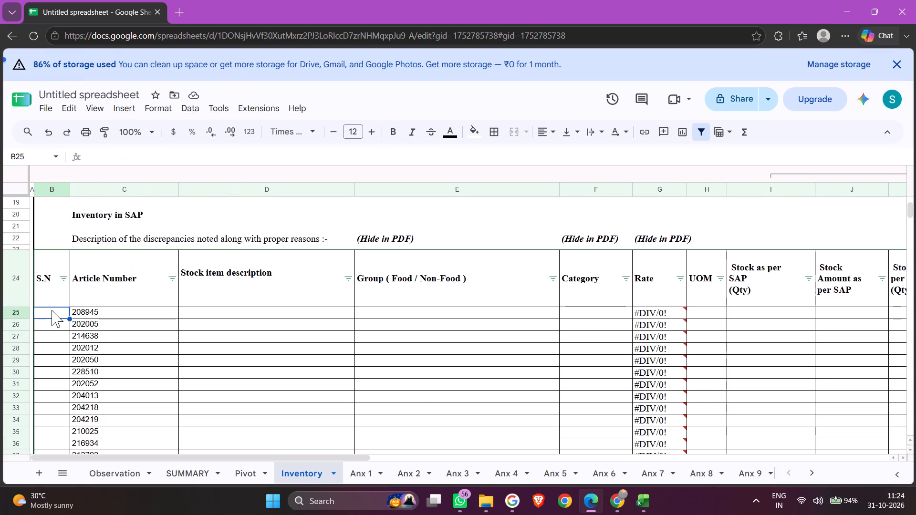
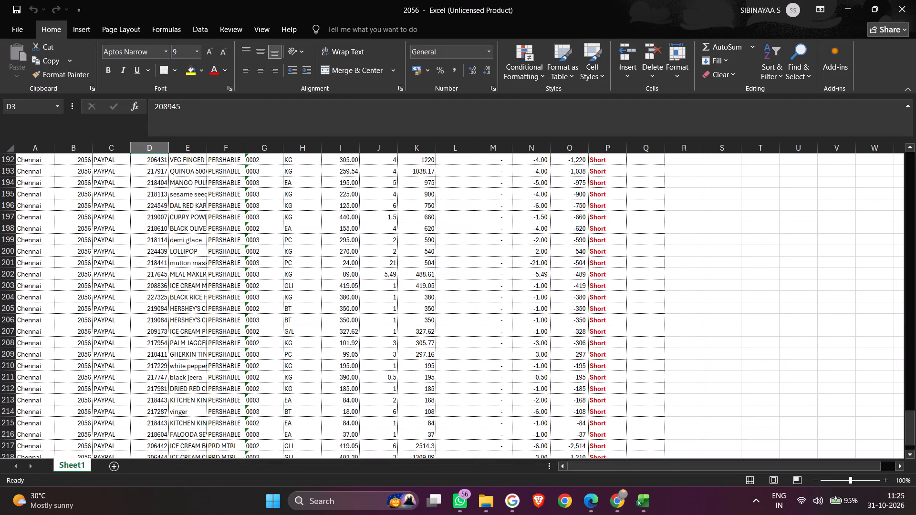
Examine the column headers and first article rows of the 2056 stock list in Excel and in its Google Sheets copy.
left_click(909, 145)
left_click(909, 145)
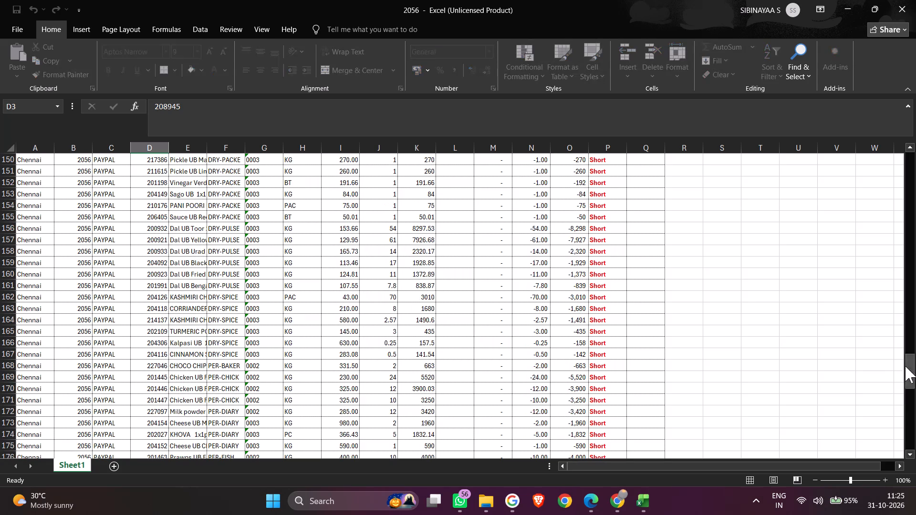
left_click_drag(914, 373, 913, 237)
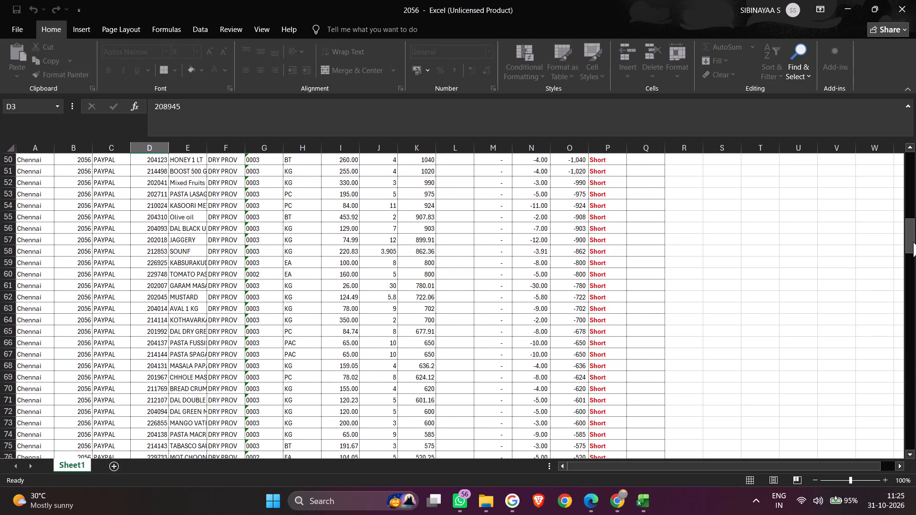
left_click_drag(913, 241, 910, 152)
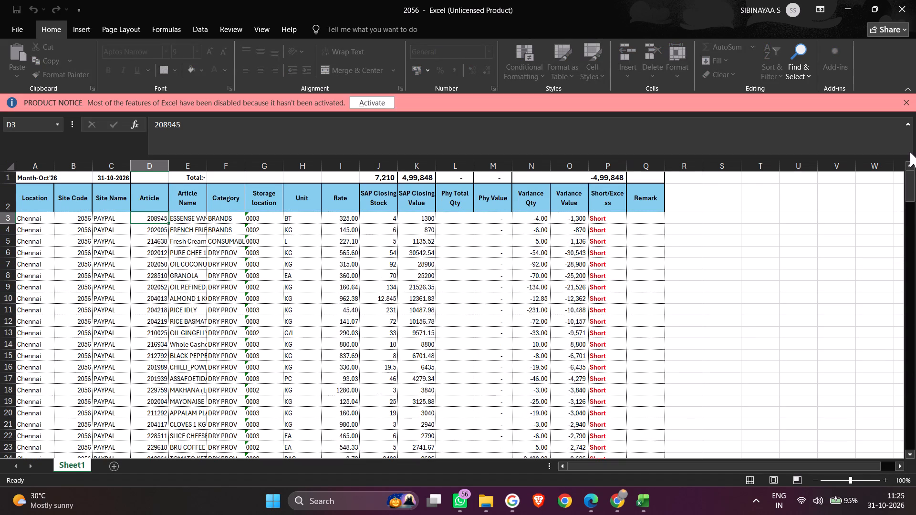
left_click(853, 4)
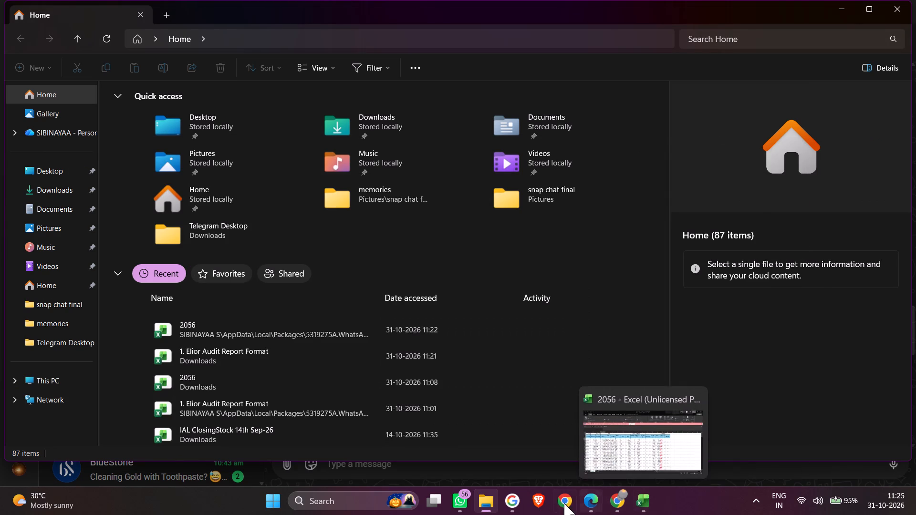
left_click(516, 501)
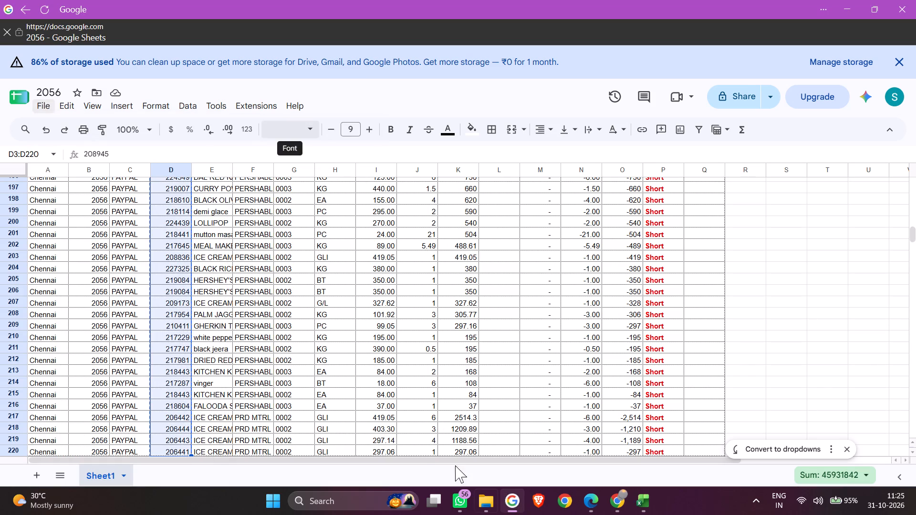
left_click_drag(914, 234, 913, 150)
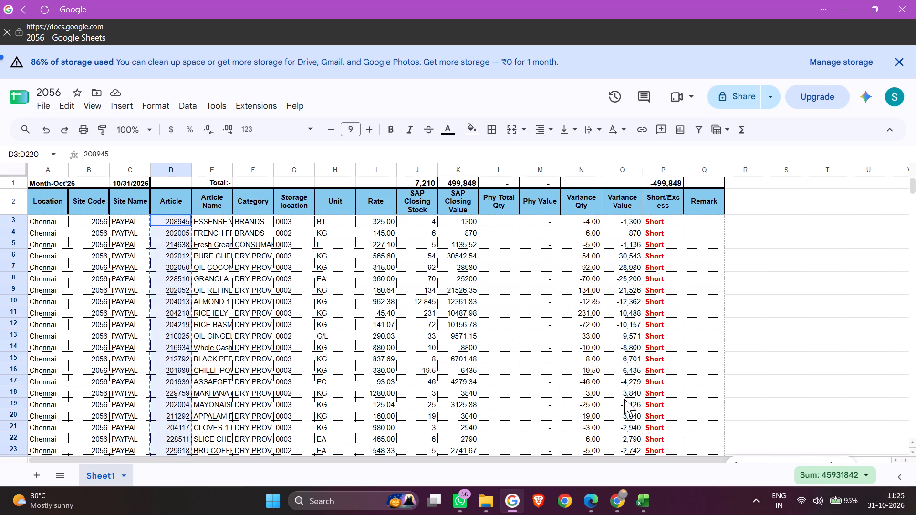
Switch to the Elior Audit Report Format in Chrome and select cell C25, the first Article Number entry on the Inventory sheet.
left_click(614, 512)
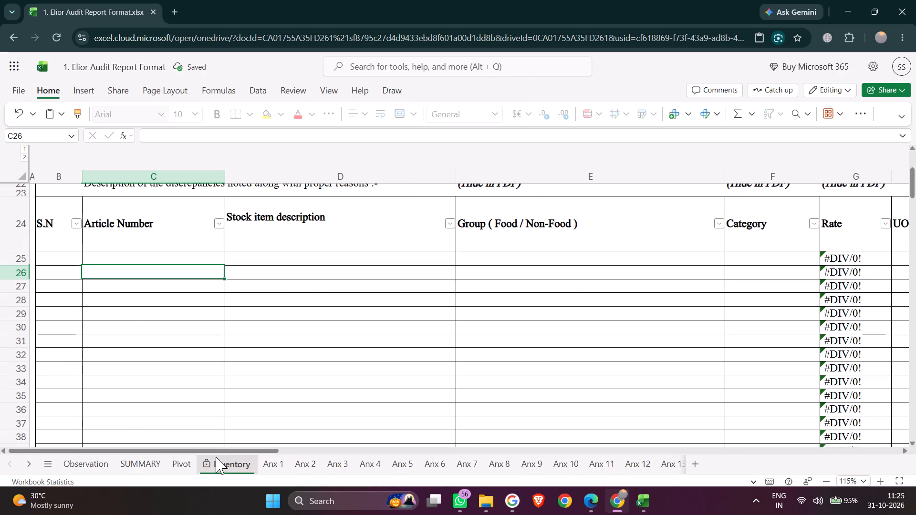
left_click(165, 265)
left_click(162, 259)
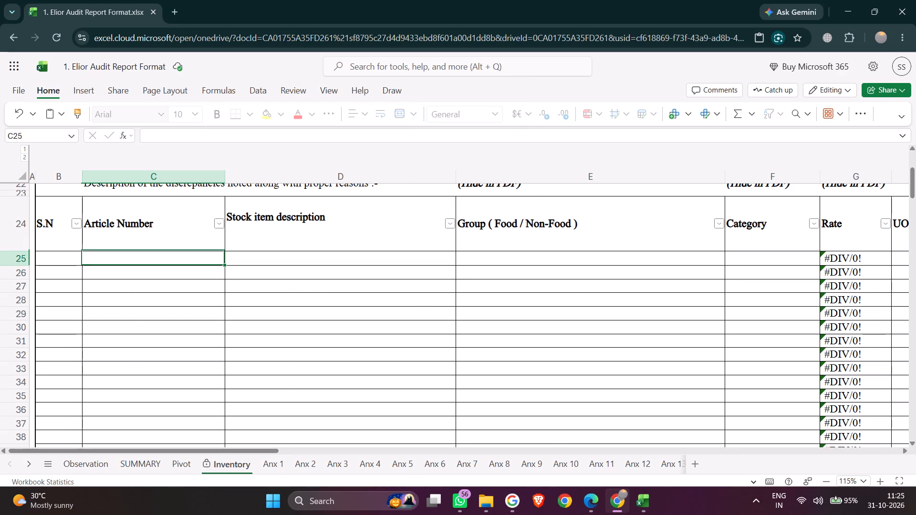
Switch back to the Google Sheets Inventory sheet in Edge and close the Chrome window holding the Elior Audit Report Format.
left_click(585, 502)
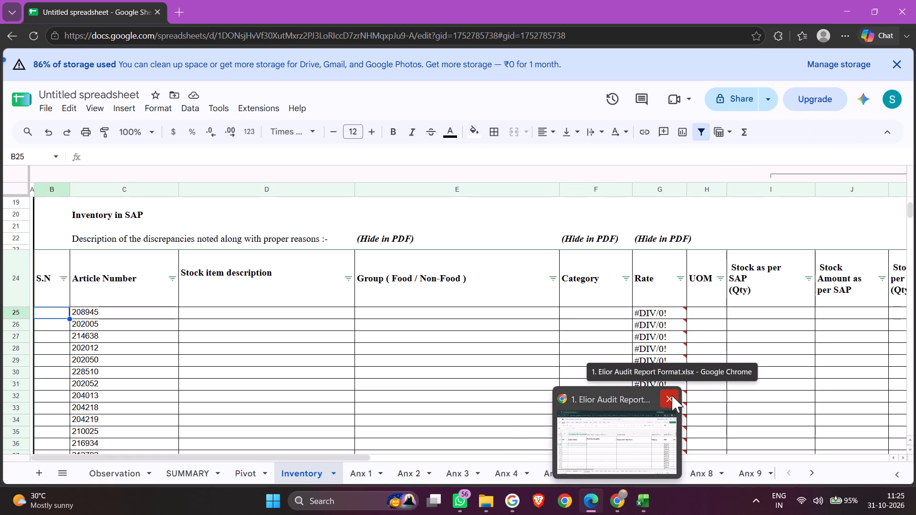
left_click(671, 399)
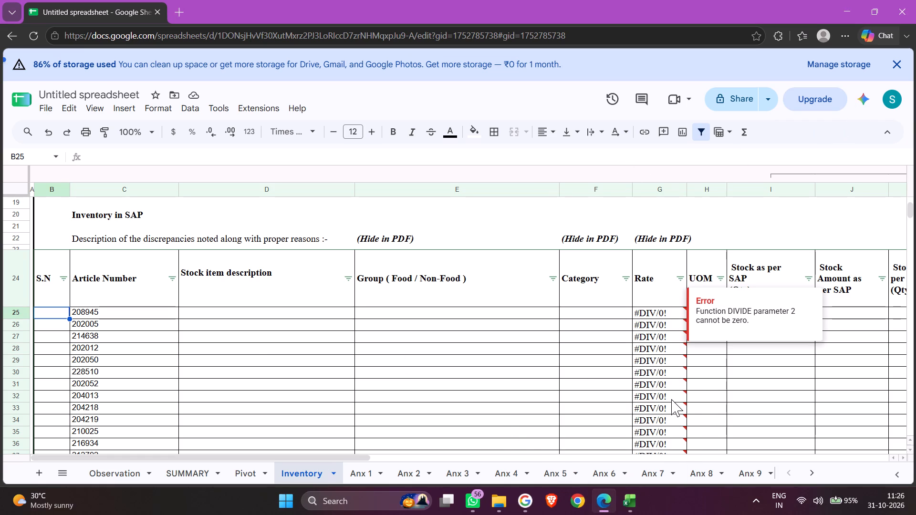
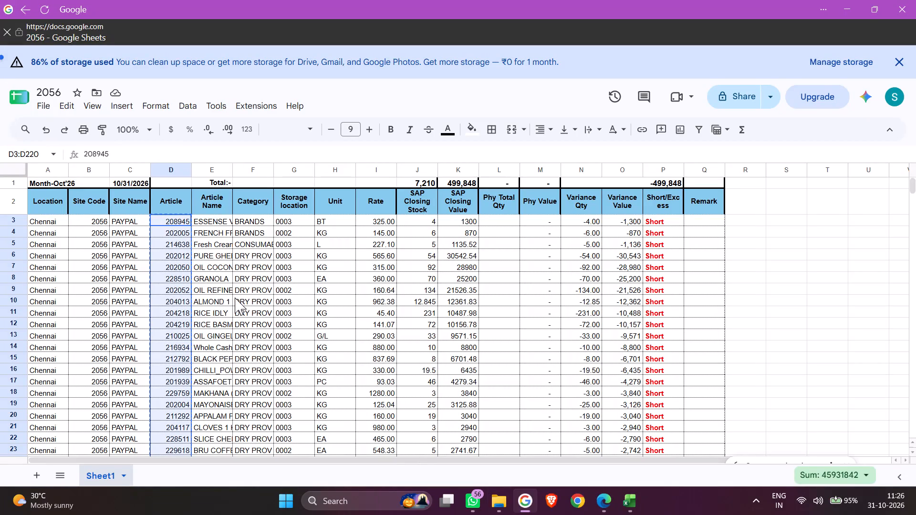
Copy the Article Name entries E3:E220 from the 2056 sheet into the Inventory sheet's Stock item description column, starting at D25.
left_click(216, 222)
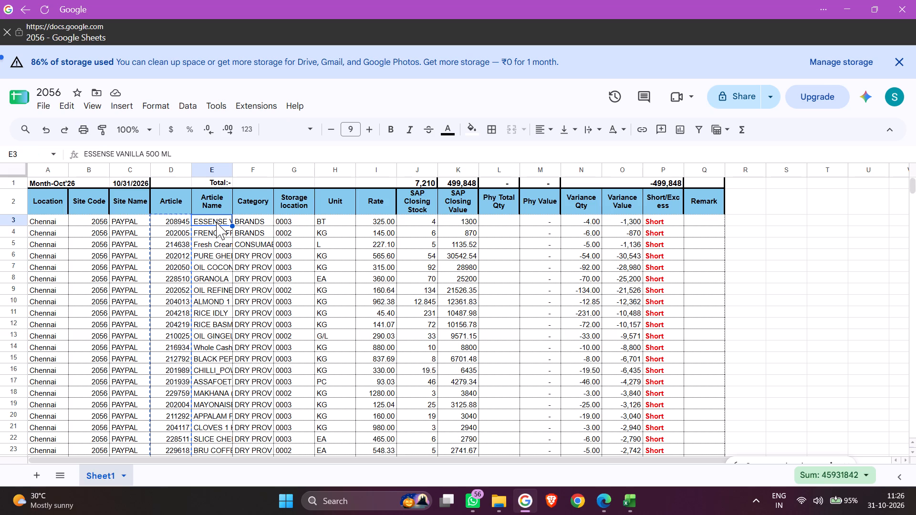
key("ctrl+shift+Down")
key("ctrl+shift+Down")
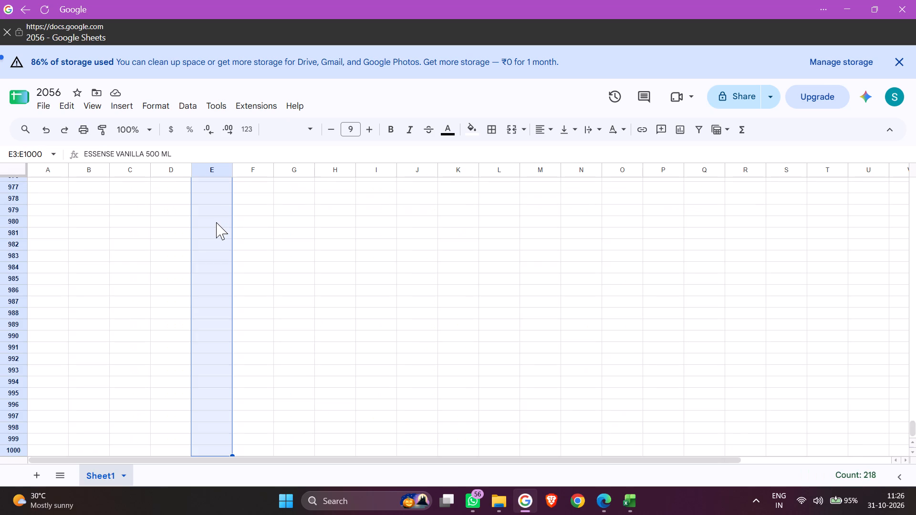
key("ctrl+shift+Up")
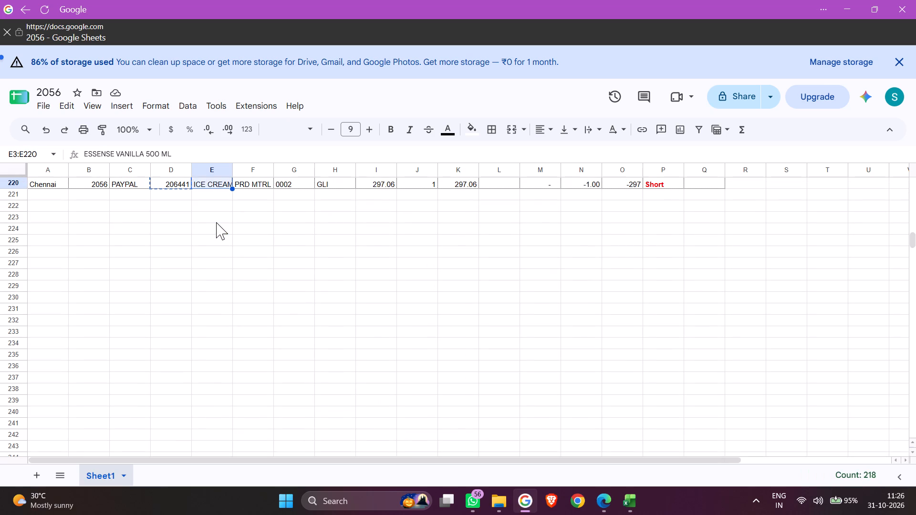
key("ctrl+c")
left_click(849, 3)
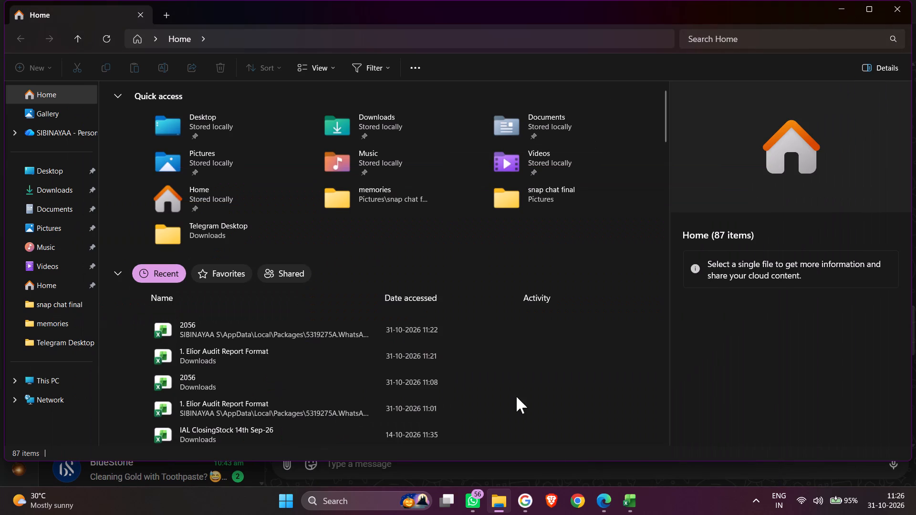
left_click(596, 506)
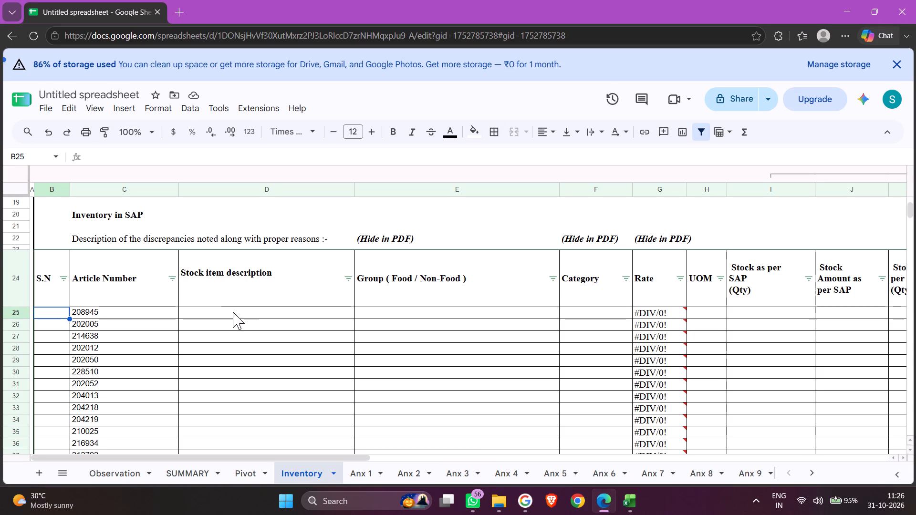
left_click(233, 310)
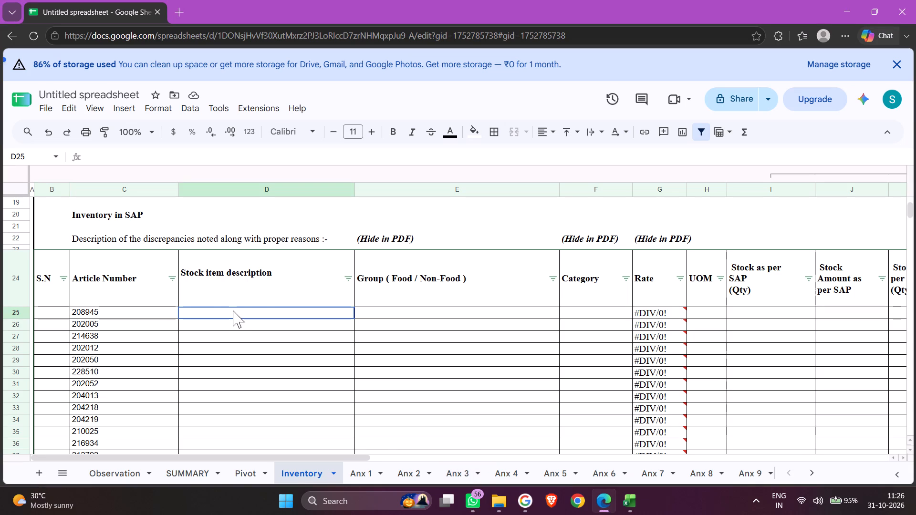
key("ctrl+v")
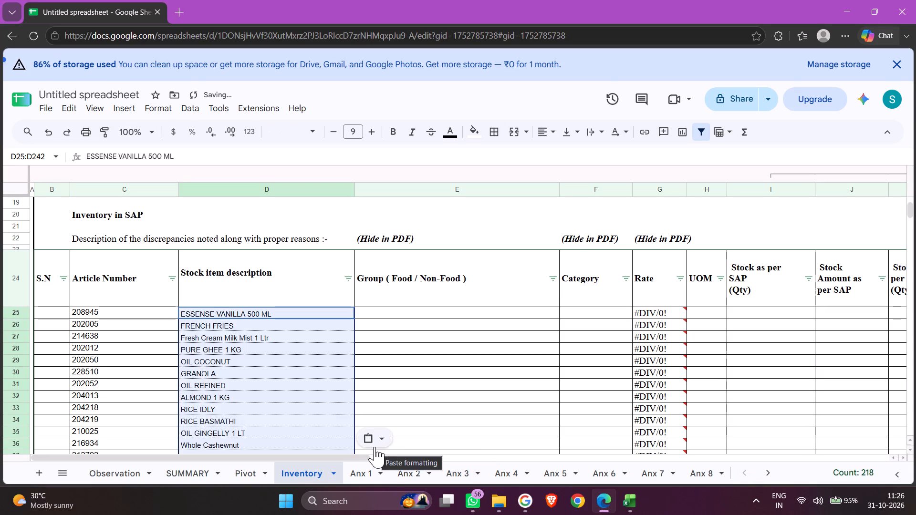
key("Return")
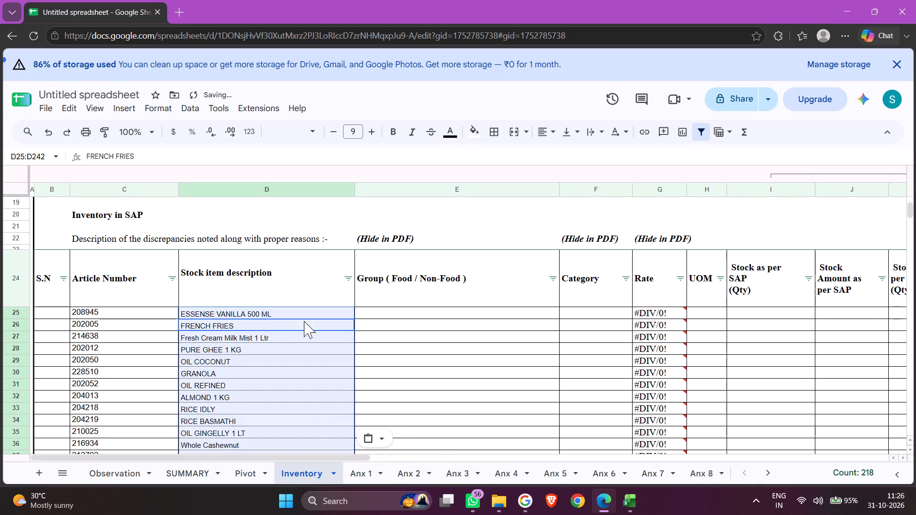
Compare the last pasted article numbers and descriptions on the Inventory sheet with the final rows of the 2056 stock list in Excel.
left_click_drag(909, 212, 905, 256)
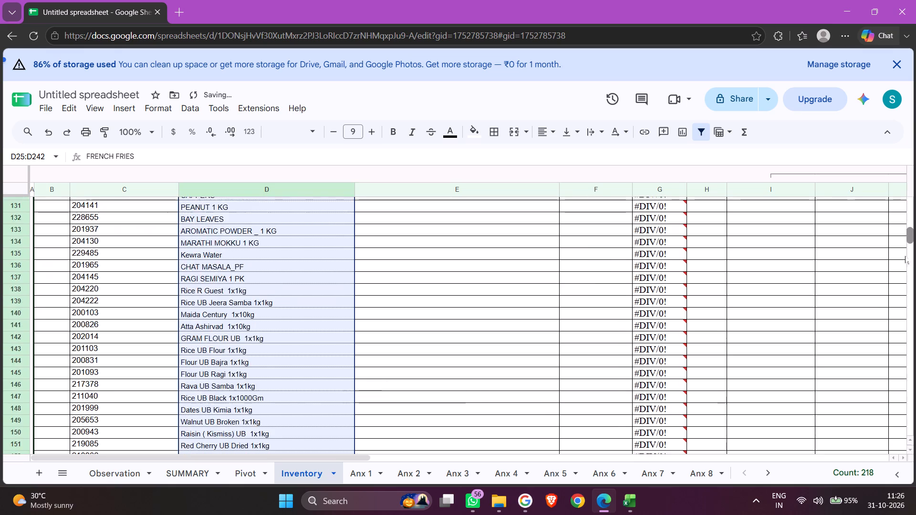
left_click_drag(905, 256, 906, 261)
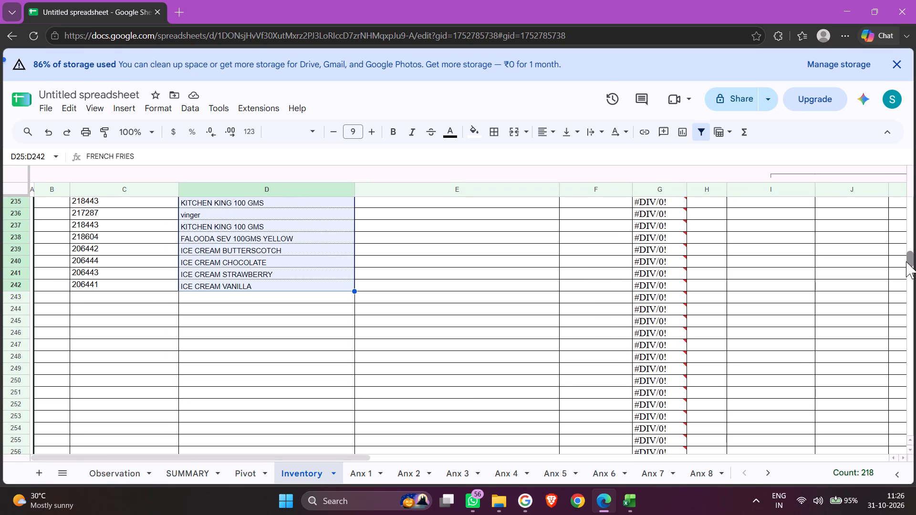
left_click_drag(906, 261, 906, 261)
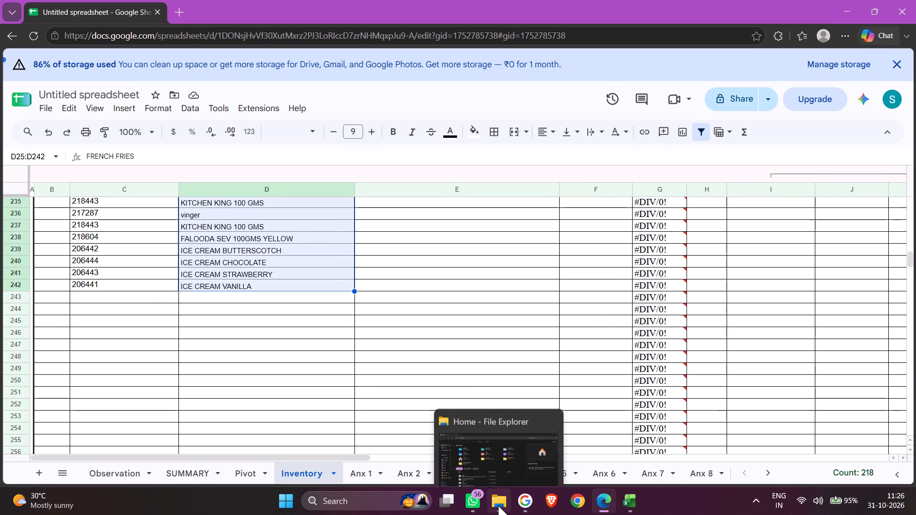
left_click(550, 403)
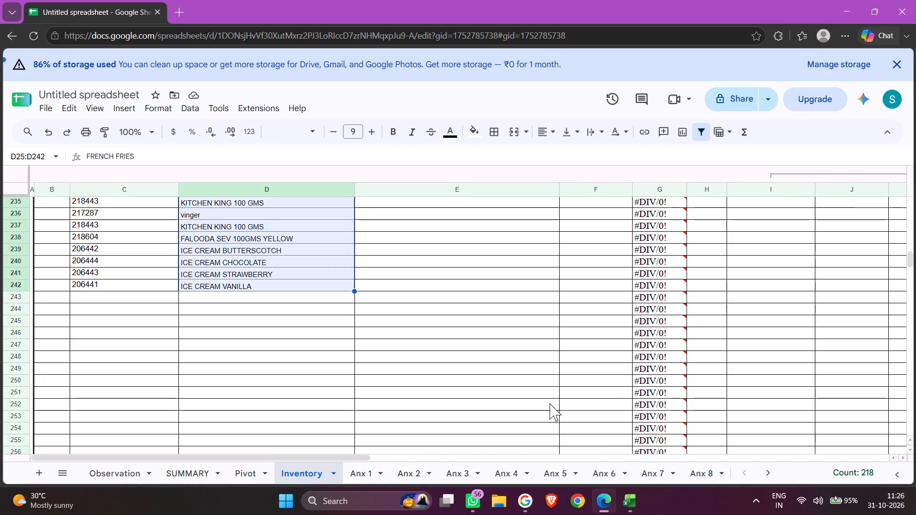
left_click(531, 505)
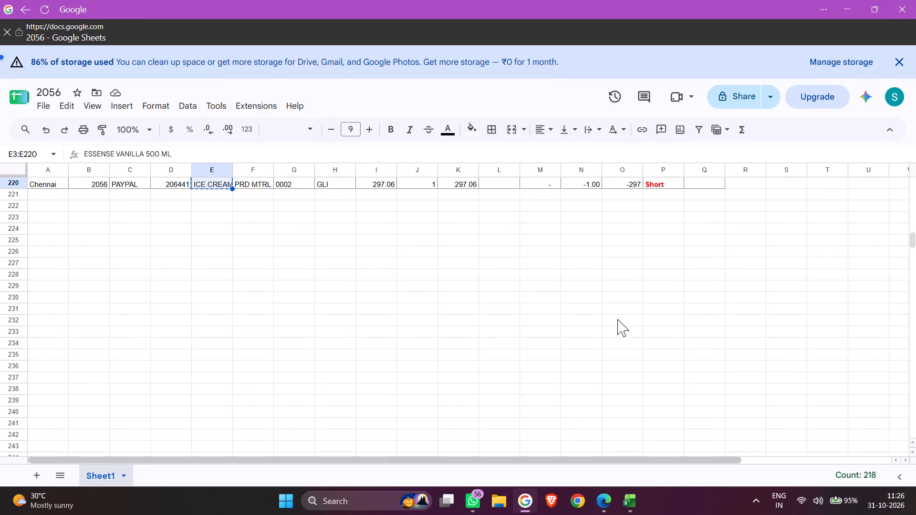
left_click(843, 3)
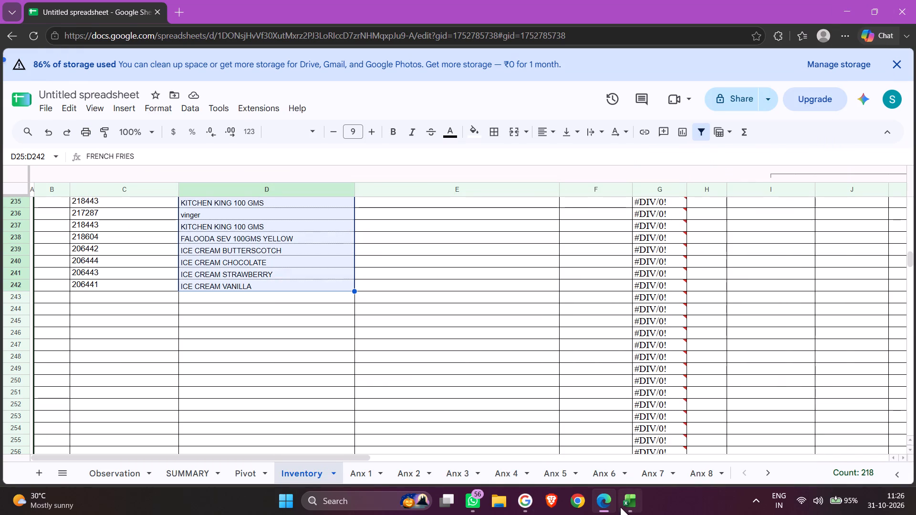
left_click(626, 502)
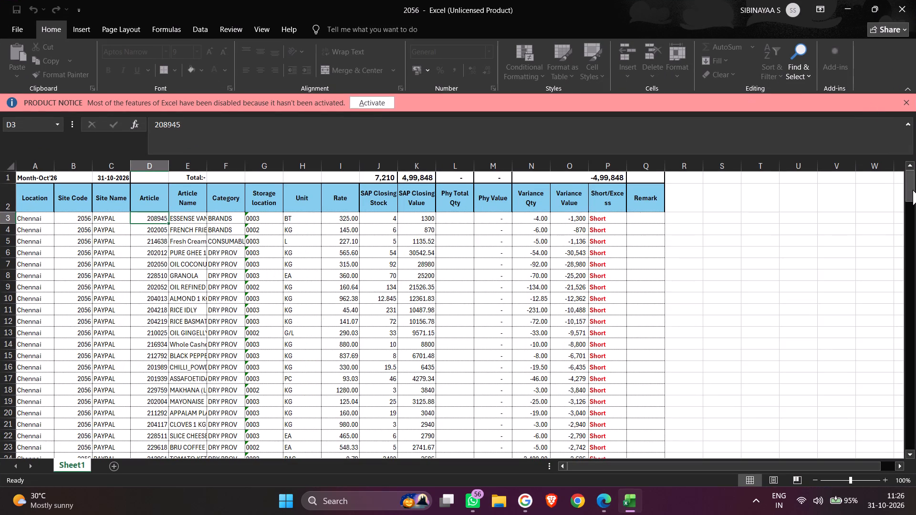
left_click_drag(913, 188, 892, 290)
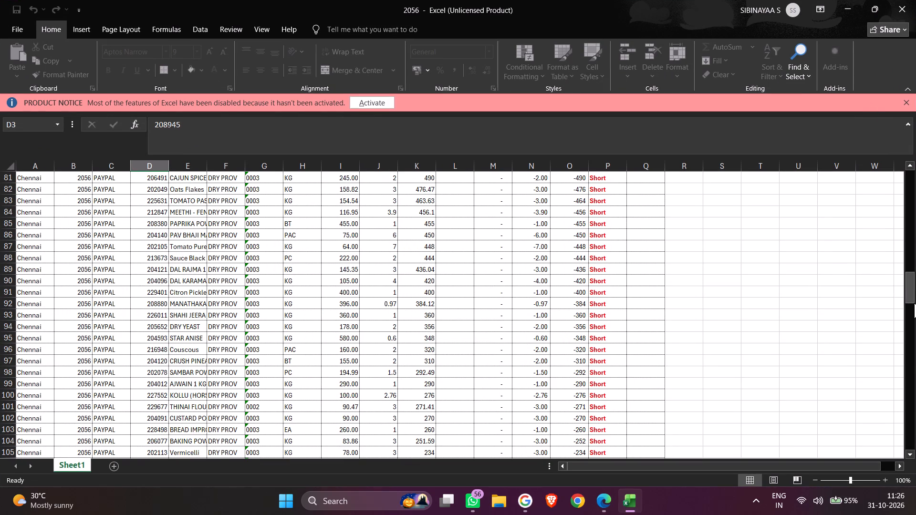
left_click_drag(914, 303, 912, 358)
left_click_drag(912, 358, 908, 400)
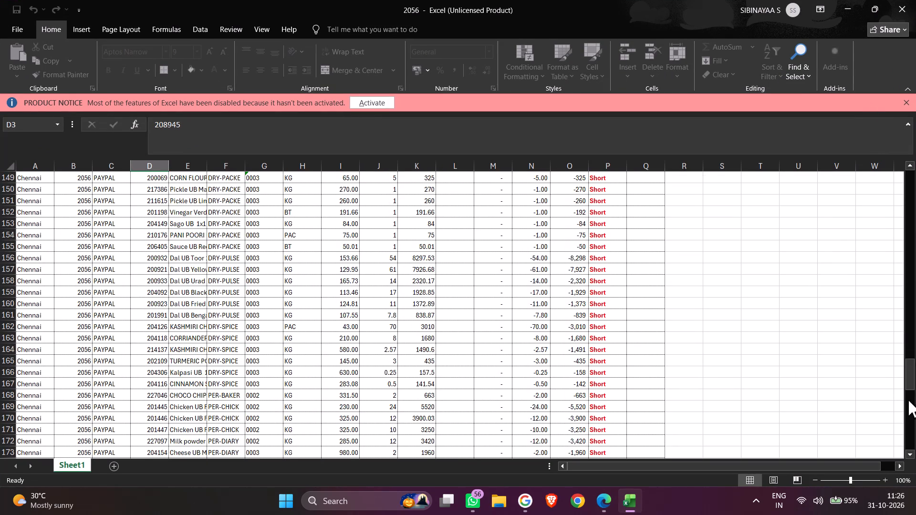
left_click_drag(908, 400, 907, 411)
left_click(911, 424)
left_click(911, 424)
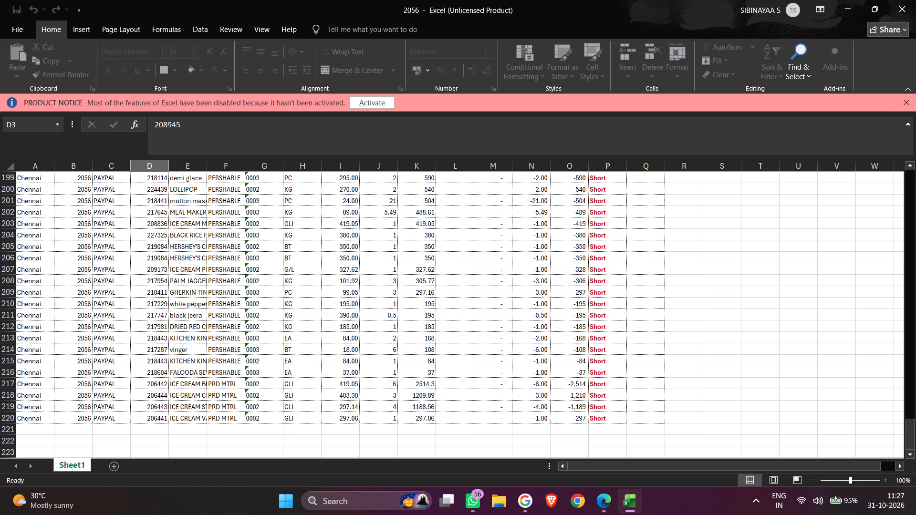
left_click(836, 5)
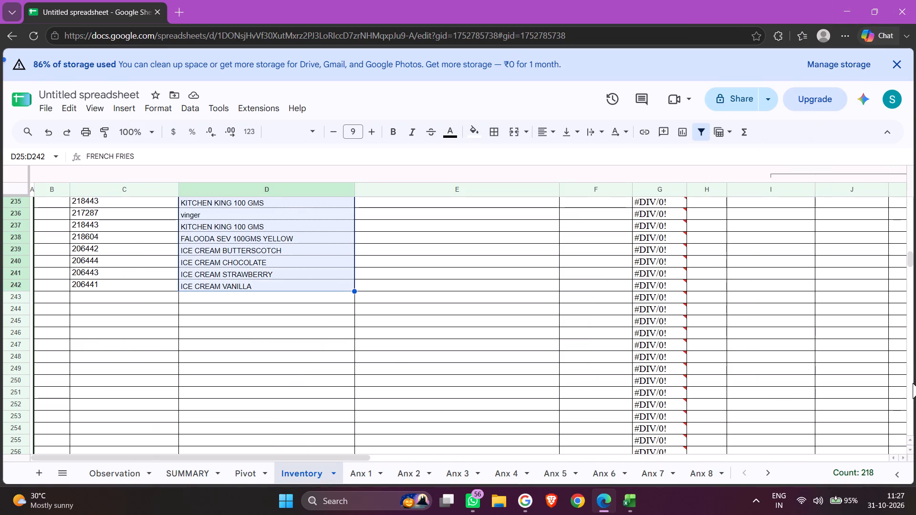
Enter "Food" in cell E25, the first Group ( Food / Non-Food ) entry on the Inventory sheet.
left_click_drag(907, 261, 903, 208)
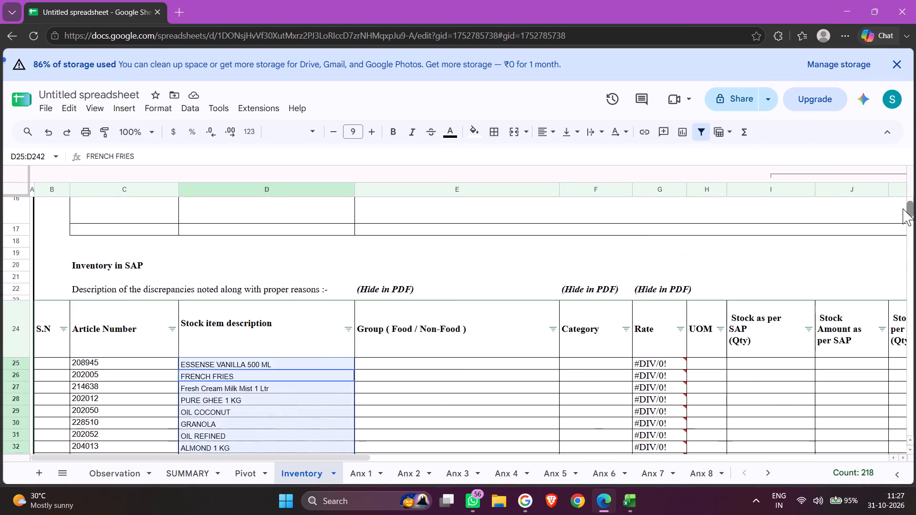
left_click_drag(903, 208, 901, 212)
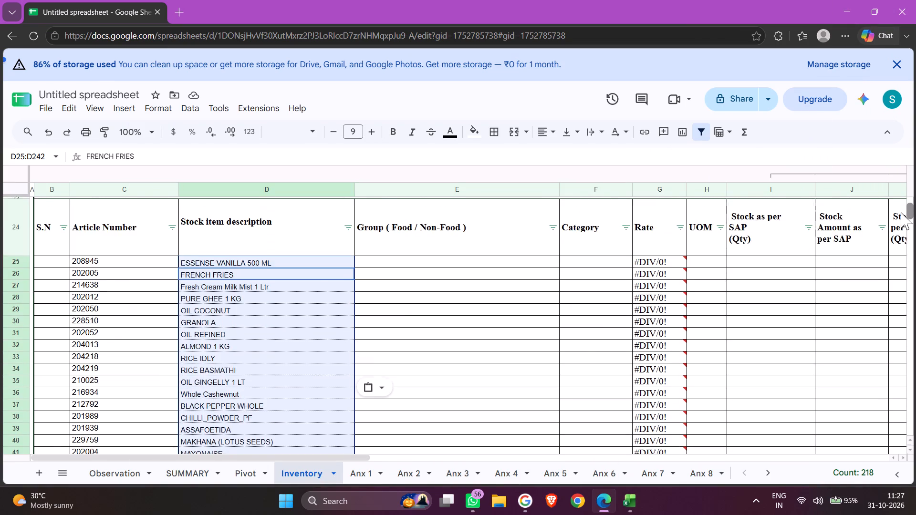
left_click_drag(901, 212, 900, 211)
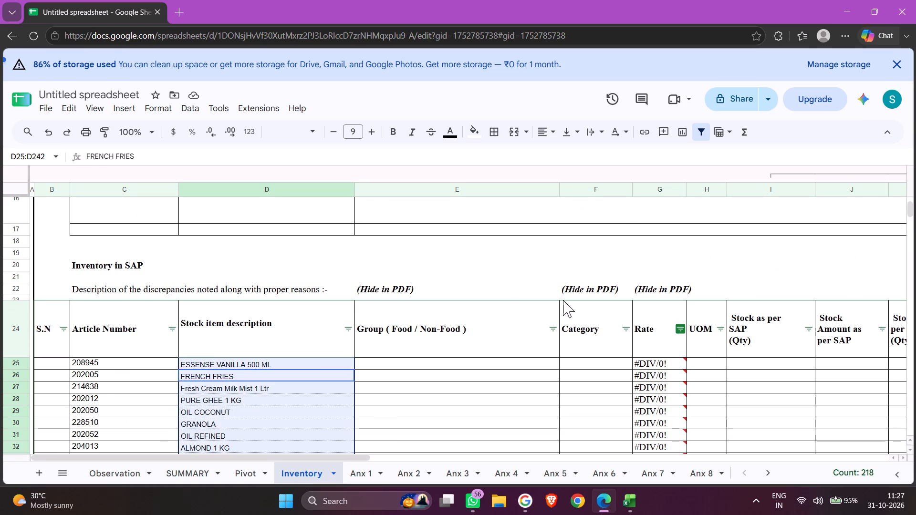
left_click(395, 287)
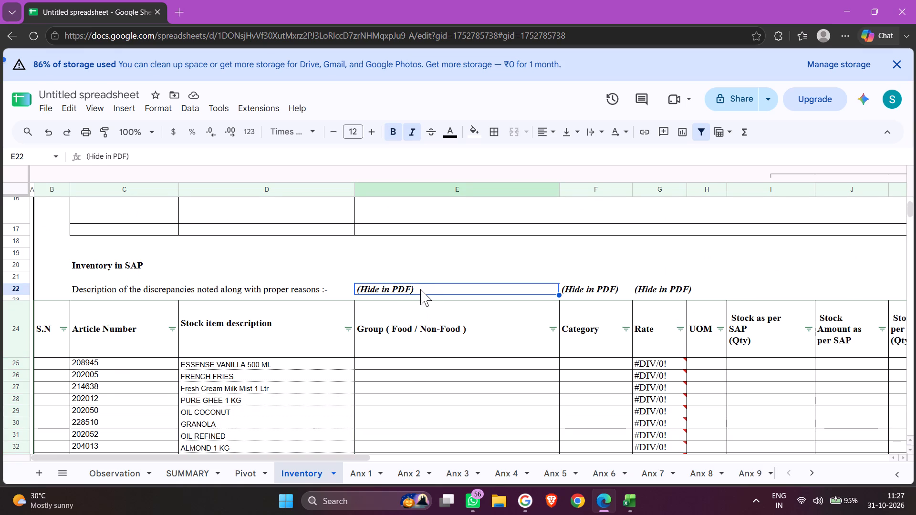
left_click(419, 287)
left_click(404, 286)
left_click(391, 360)
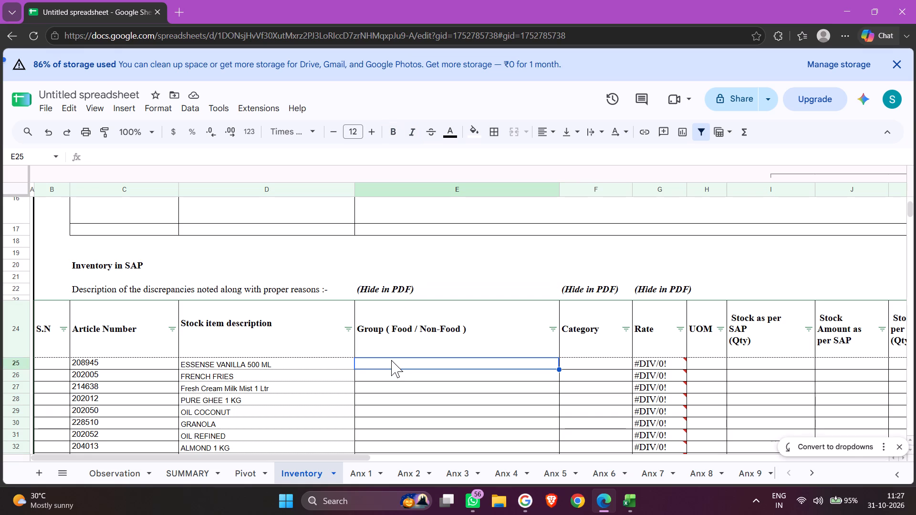
type("FOOD")
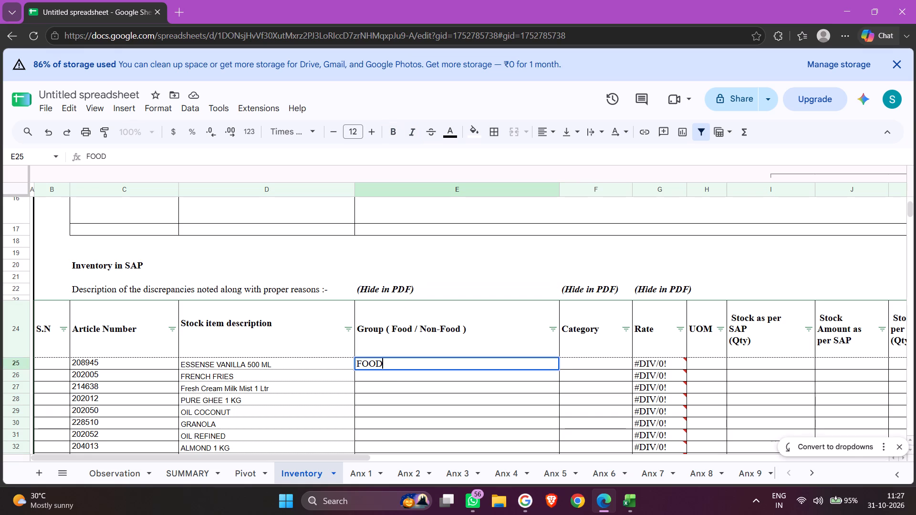
key("BackSpace")
key("BackSpace")
key("BackSpace")
key("BackSpace")
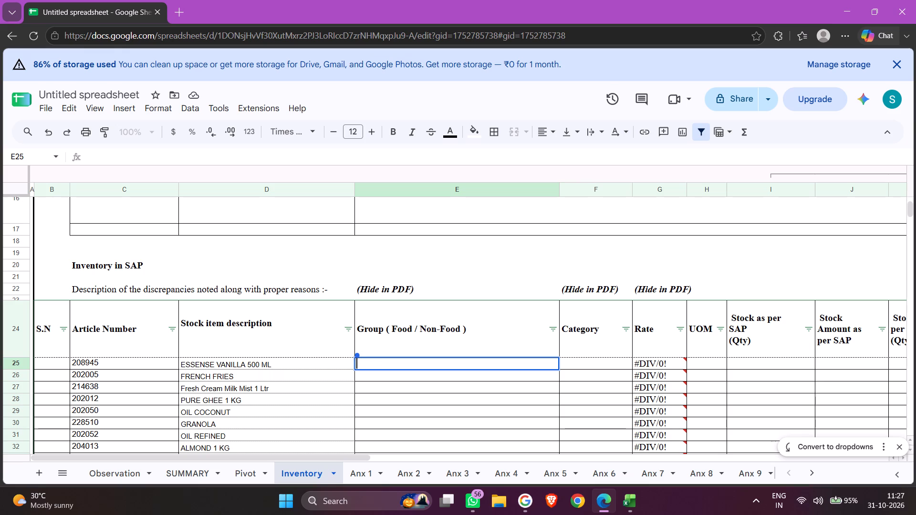
type("ood")
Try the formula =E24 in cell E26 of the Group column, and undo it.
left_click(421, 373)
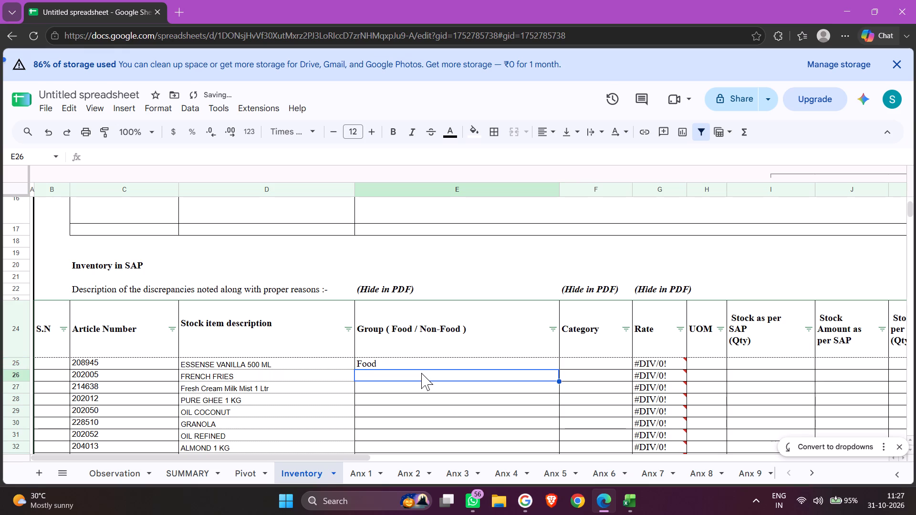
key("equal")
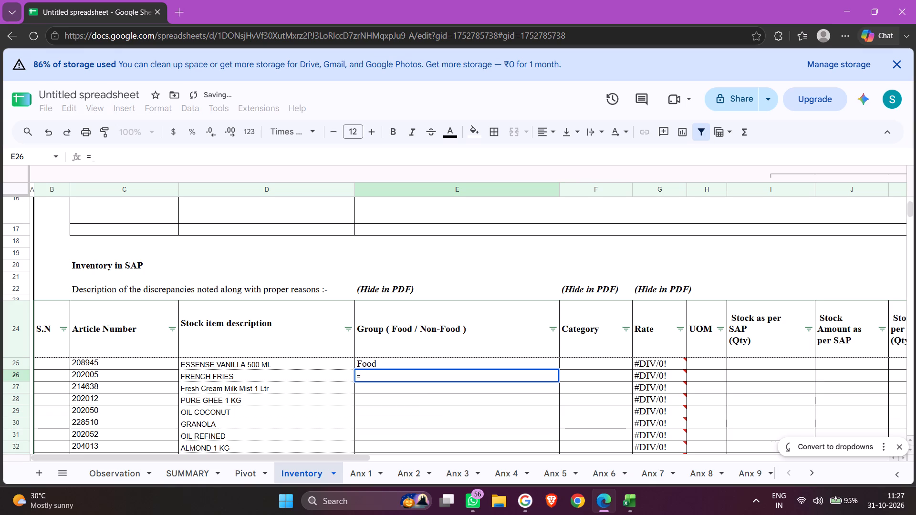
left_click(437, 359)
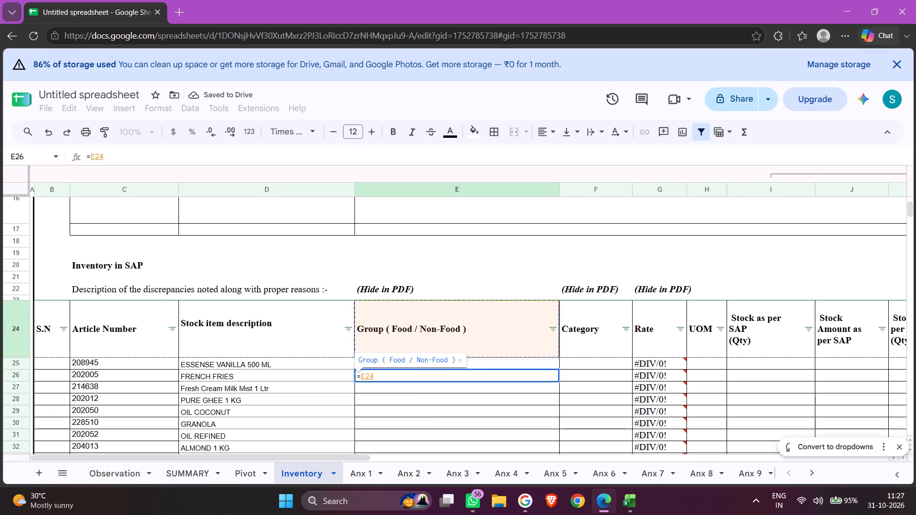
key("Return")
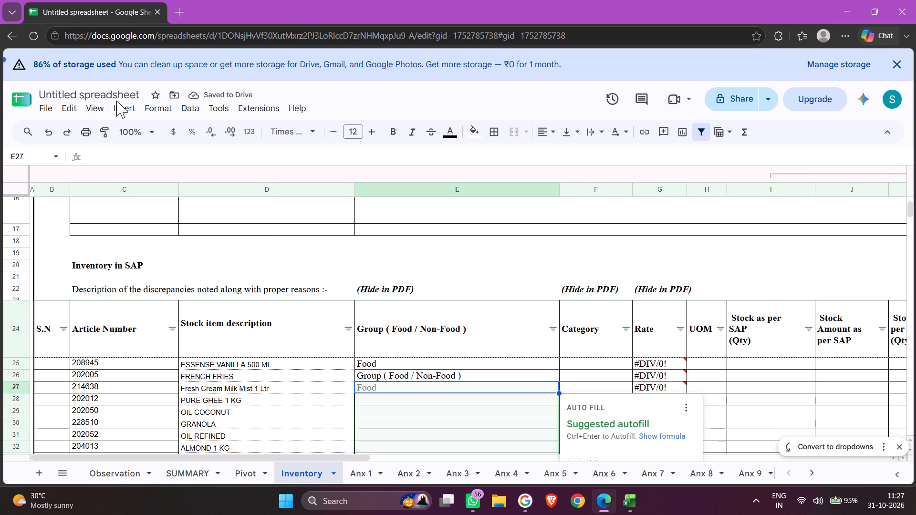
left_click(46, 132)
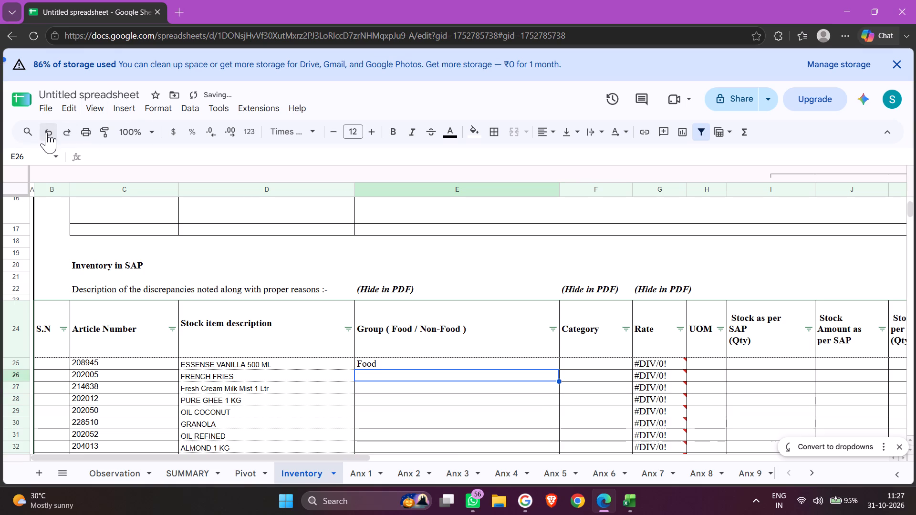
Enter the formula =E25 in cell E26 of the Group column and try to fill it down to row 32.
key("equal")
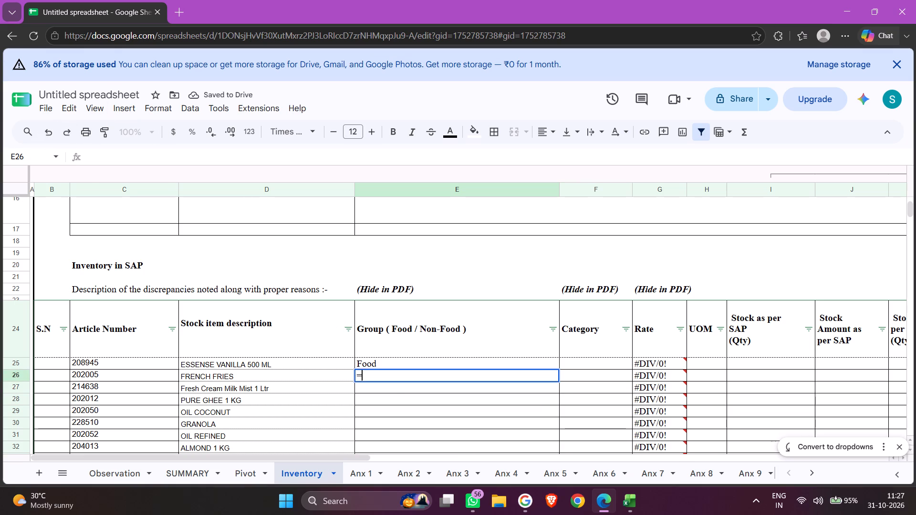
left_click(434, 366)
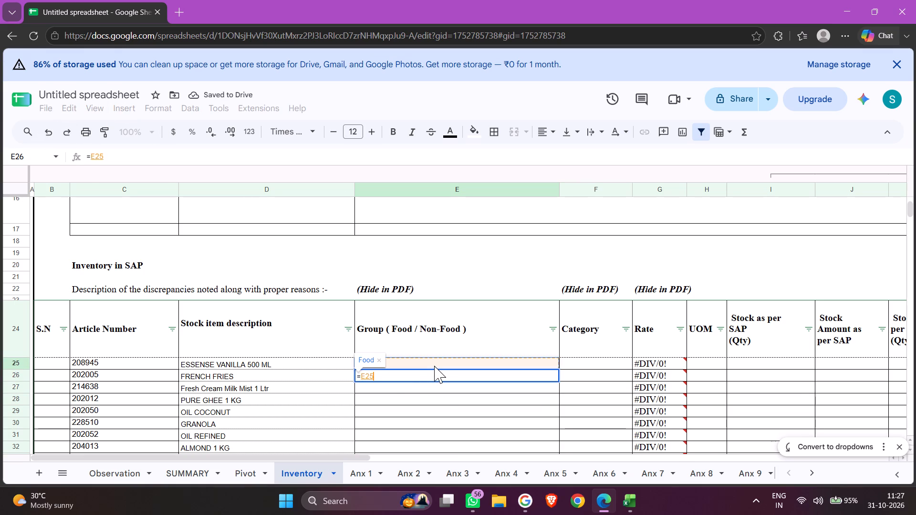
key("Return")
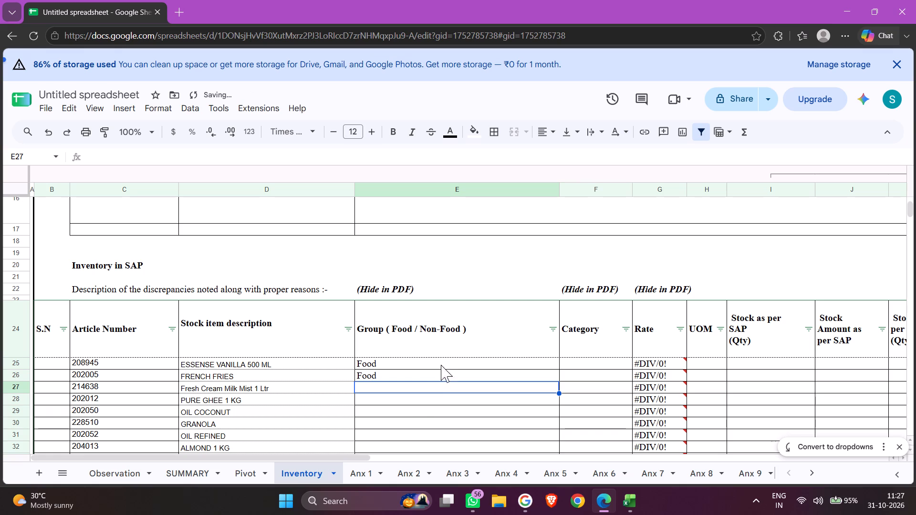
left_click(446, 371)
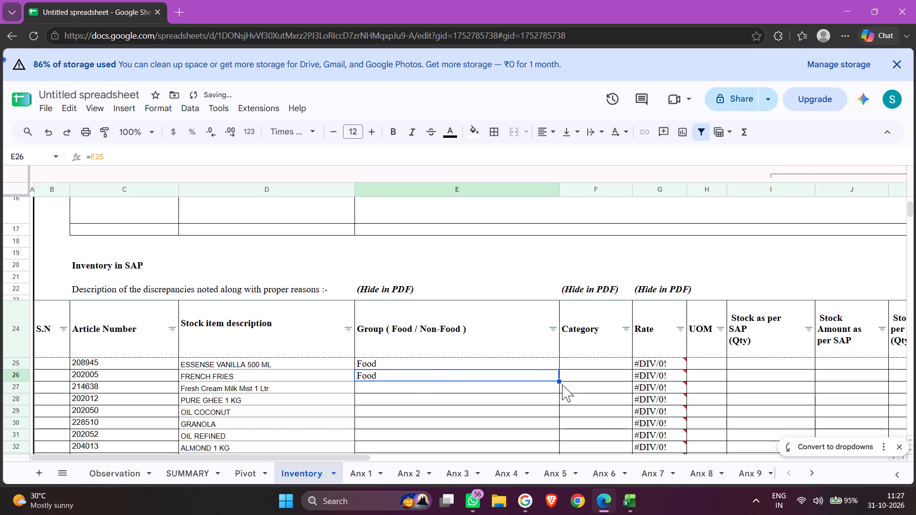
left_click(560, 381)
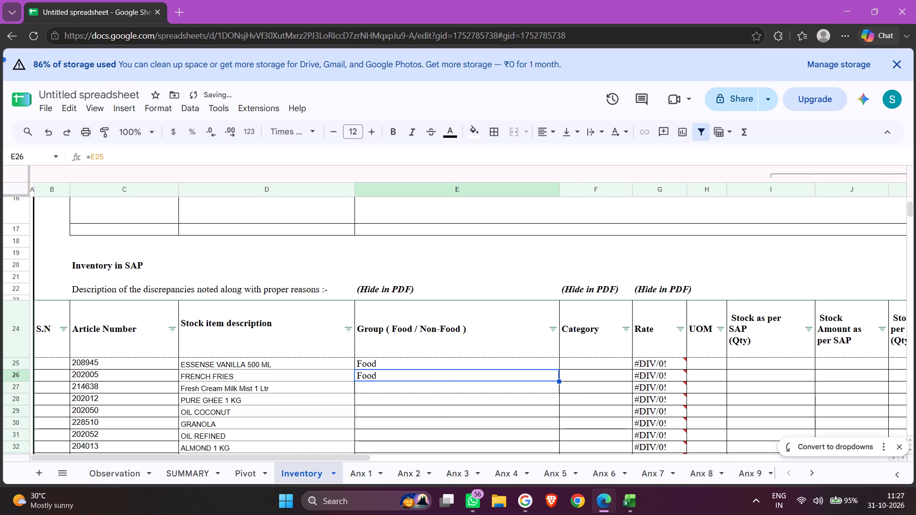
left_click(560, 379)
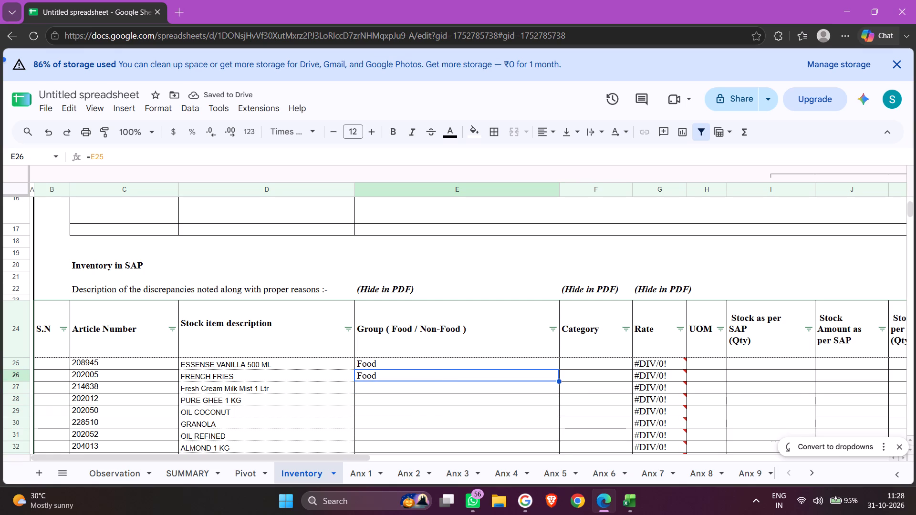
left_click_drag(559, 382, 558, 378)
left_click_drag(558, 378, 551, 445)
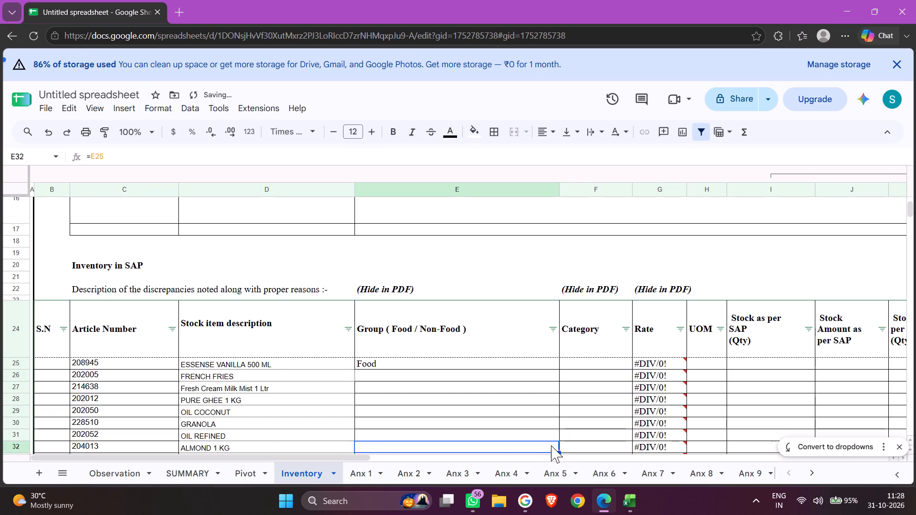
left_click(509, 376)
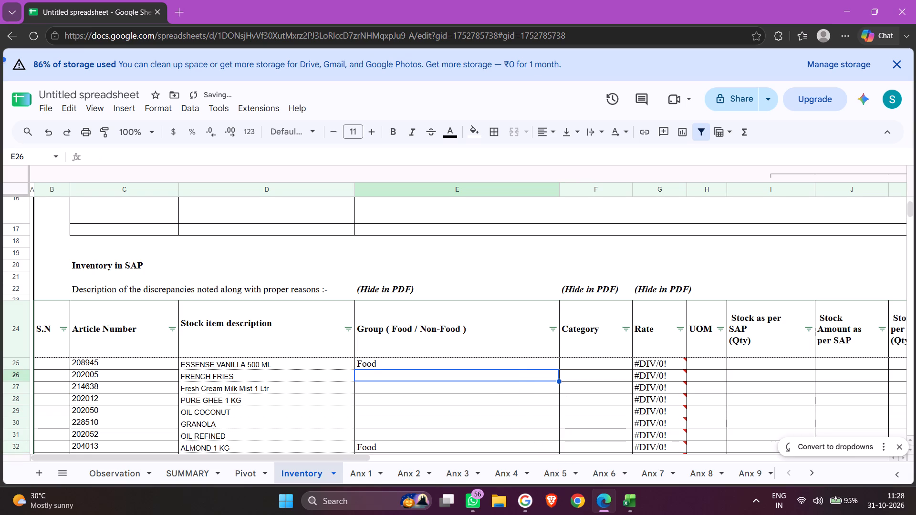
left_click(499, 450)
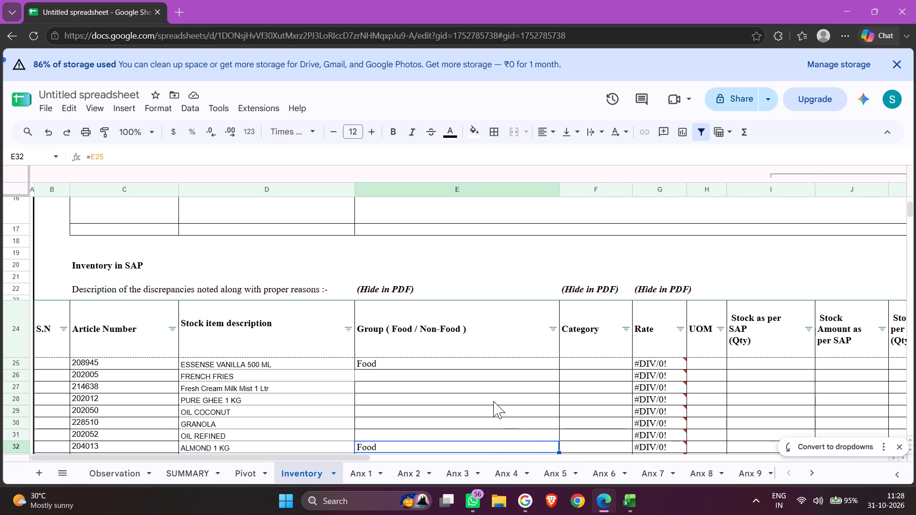
Enter the formula =E25 in cell E26 of the Group ( Food / Non-Food ) column.
left_click(458, 377)
key("equal")
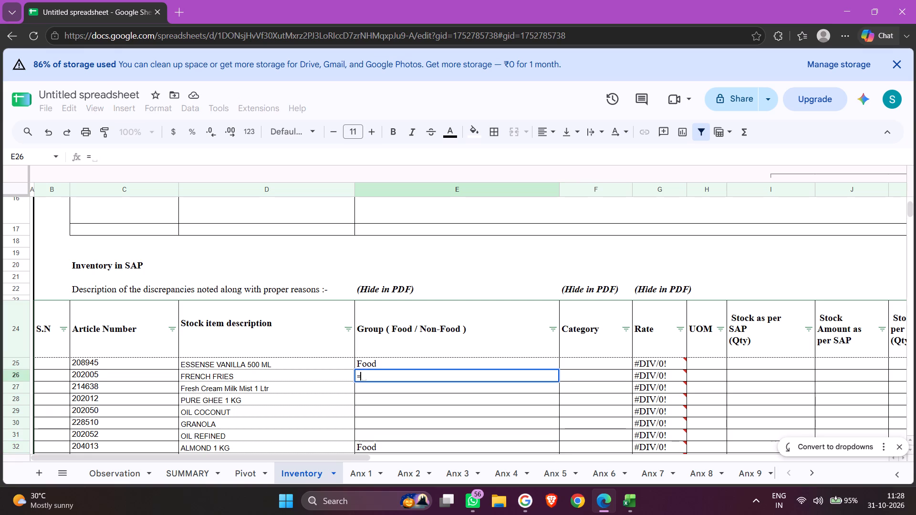
left_click(464, 361)
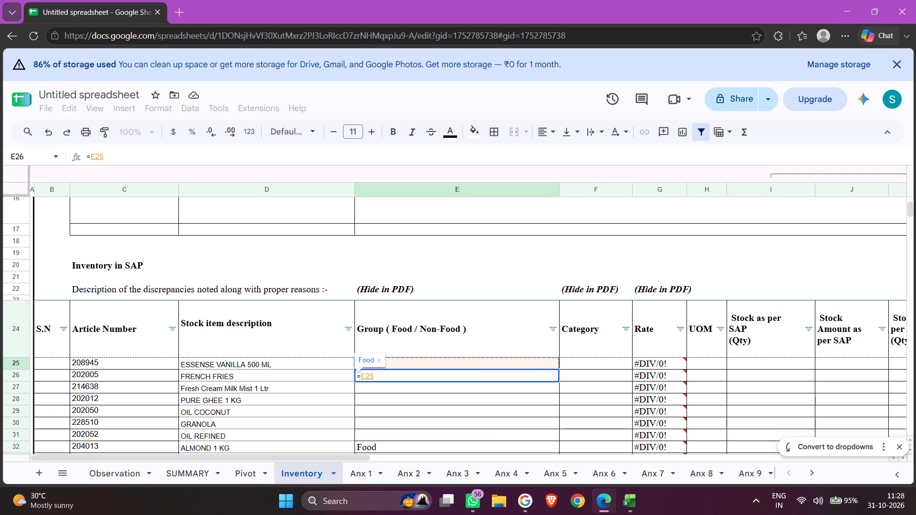
key("Return")
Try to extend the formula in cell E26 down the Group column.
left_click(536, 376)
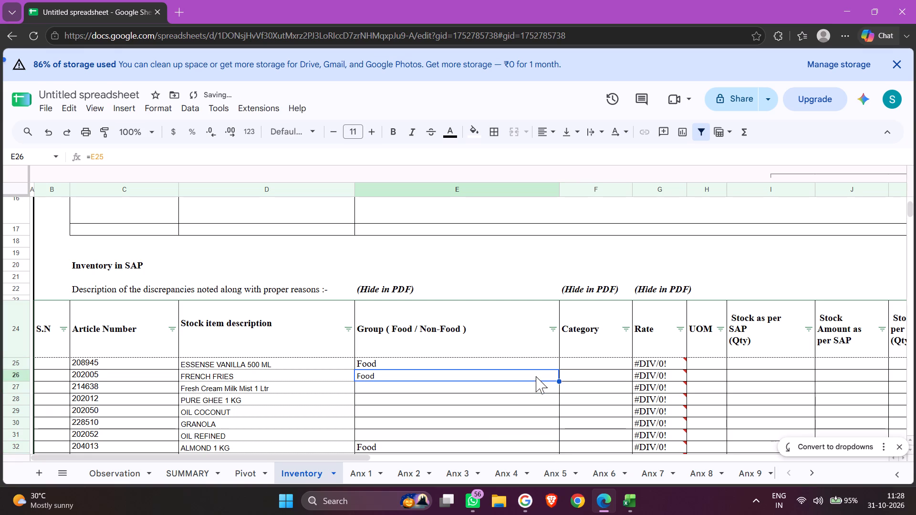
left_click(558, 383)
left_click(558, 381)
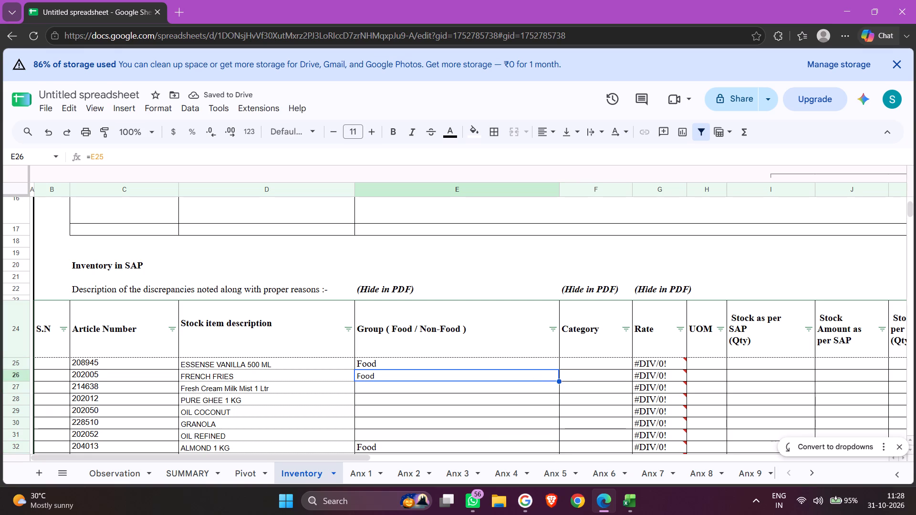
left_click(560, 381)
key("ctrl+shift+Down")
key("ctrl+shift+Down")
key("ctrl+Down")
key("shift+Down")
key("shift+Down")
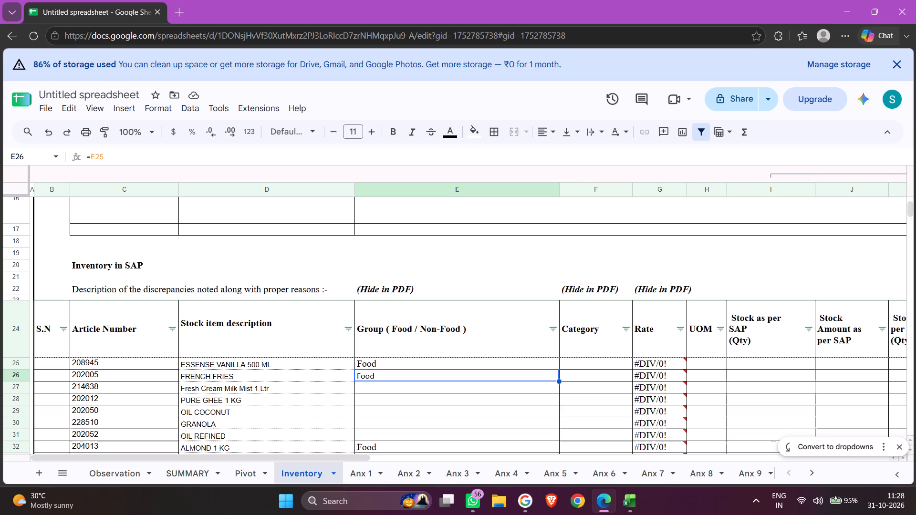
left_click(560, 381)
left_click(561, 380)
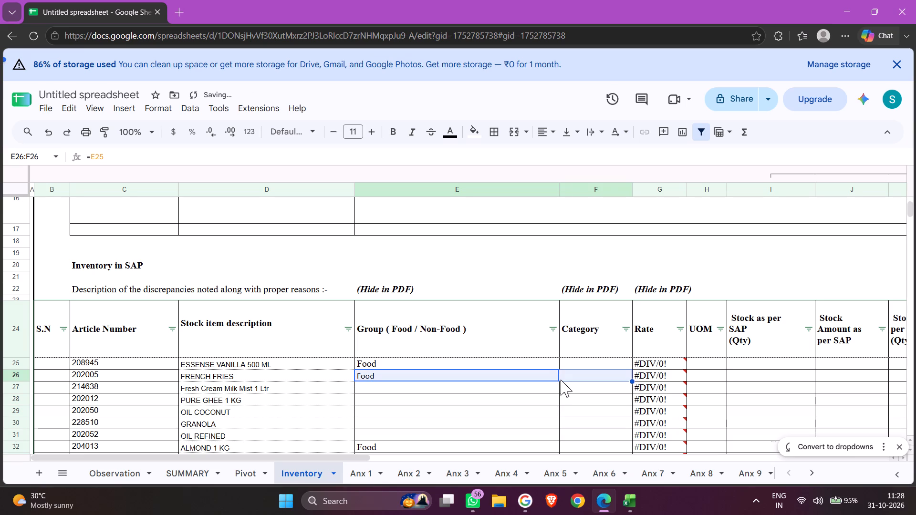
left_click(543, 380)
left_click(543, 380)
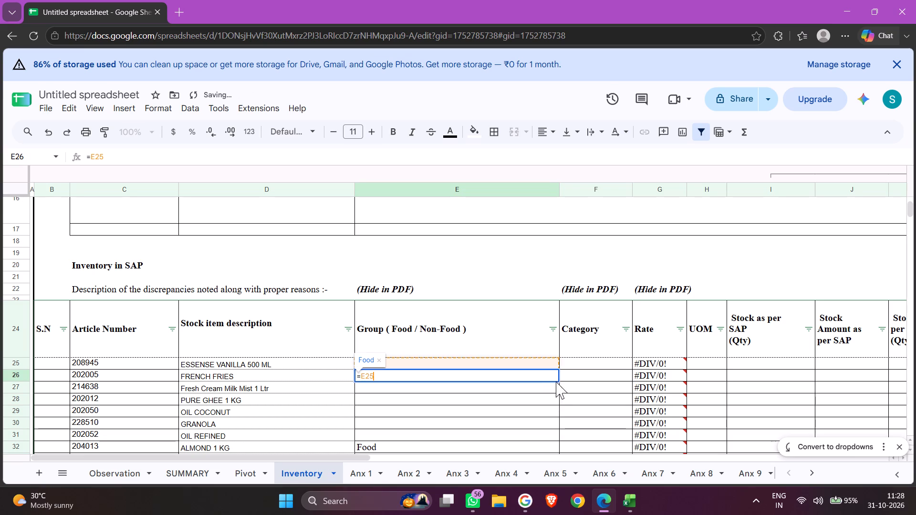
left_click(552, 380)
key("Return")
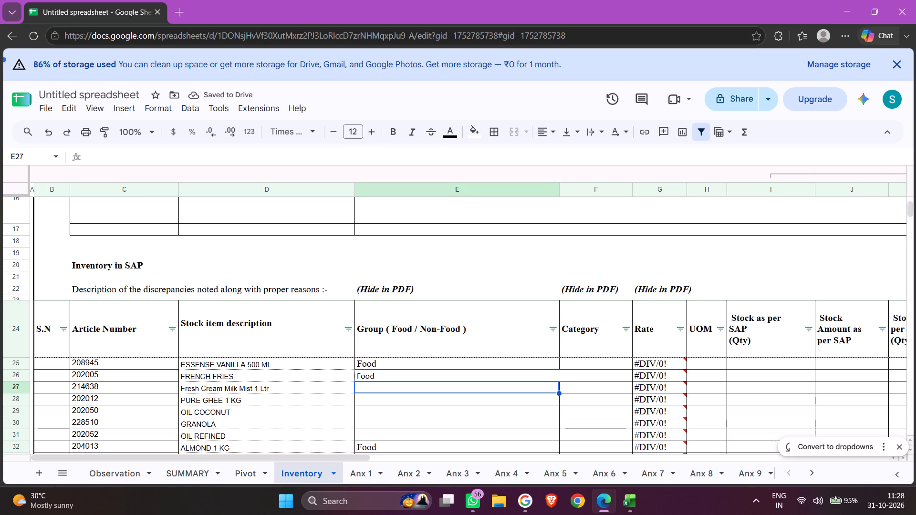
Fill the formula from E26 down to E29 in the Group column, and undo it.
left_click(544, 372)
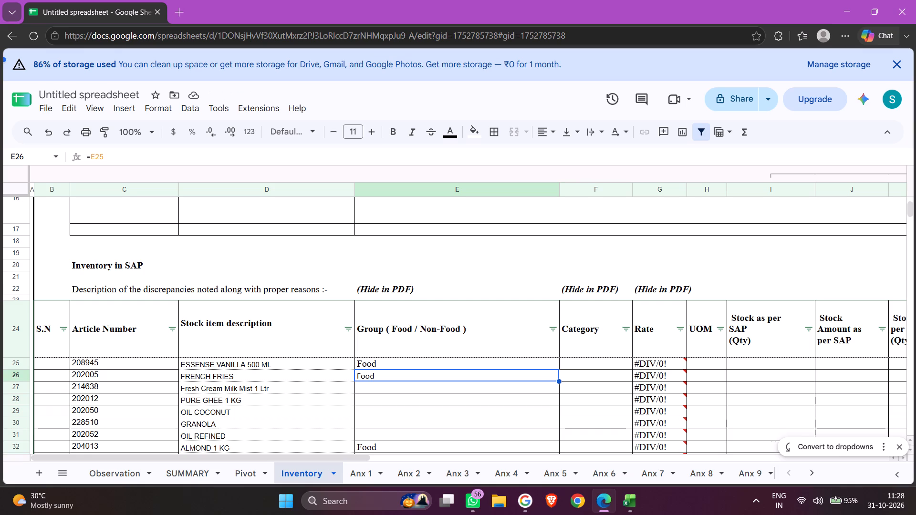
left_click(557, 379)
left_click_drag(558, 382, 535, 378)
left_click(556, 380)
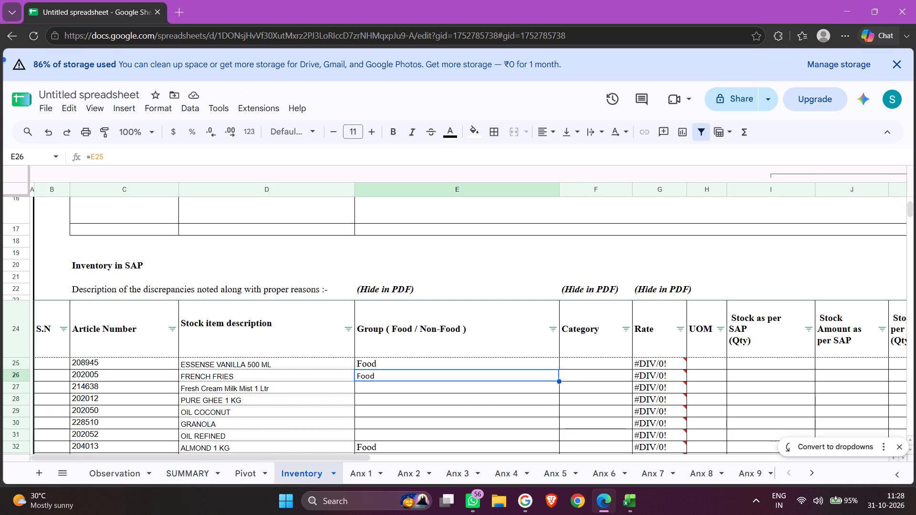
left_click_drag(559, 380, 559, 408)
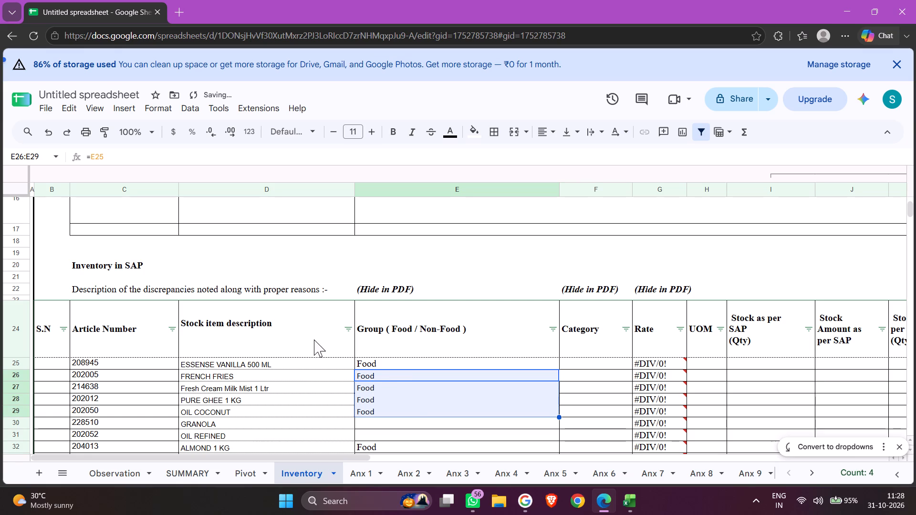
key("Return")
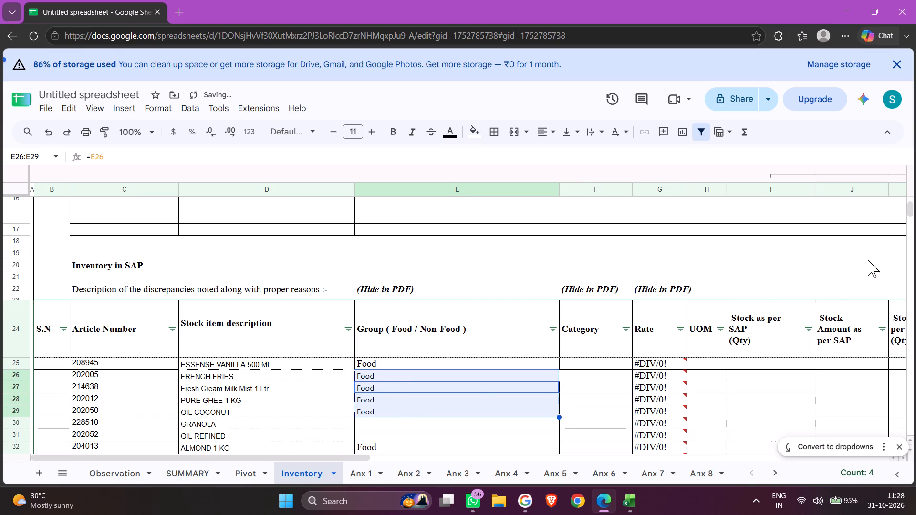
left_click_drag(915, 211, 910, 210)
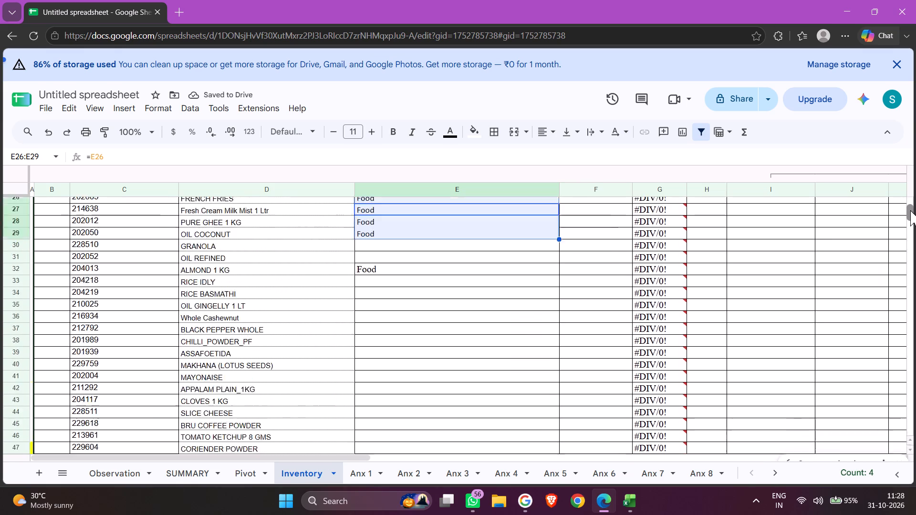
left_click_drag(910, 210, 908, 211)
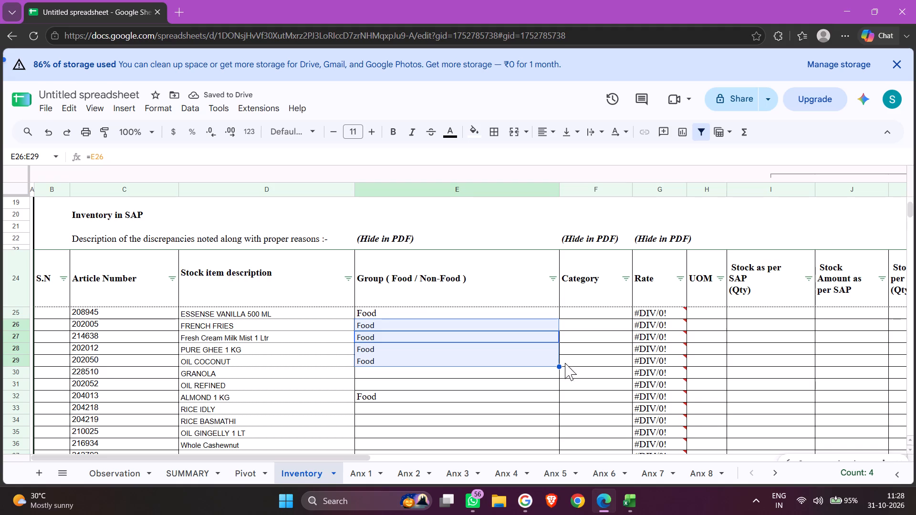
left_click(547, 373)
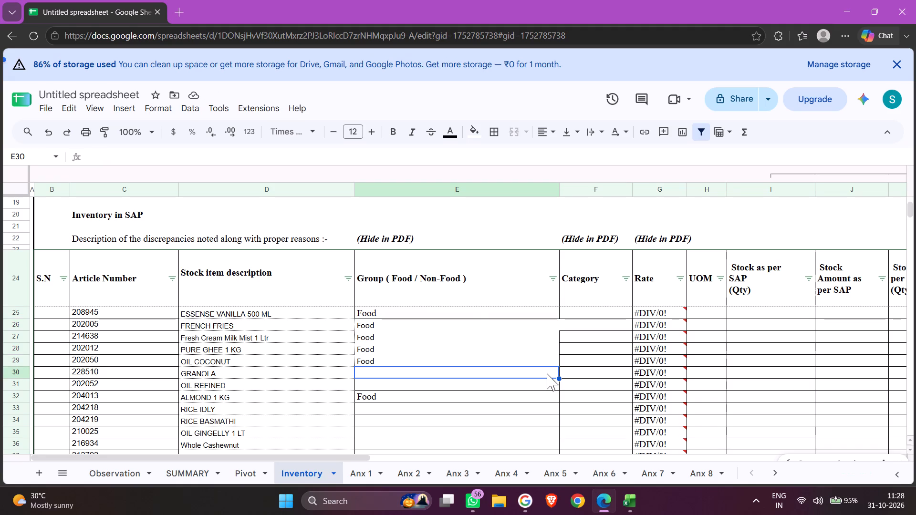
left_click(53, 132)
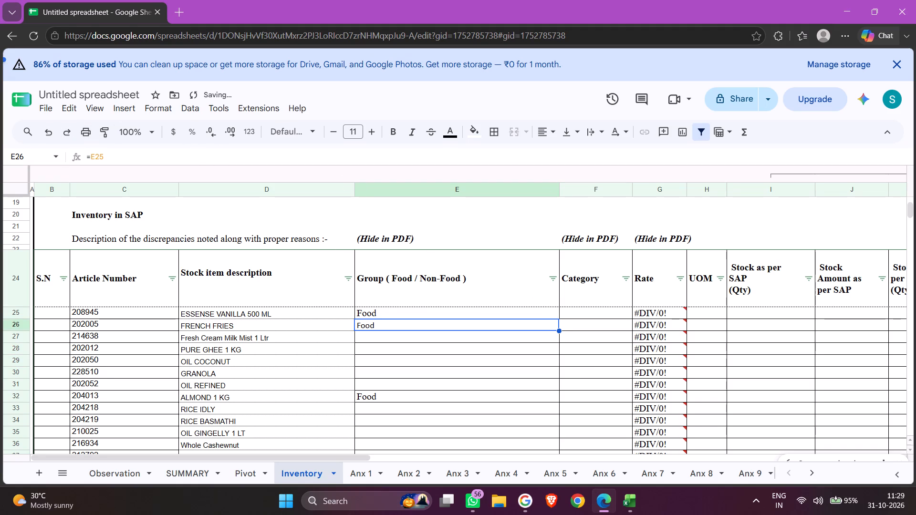
Fill the formula from E26 down the Group ( Food / Non-Food ) column to row 52.
left_click_drag(558, 331, 552, 381)
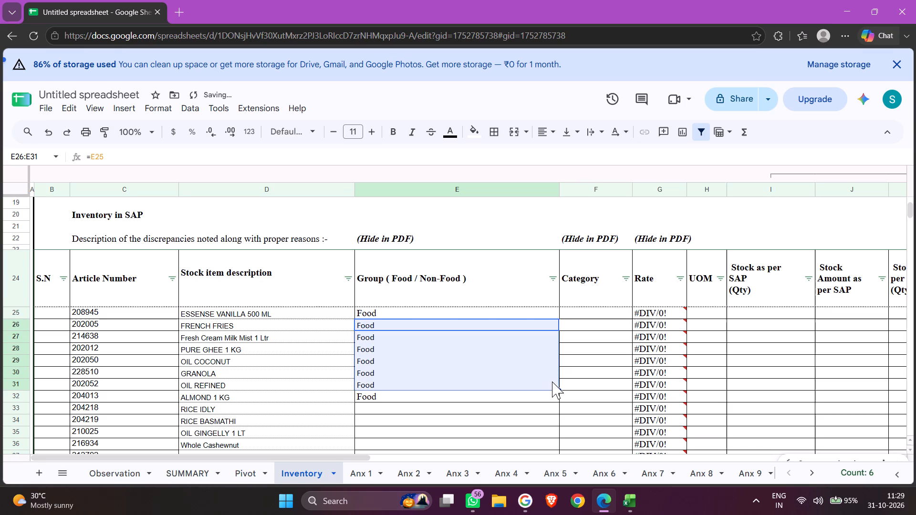
key("Return")
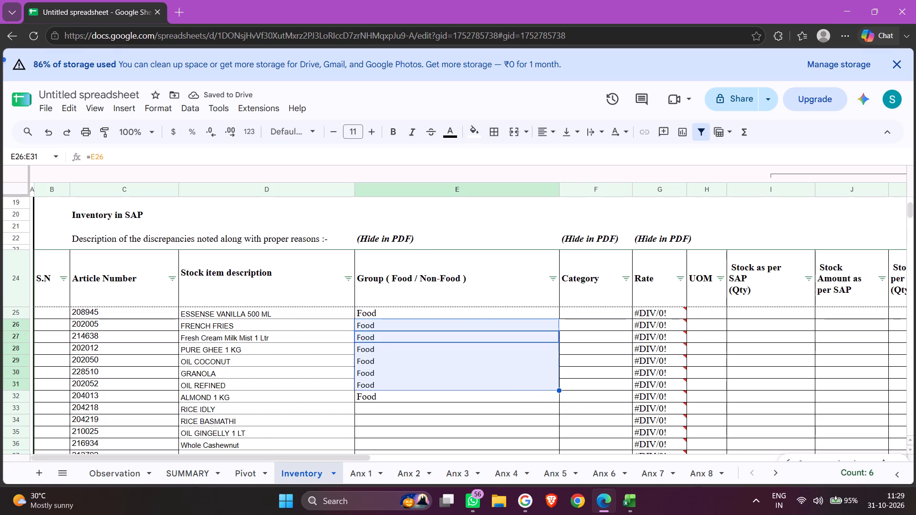
left_click_drag(560, 390, 554, 456)
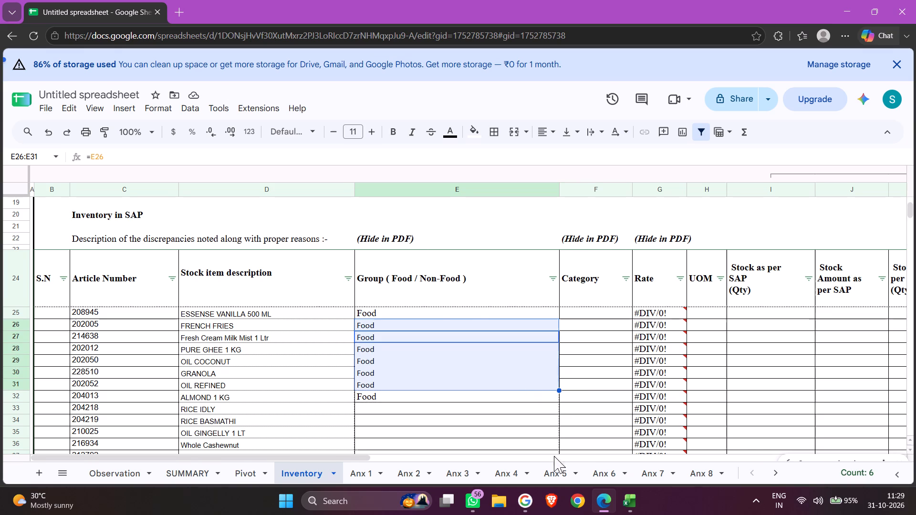
left_click_drag(554, 456, 552, 472)
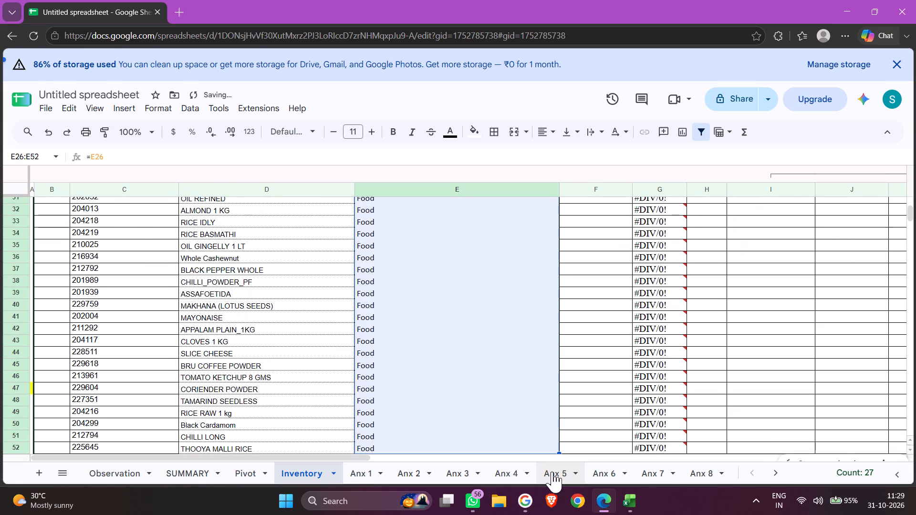
key("Return")
key("Return")
key("Return")
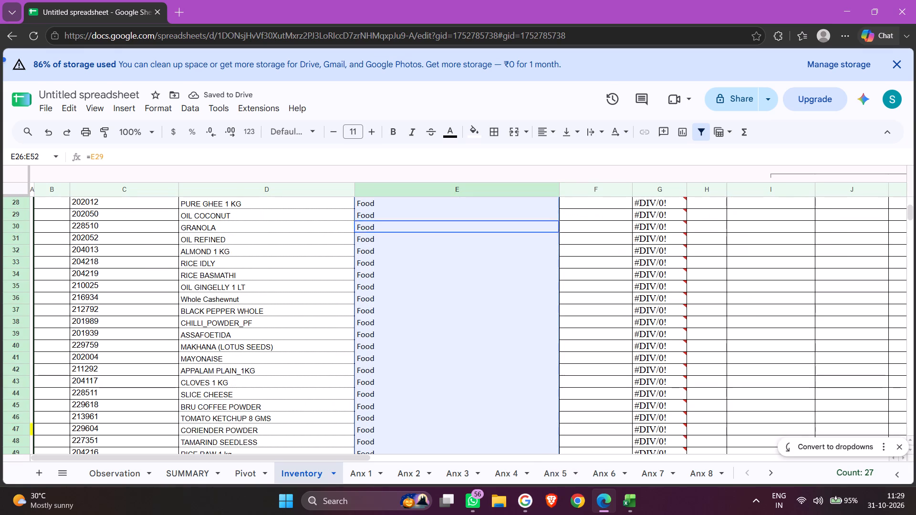
key("Return")
left_click(826, 304)
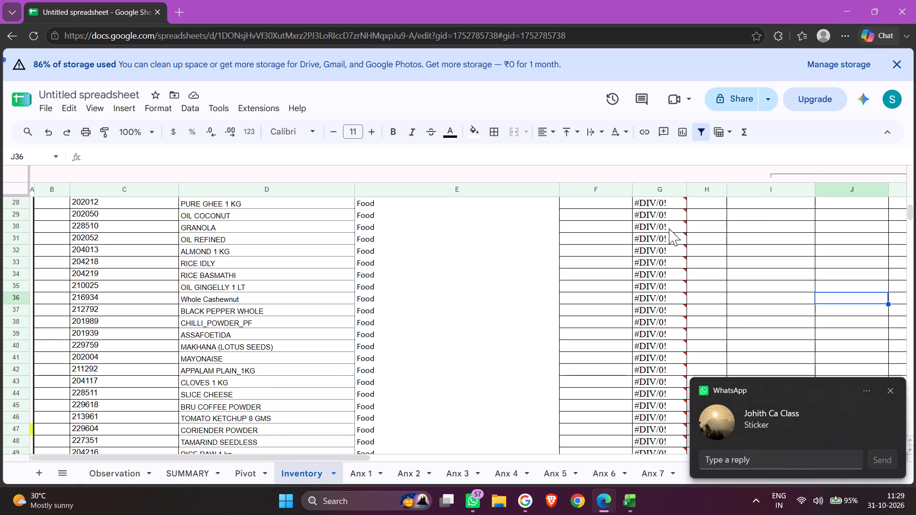
left_click(896, 392)
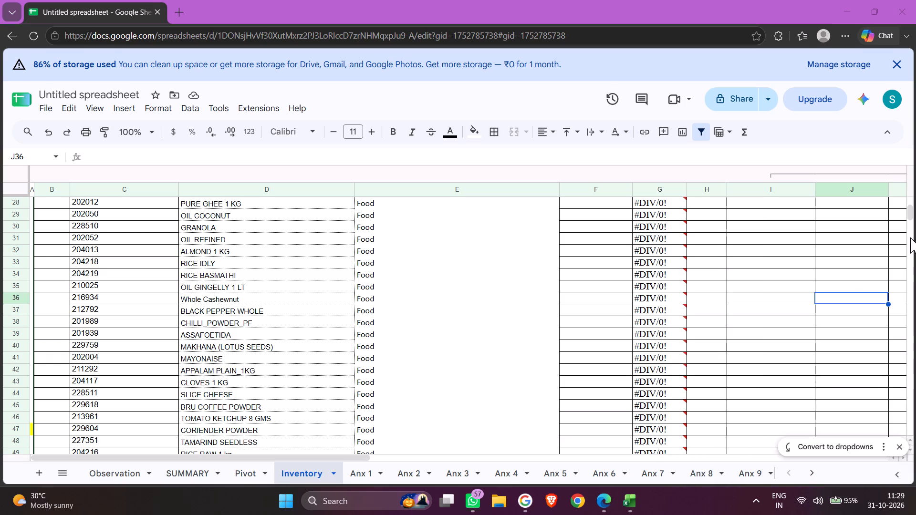
Select cell B25, the first item row of the S.N column in the Inventory table.
left_click(911, 218)
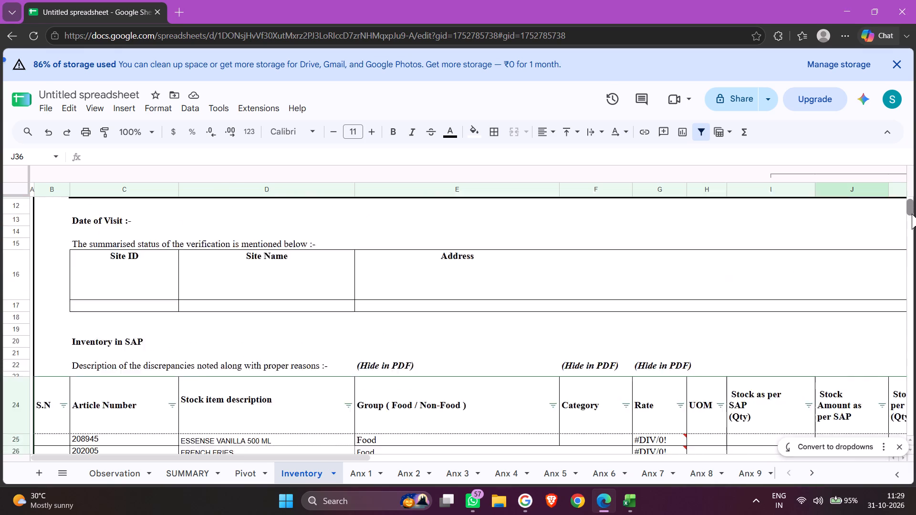
left_click(53, 233)
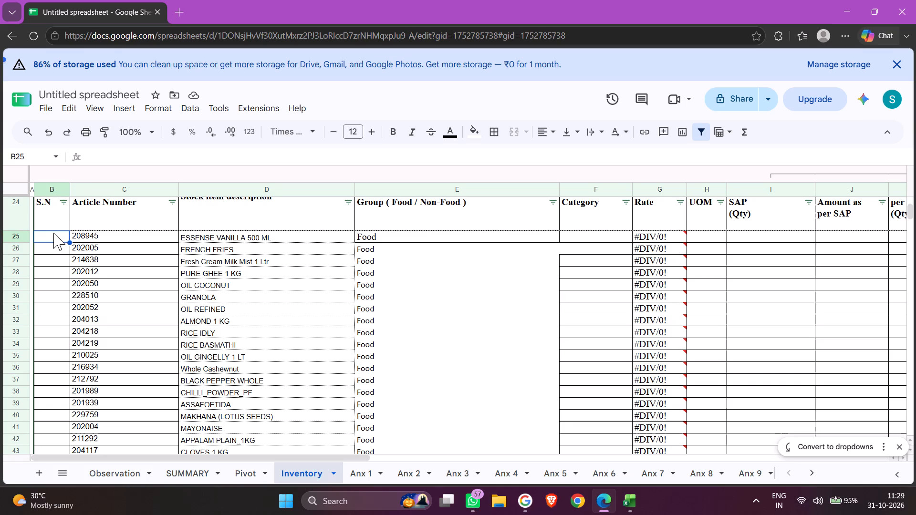
Begin a serial-number formula in cell B25 of the S.N column with =ARRAYFORMULA(IF.
type("ar")
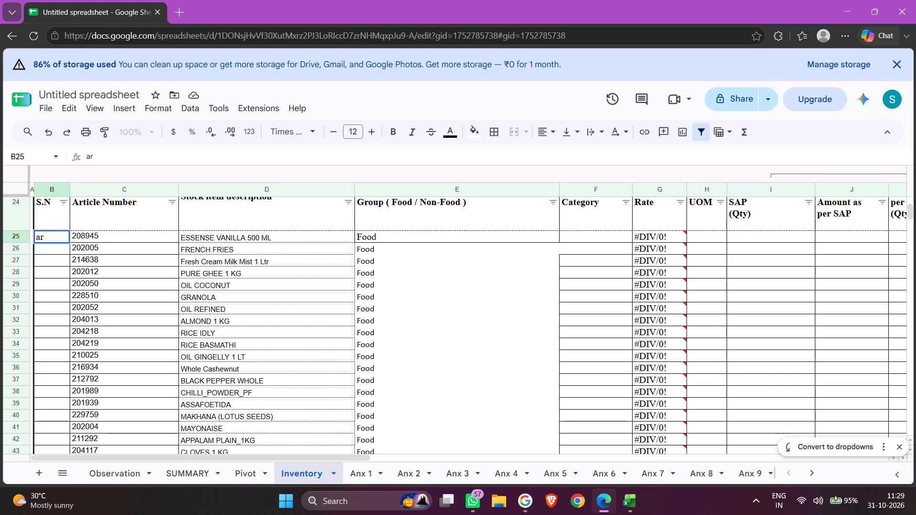
key("BackSpace")
key("BackSpace")
key("equal")
type("arrat")
key("BackSpace")
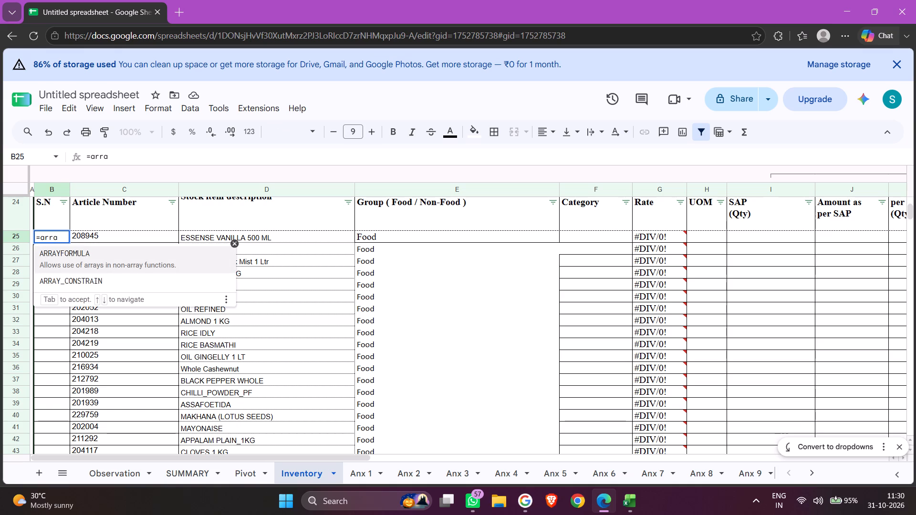
key("y")
type("for")
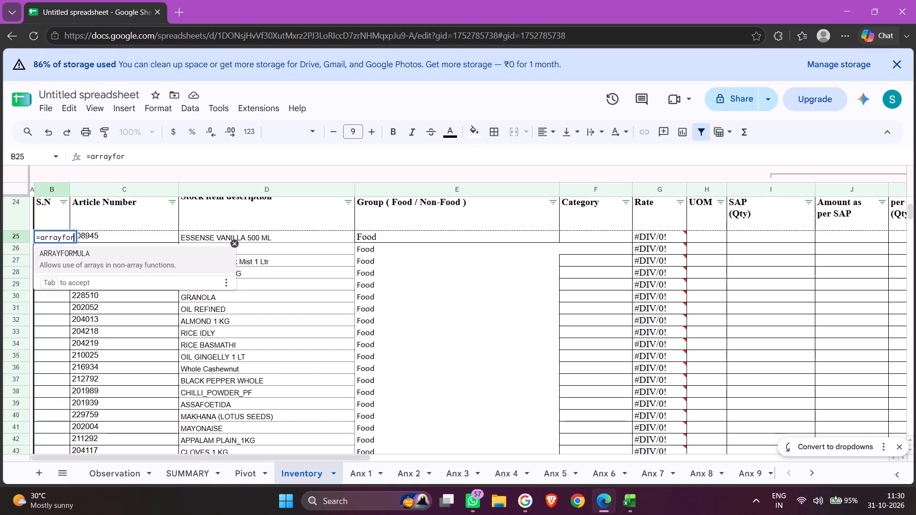
left_click(89, 261)
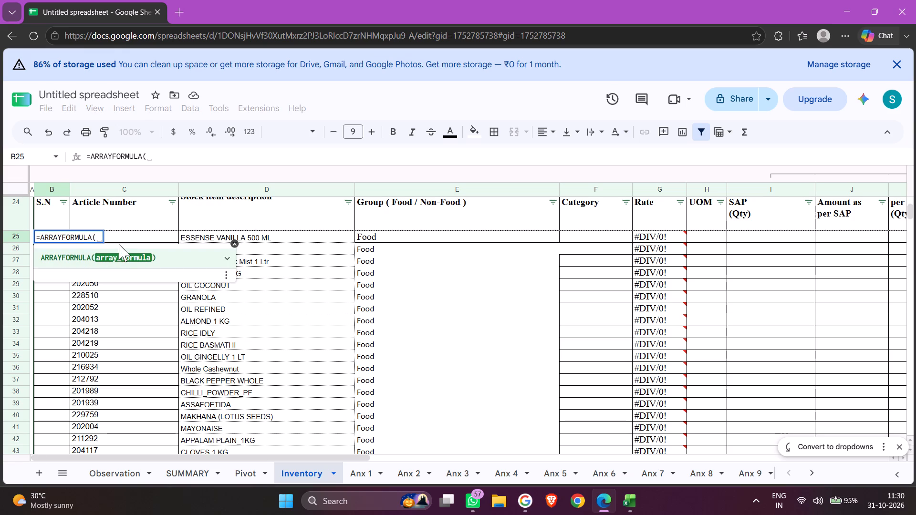
type("if")
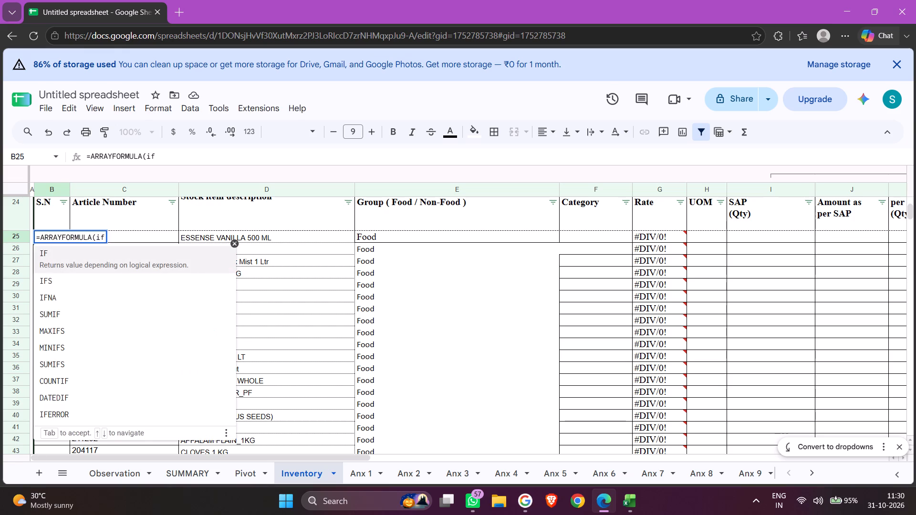
key("9")
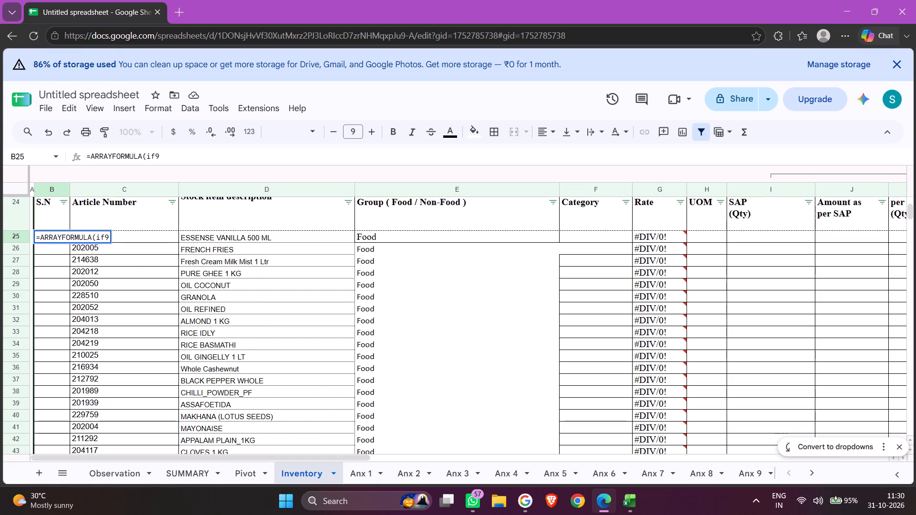
key("BackSpace")
key("BackSpace")
key("BackSpace")
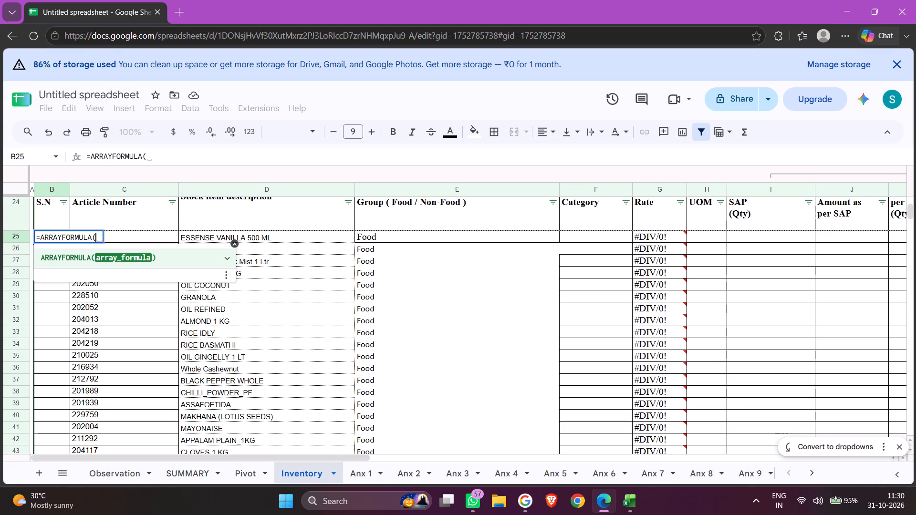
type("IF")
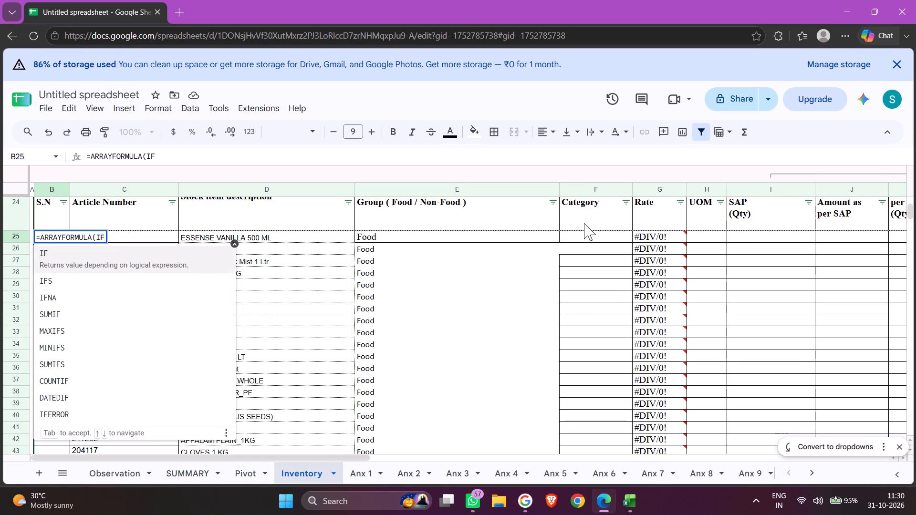
Continue the serial-number formula in cell B25 with the IF condition's range starting at C25, reading =ARRAYFORMULA(IF(C25:.
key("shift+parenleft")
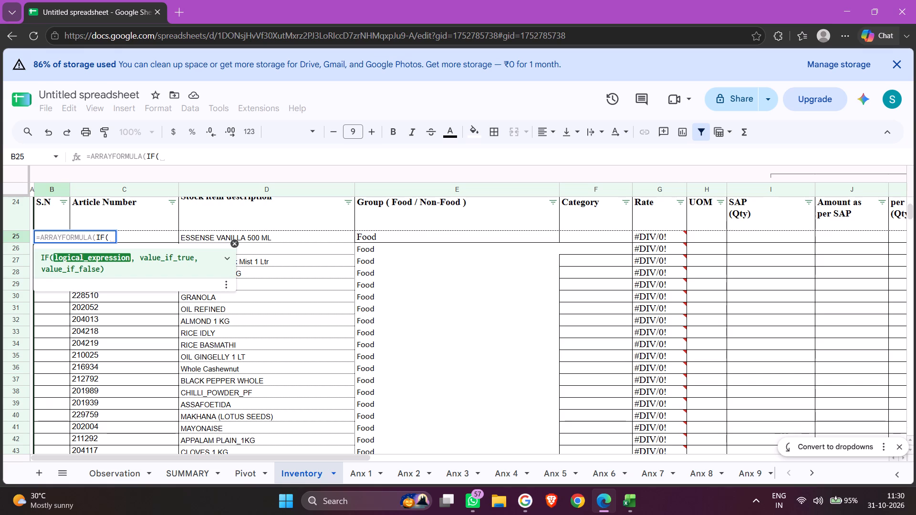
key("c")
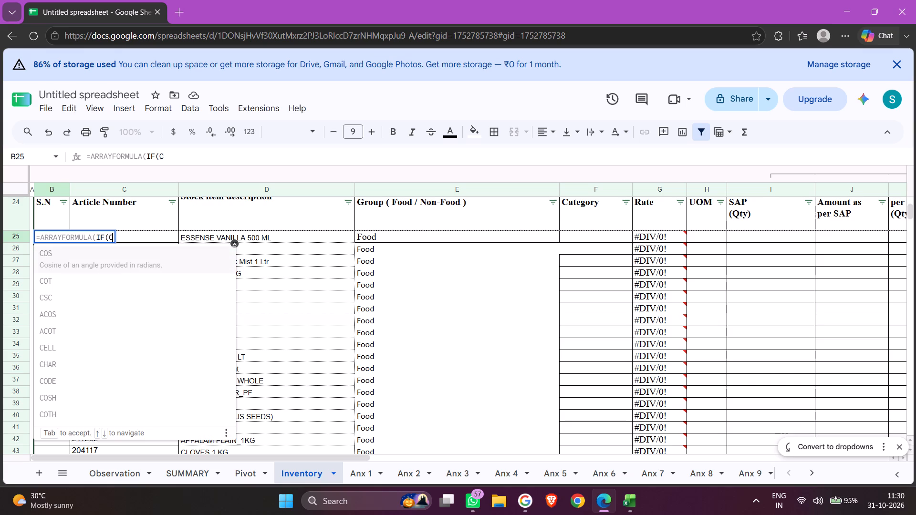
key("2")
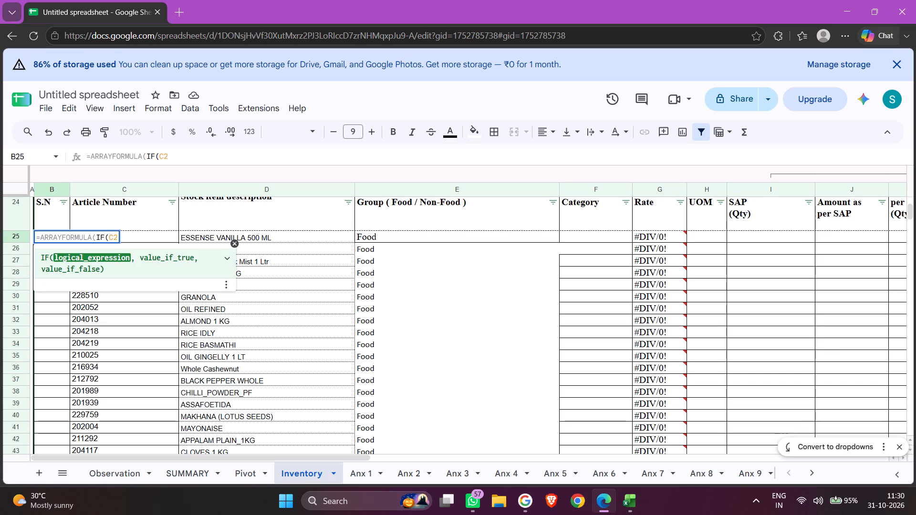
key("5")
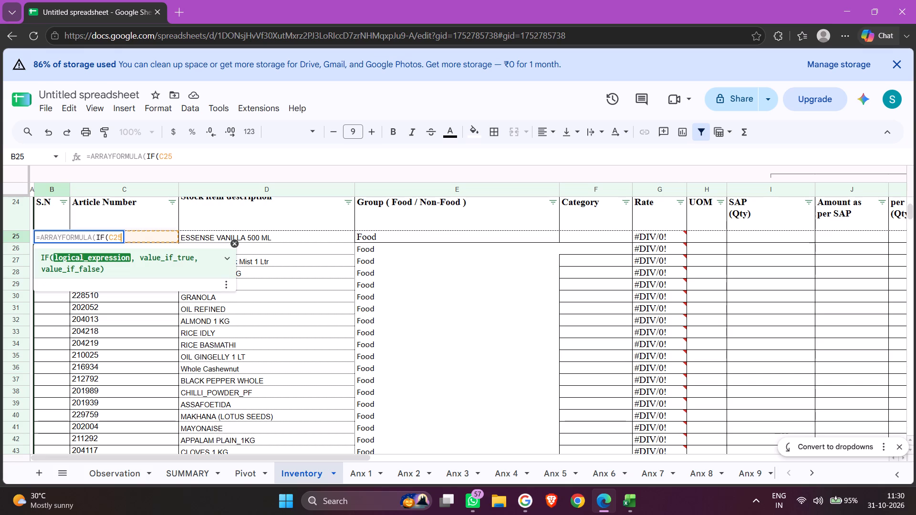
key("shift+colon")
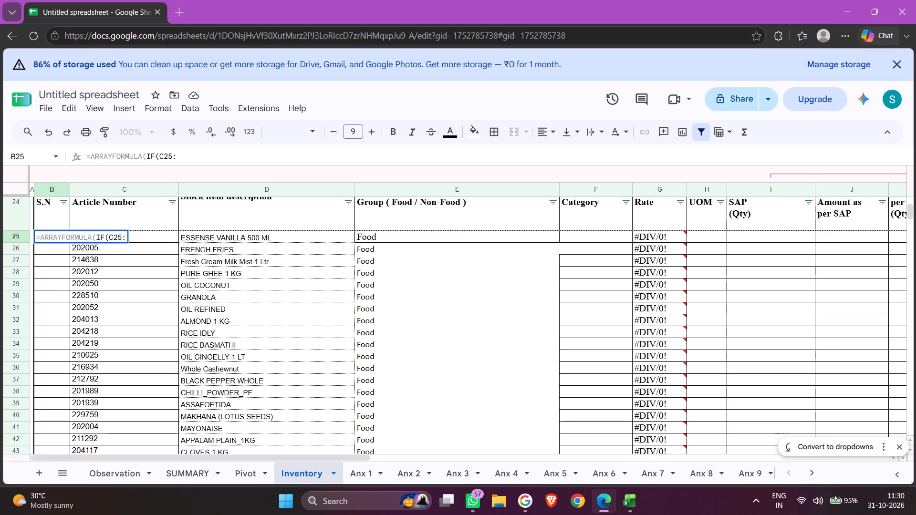
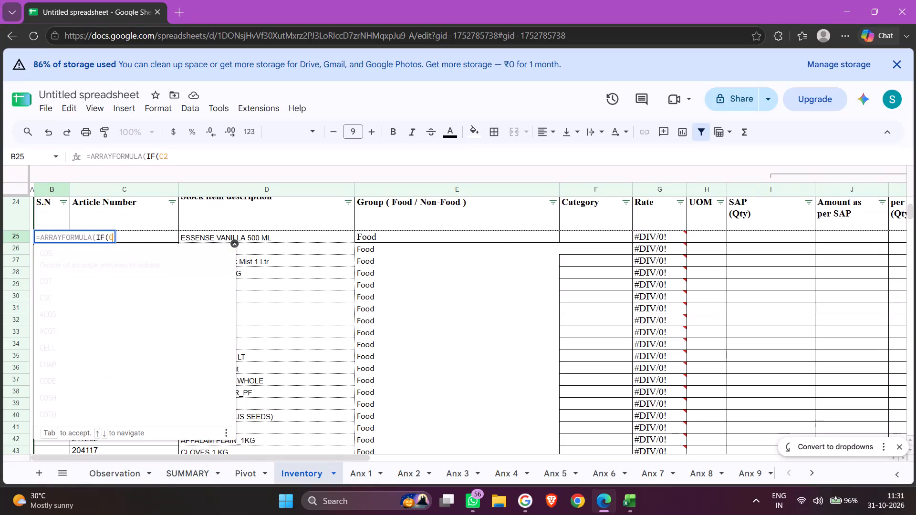
Replace the partial formula in cell B25 of the S.N column with =ARRAYFORMULA(IF(C25:C<>"", SEQUENCE(COUNTA(C25:C)), "")).
key("BackSpace")
key("BackSpace")
key("BackSpace")
key("BackSpace")
key("BackSpace")
key("BackSpace")
key("BackSpace")
key("BackSpace")
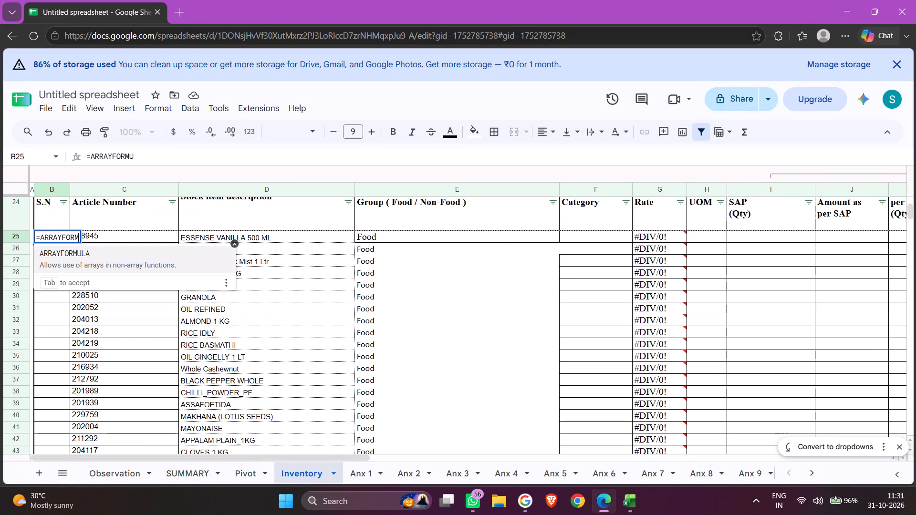
key("BackSpace")
key("BackSpace")
key("BackSpace")
key("BackSpace")
key("BackSpace")
key("BackSpace")
key("BackSpace")
key("BackSpace")
key("BackSpace")
key("BackSpace")
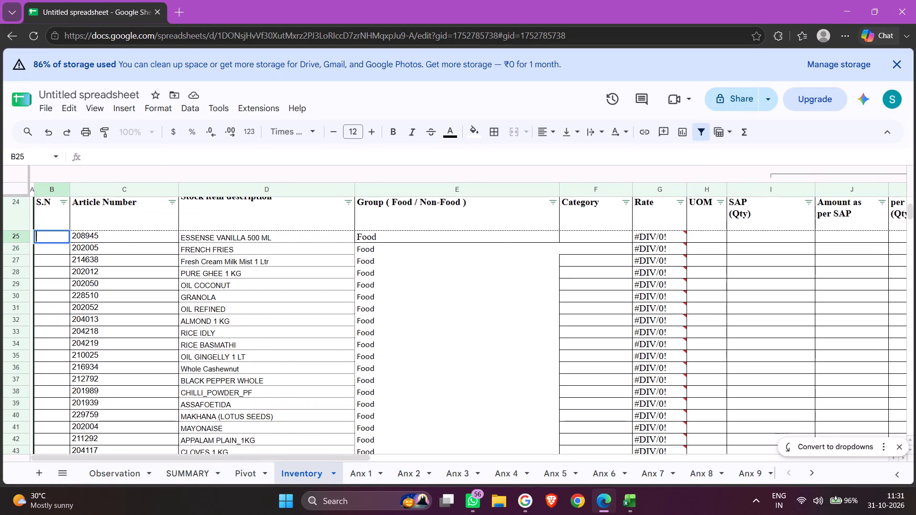
key("ctrl+v")
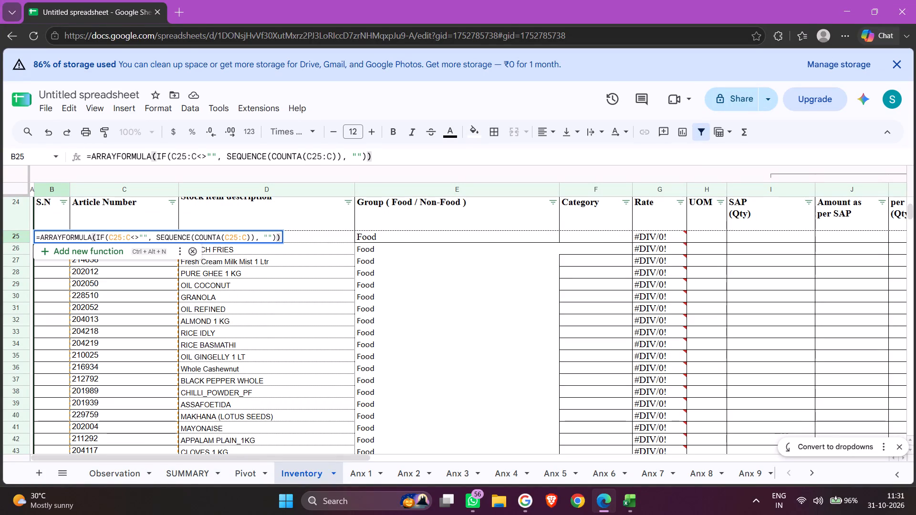
key("Return")
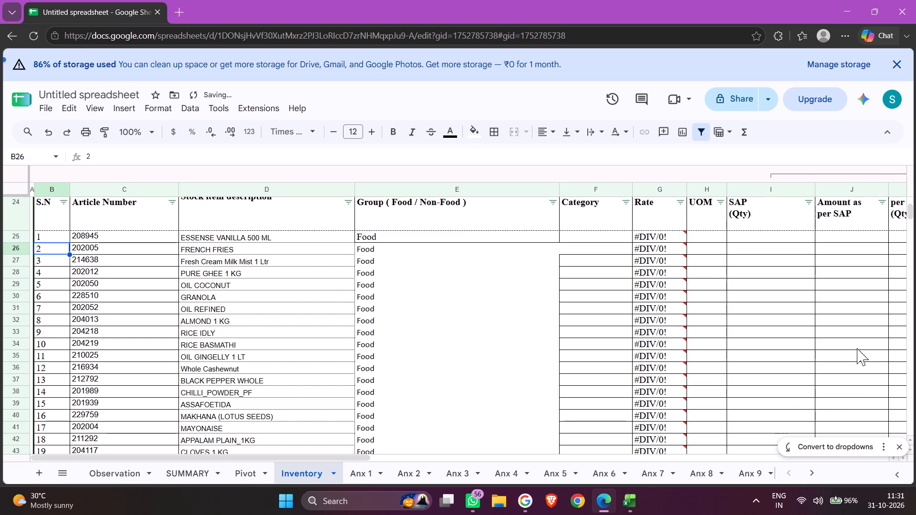
left_click_drag(911, 210, 904, 256)
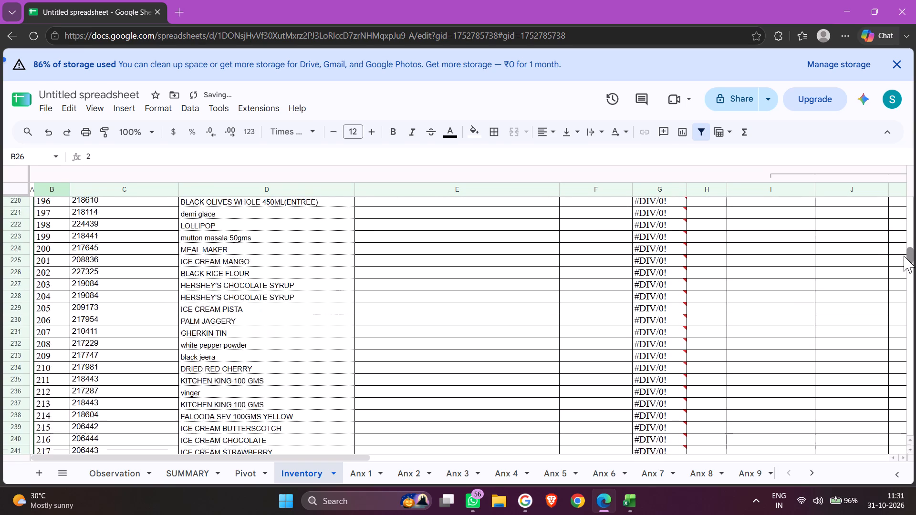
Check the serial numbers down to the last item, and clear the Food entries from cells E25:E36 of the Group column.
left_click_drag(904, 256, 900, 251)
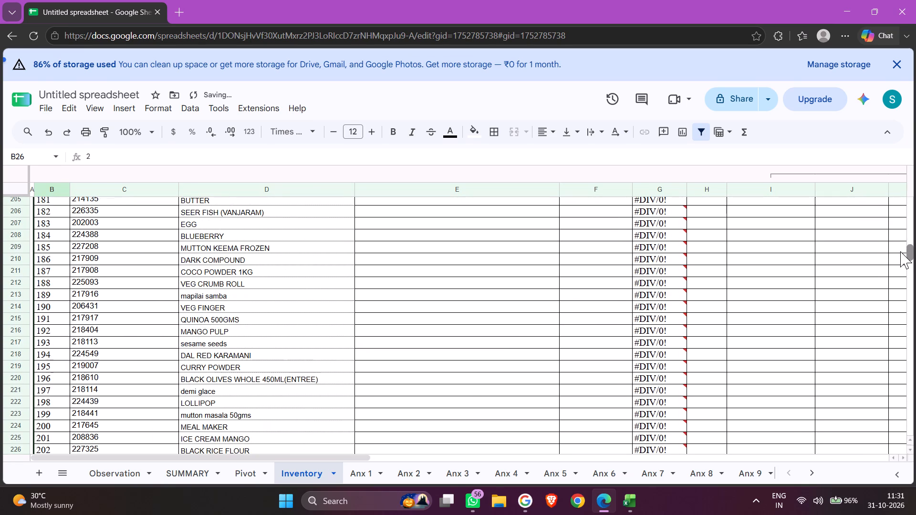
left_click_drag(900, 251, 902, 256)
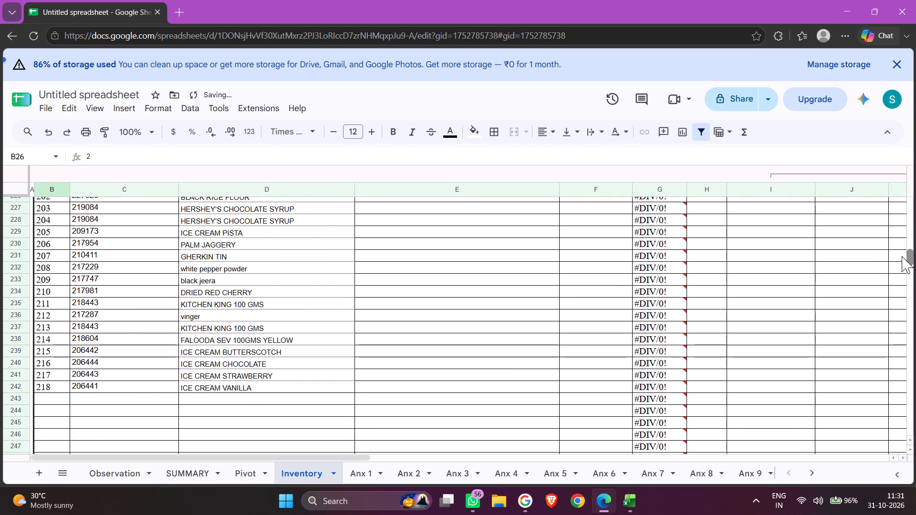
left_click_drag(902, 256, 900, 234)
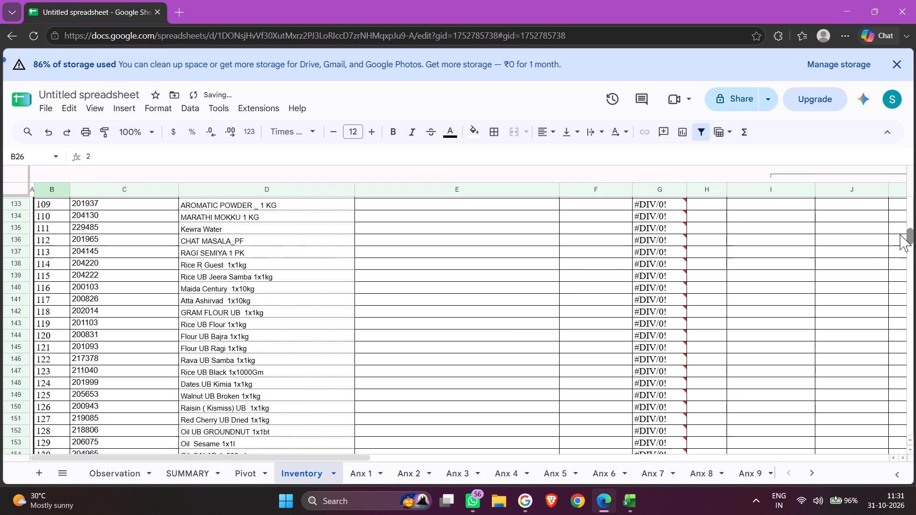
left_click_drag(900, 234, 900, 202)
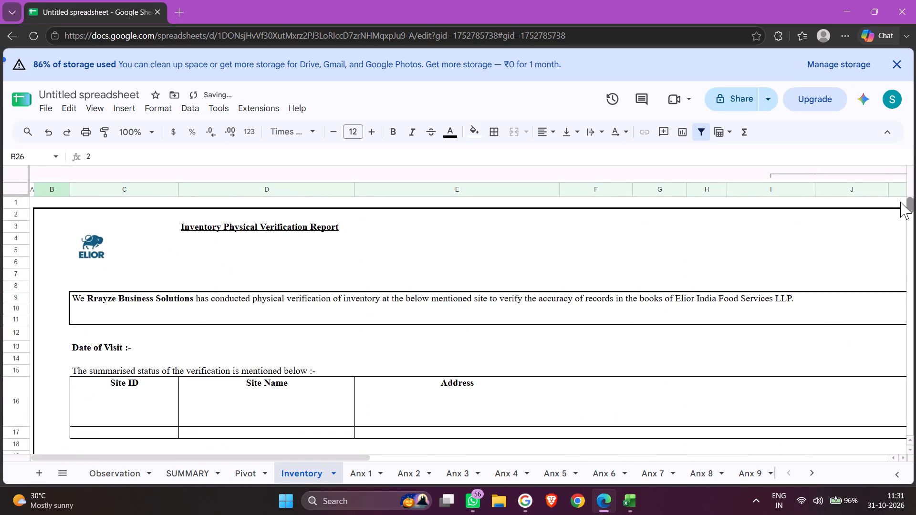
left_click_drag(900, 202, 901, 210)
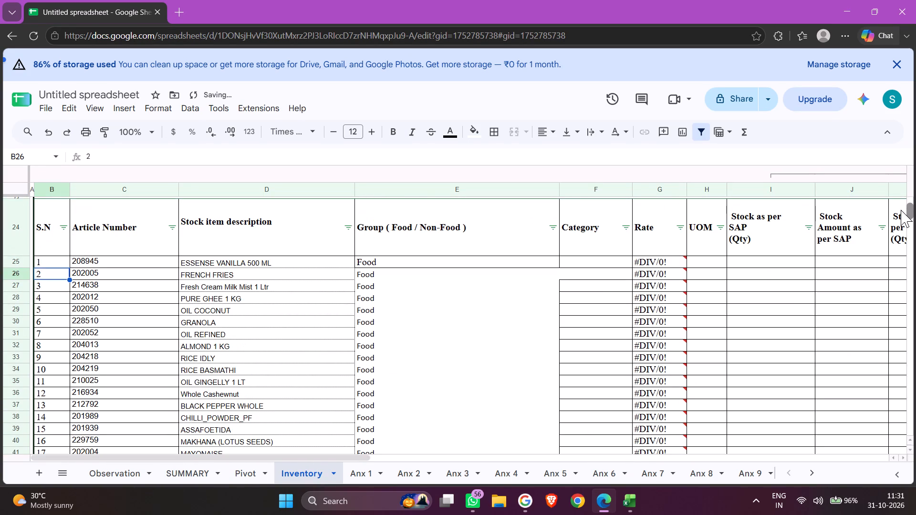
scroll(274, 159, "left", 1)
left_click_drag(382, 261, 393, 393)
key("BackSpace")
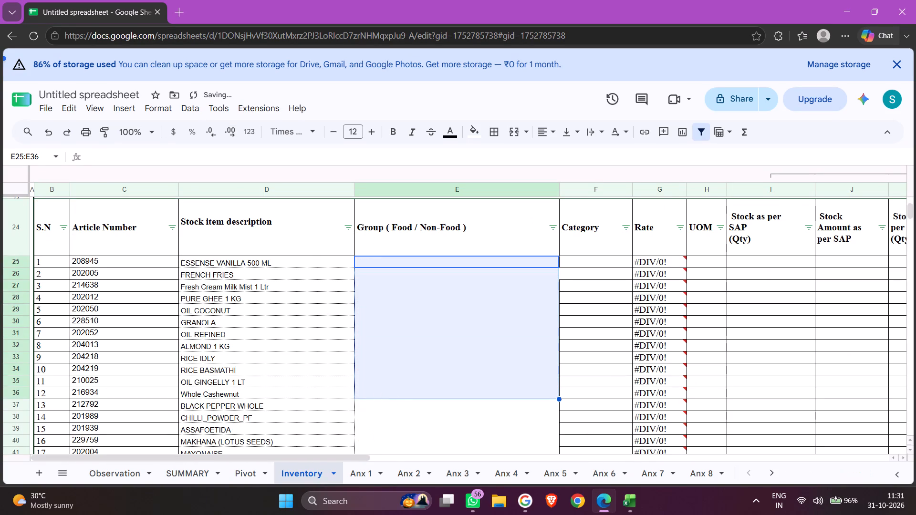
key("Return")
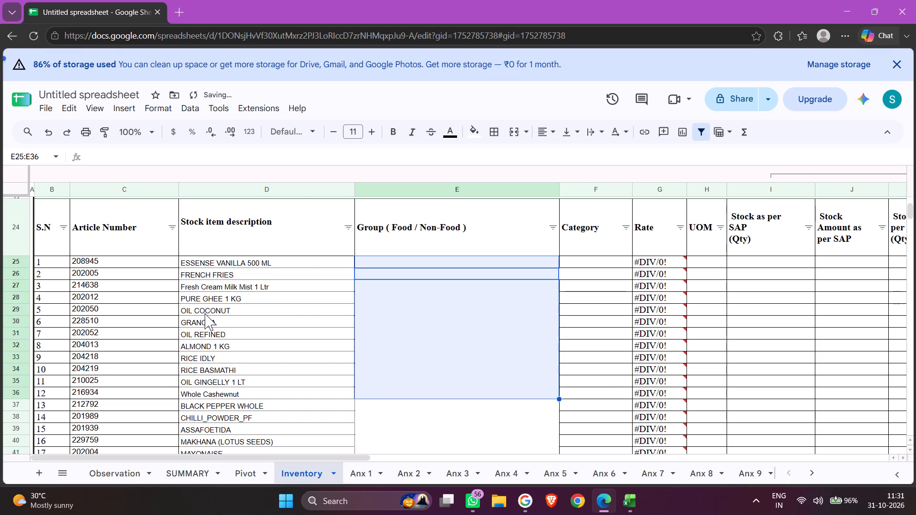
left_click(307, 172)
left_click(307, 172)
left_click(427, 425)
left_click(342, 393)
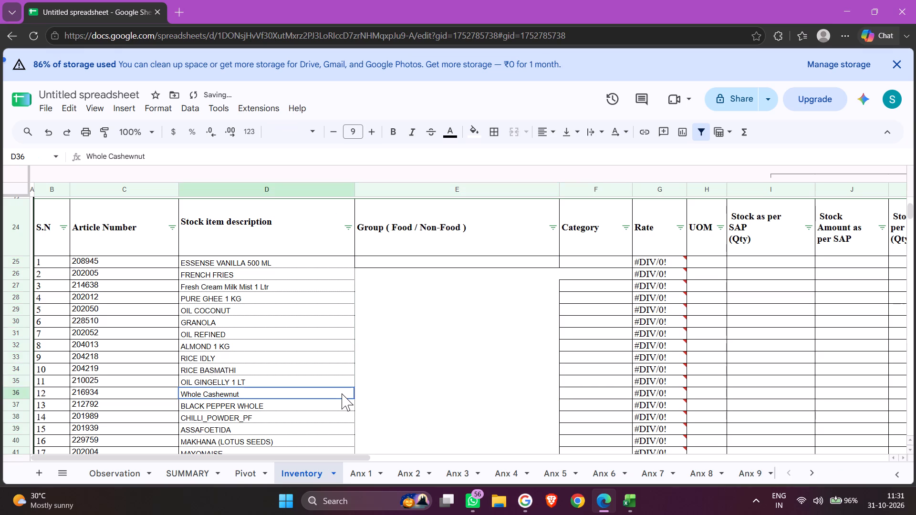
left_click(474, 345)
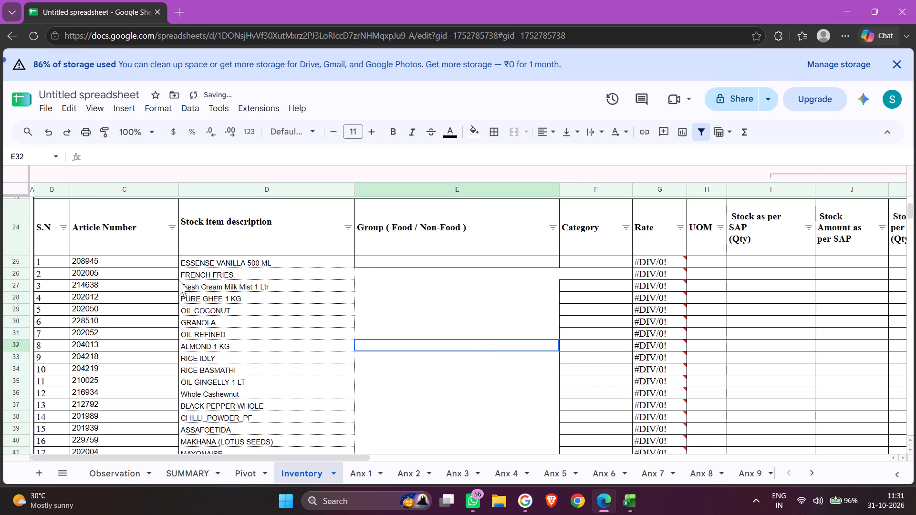
Undo the recent edits back through the serial-number formula and all Food entries until the Group column is empty.
left_click(46, 132)
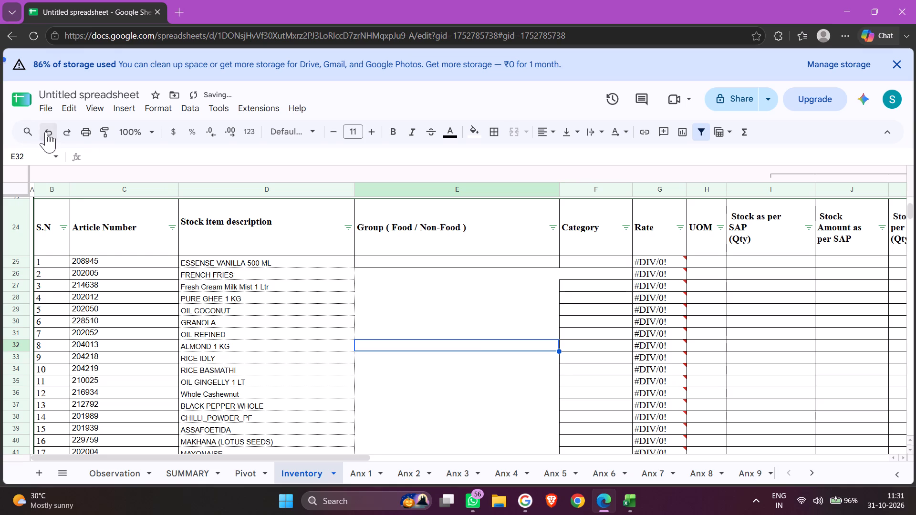
left_click(46, 132)
left_click(46, 132)
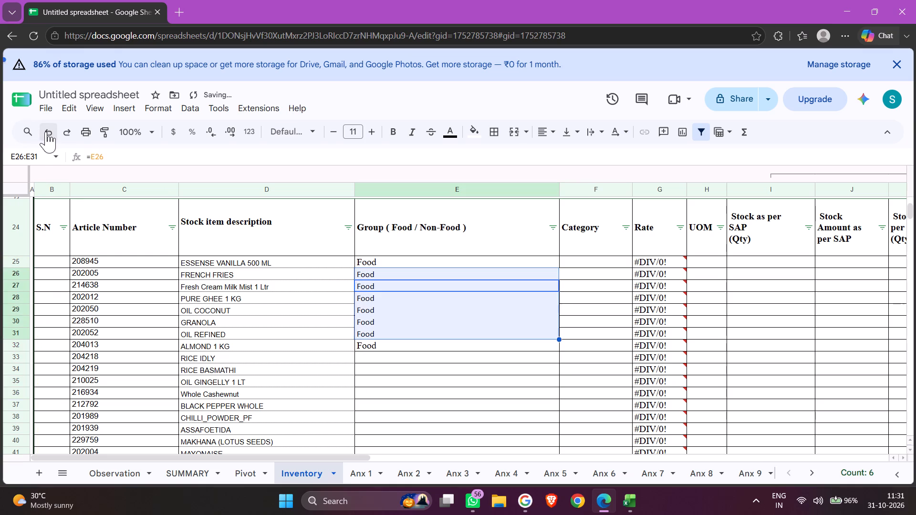
left_click(46, 132)
left_click(46, 132)
left_click(46, 132)
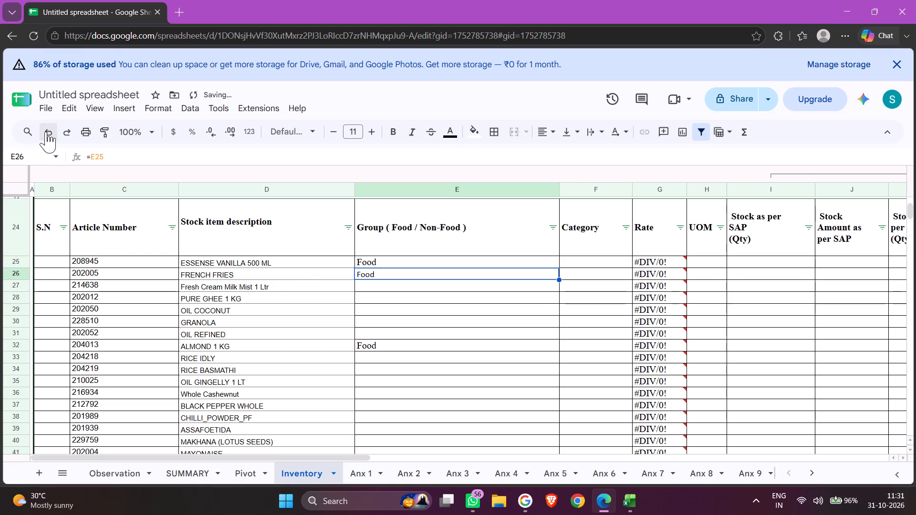
left_click(46, 132)
left_click(46, 132)
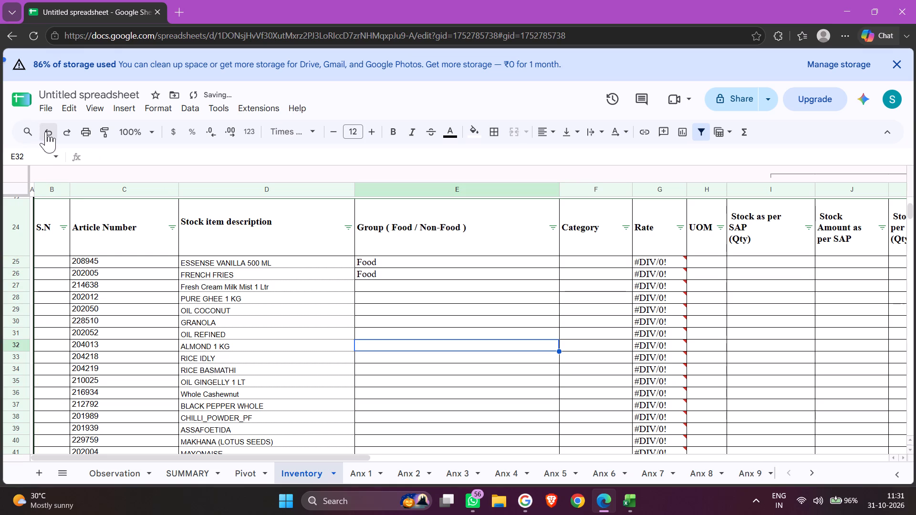
left_click(46, 132)
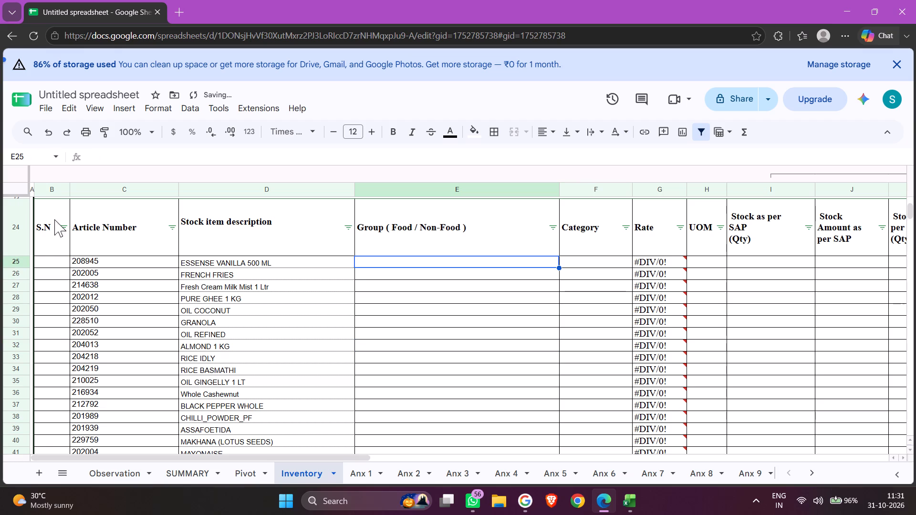
Paste the formula =ARRAYFORMULA(IF(C25:C<>"", SEQUENCE(COUNTA(C25:C)), "")) into cell B25 of the S.N column.
left_click(53, 261)
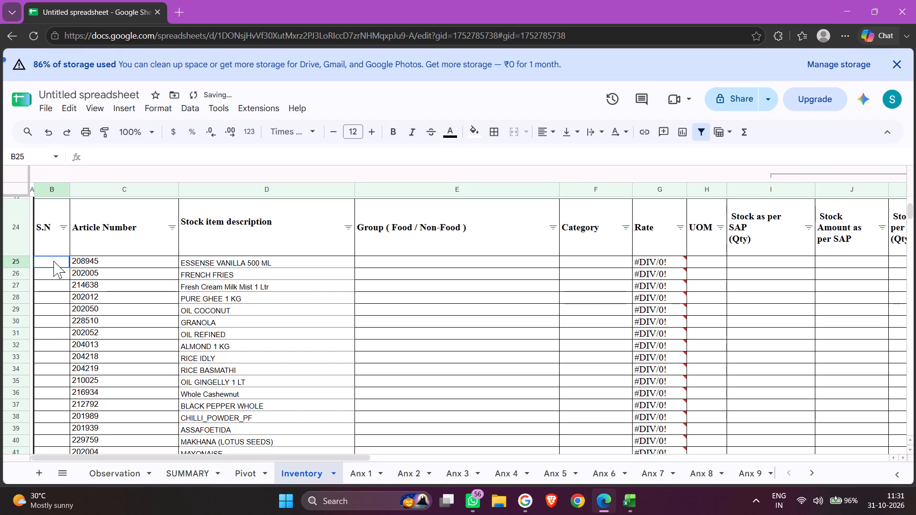
left_click(53, 261)
double_click(53, 261)
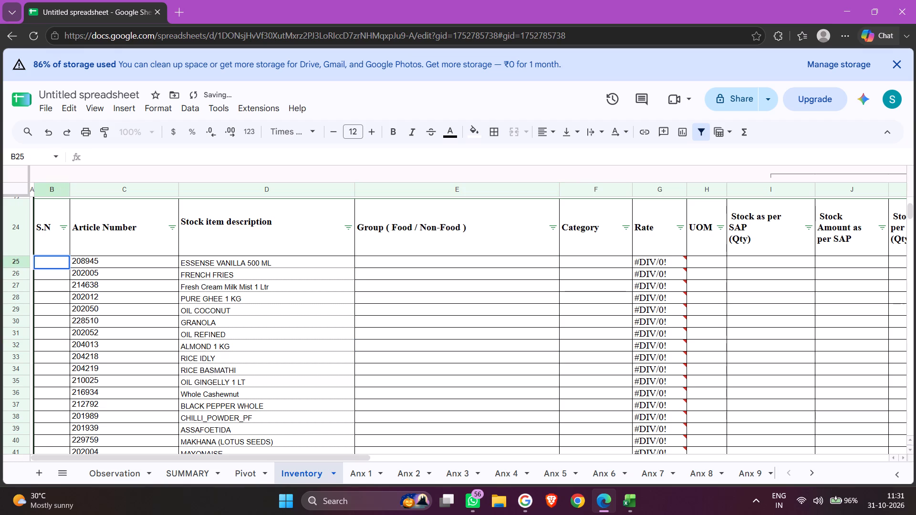
key("ctrl+v")
key("Return")
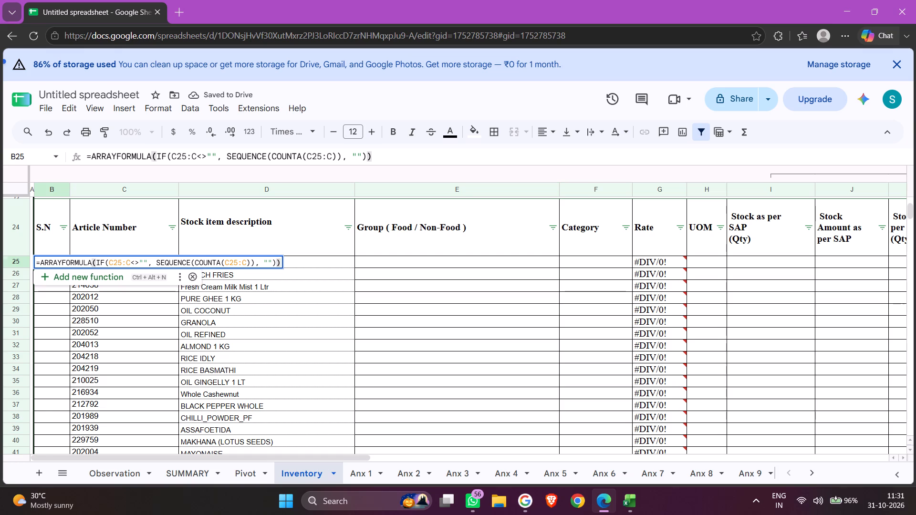
left_click(378, 265)
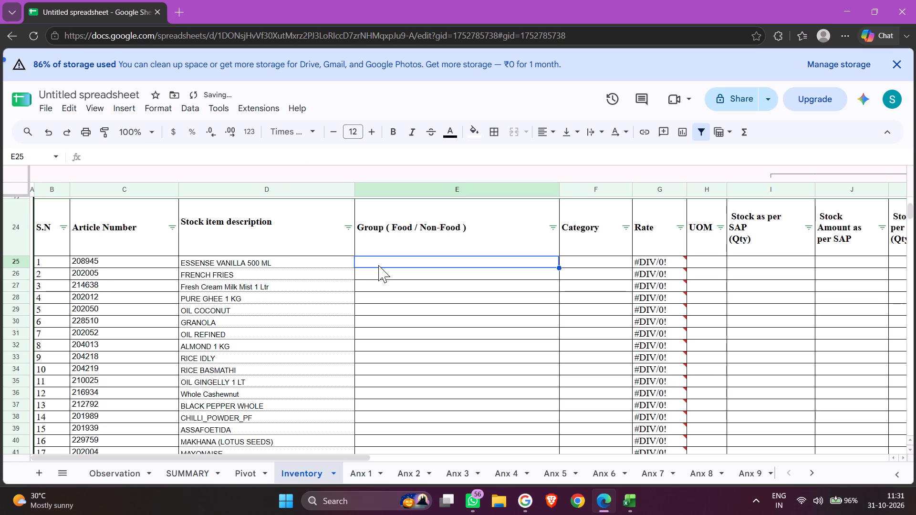
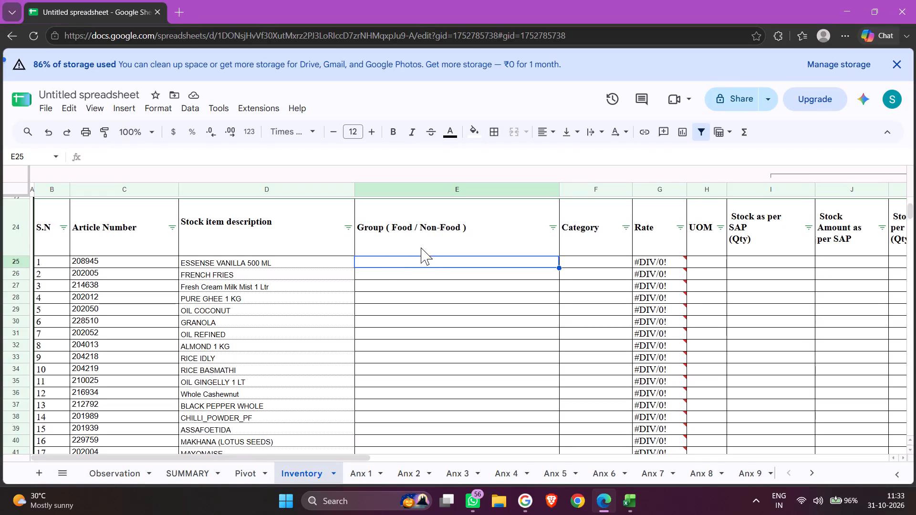
Enter Food in cell E25 of the Group ( Food / Non-Food ) column for the first stock item.
left_click(414, 259)
left_click(414, 259)
key("f")
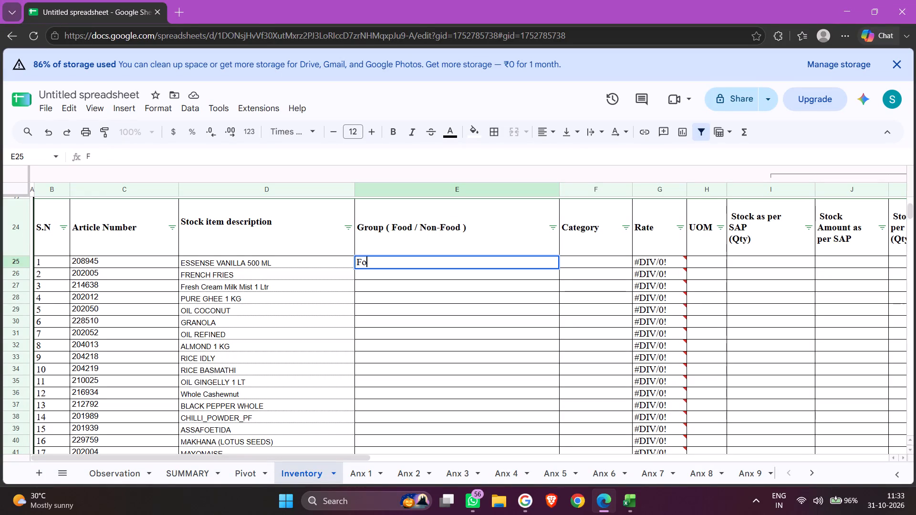
key("Return")
key("Return")
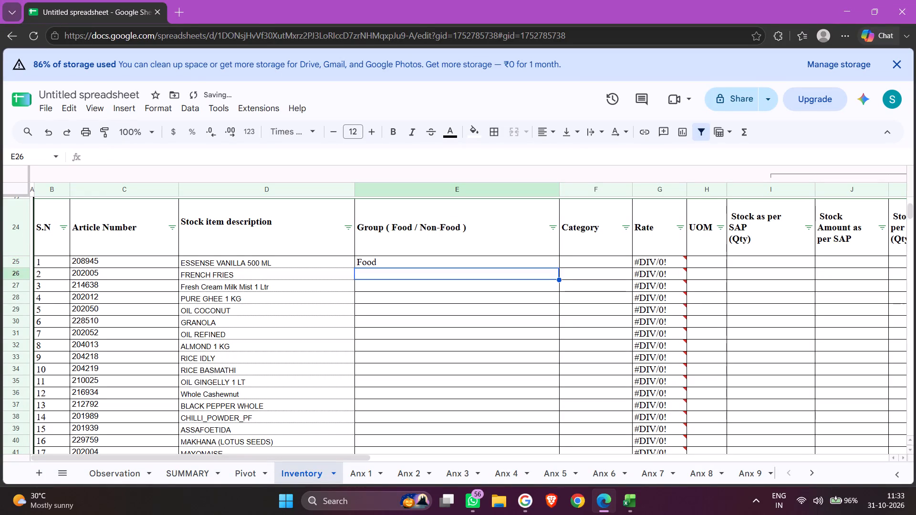
key("Return")
key("Return")
key("Return")
key("BackSpace")
key("BackSpace")
key("BackSpace")
key("BackSpace")
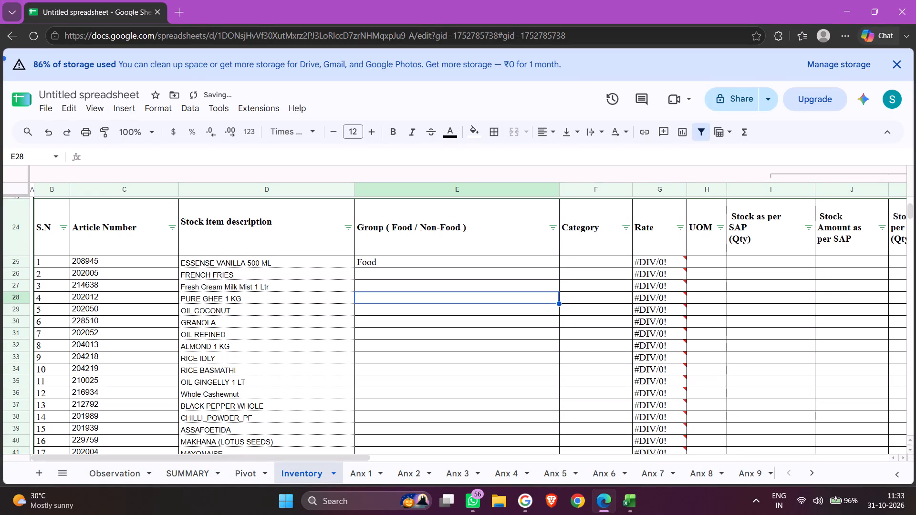
key("BackSpace")
key("BackSpace")
key("BackSpace")
Fill the Food entry from E25 down the Group column through row 118, the Couscous item.
key("Up")
key("Up")
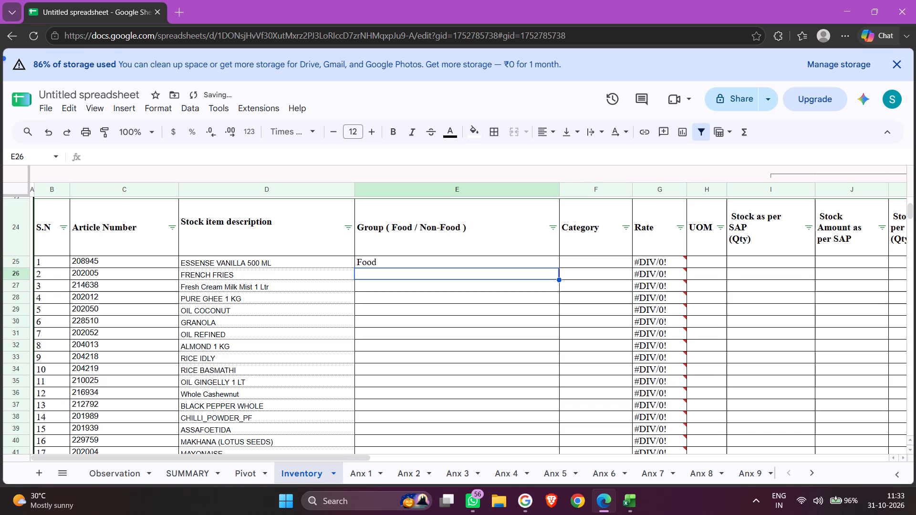
key("Up")
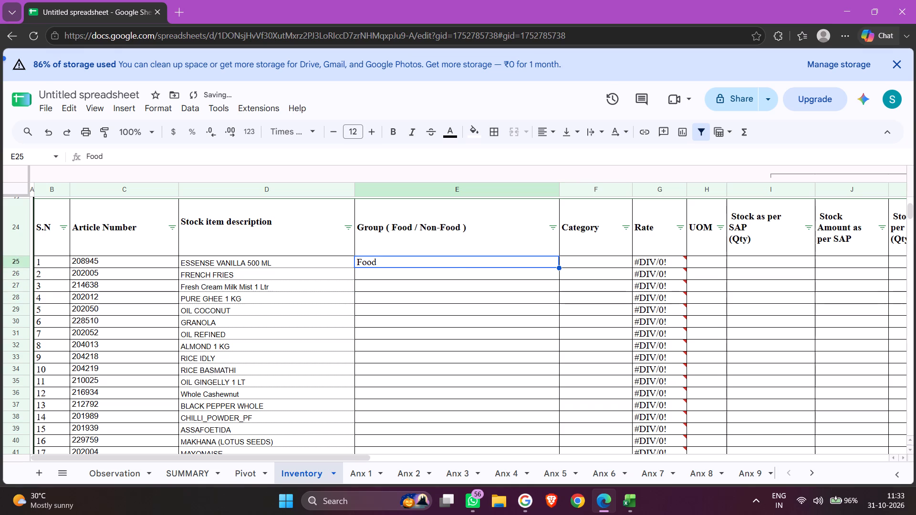
left_click_drag(558, 266, 552, 373)
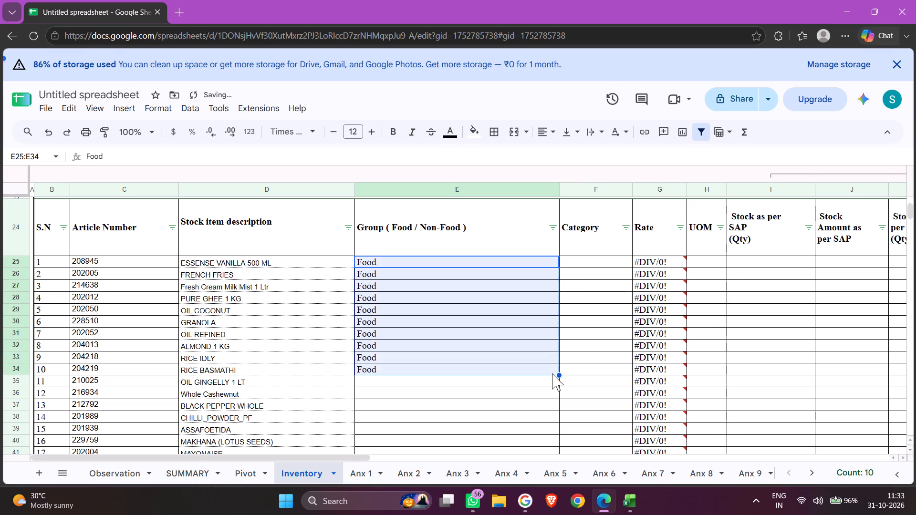
left_click_drag(558, 375, 557, 403)
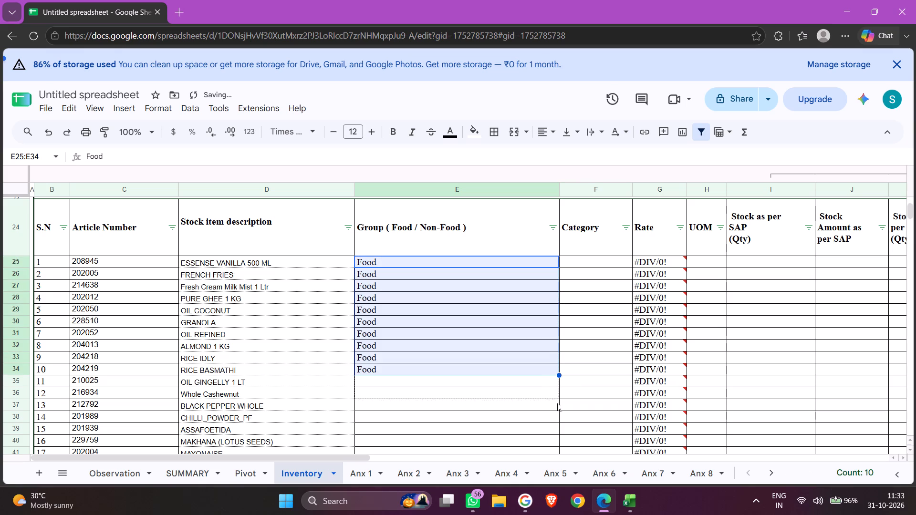
left_click_drag(557, 403, 548, 461)
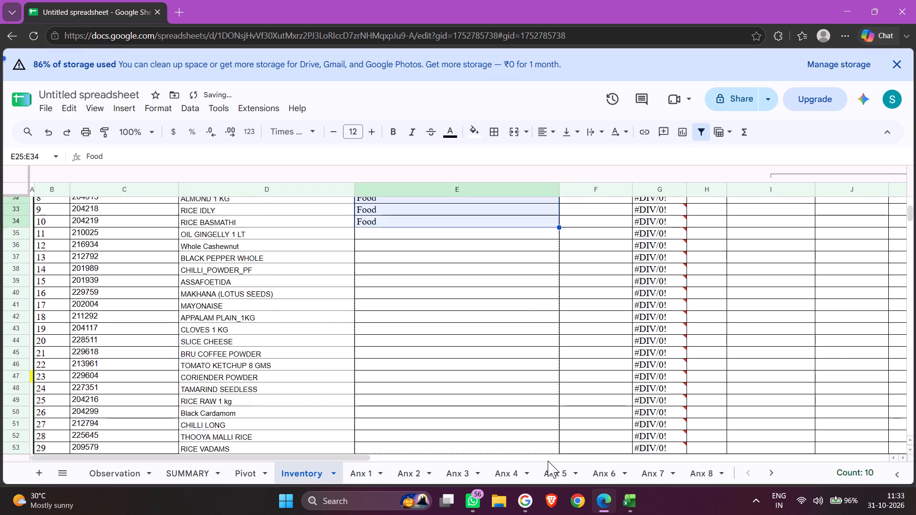
left_click_drag(548, 461, 548, 465)
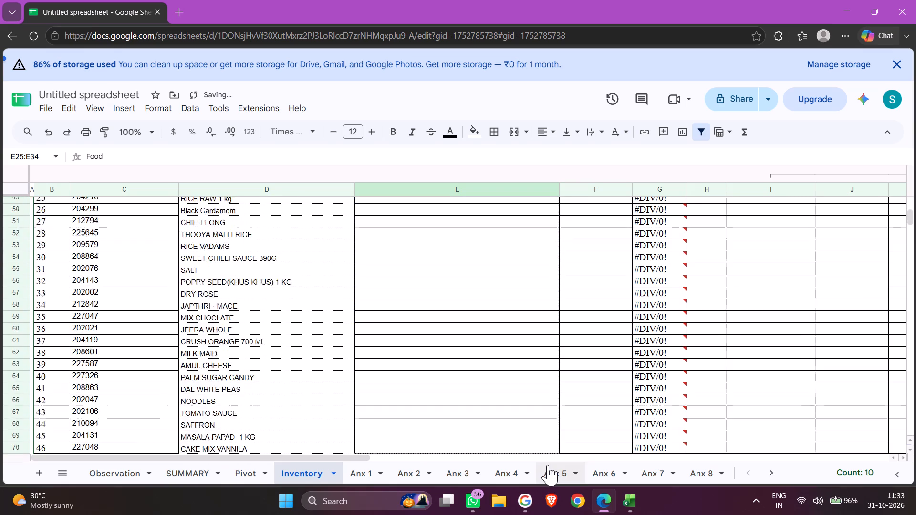
left_click_drag(548, 465, 546, 464)
key("Down")
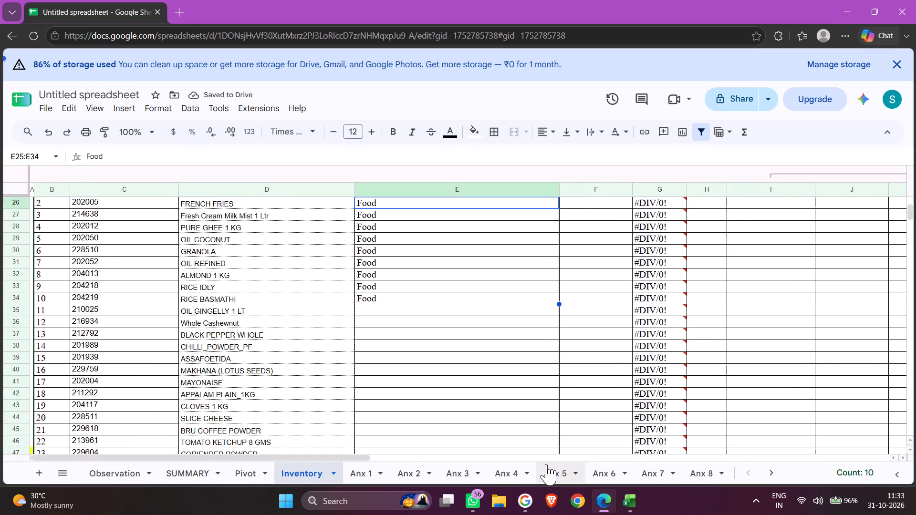
left_click_drag(546, 464, 546, 462)
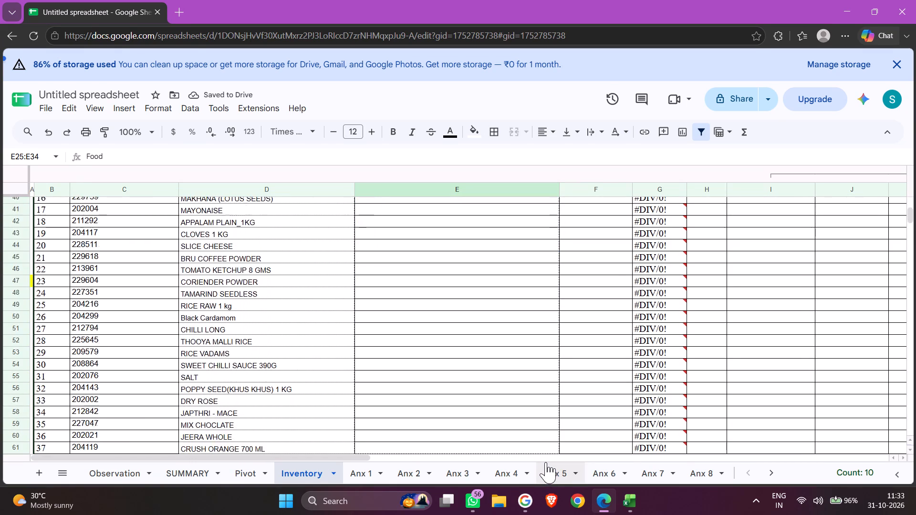
left_click_drag(546, 462, 546, 462)
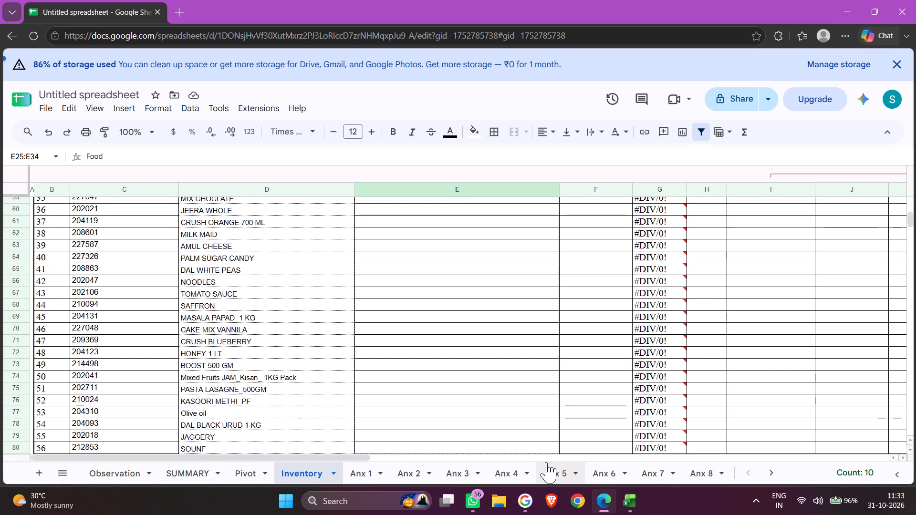
left_click_drag(546, 462, 545, 461)
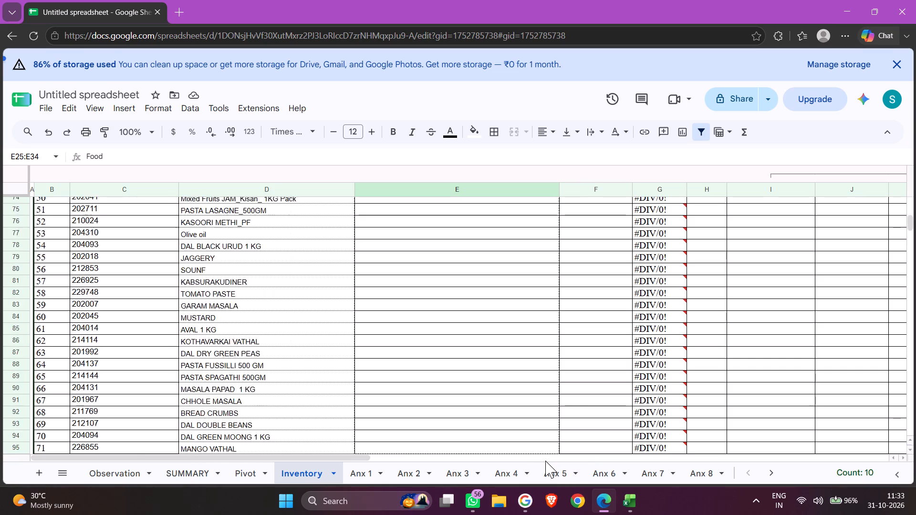
left_click_drag(545, 461, 545, 462)
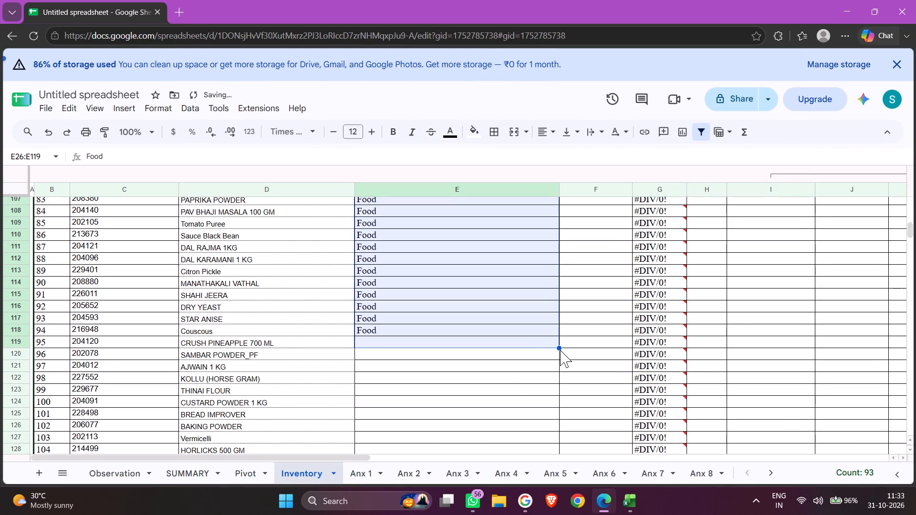
Extend the Food entry from E118 down the Group column to E242, the ICE CREAM VANILLA row.
left_click_drag(560, 350, 558, 351)
left_click_drag(558, 351, 557, 343)
left_click_drag(557, 343, 556, 362)
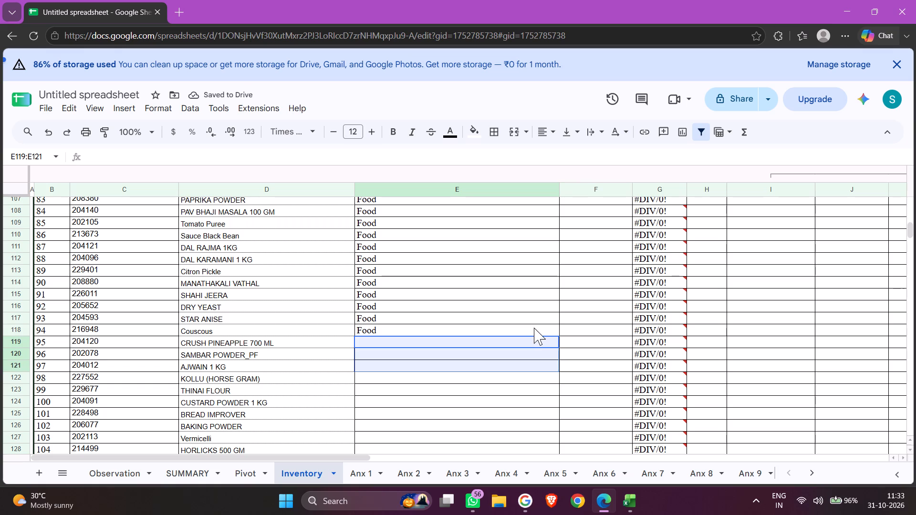
left_click(534, 328)
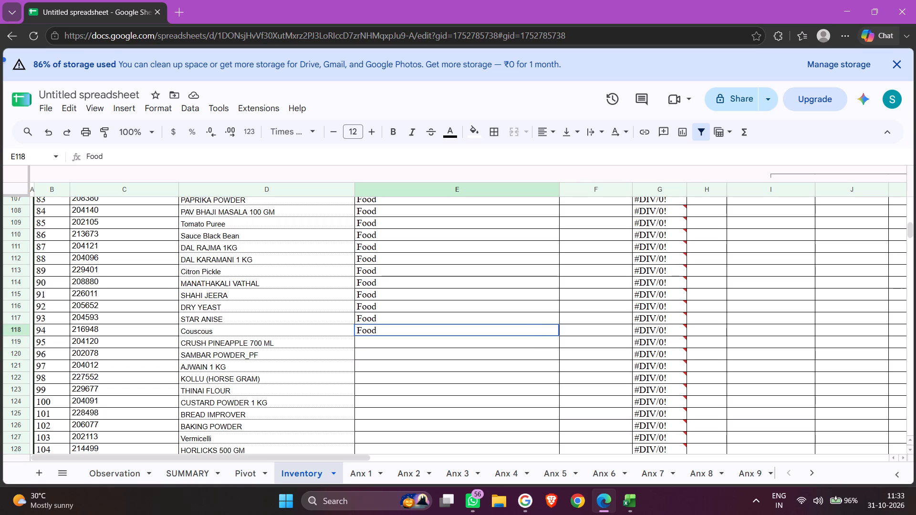
left_click_drag(559, 336, 566, 443)
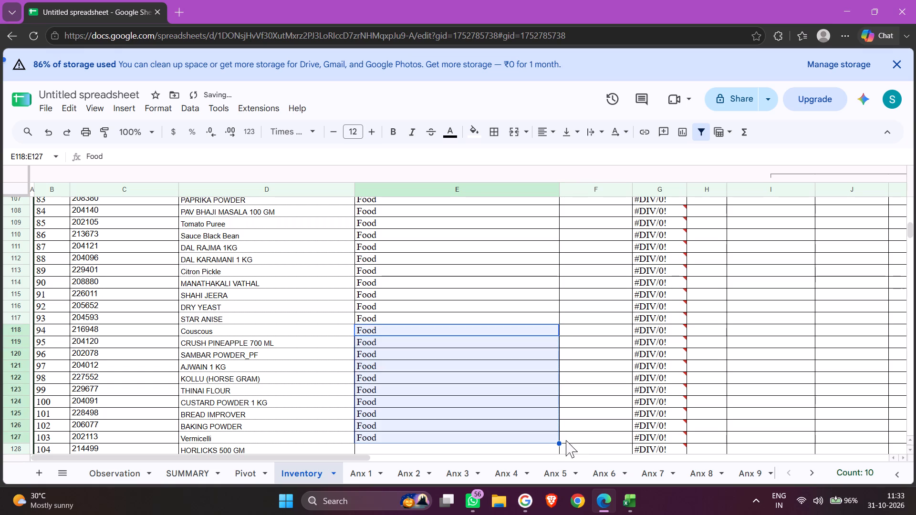
left_click_drag(560, 443, 560, 497)
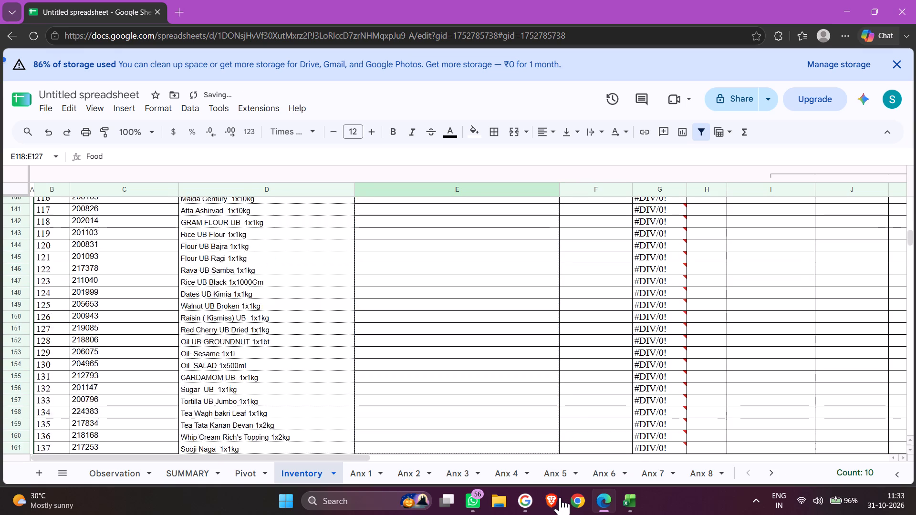
left_click_drag(560, 497, 548, 367)
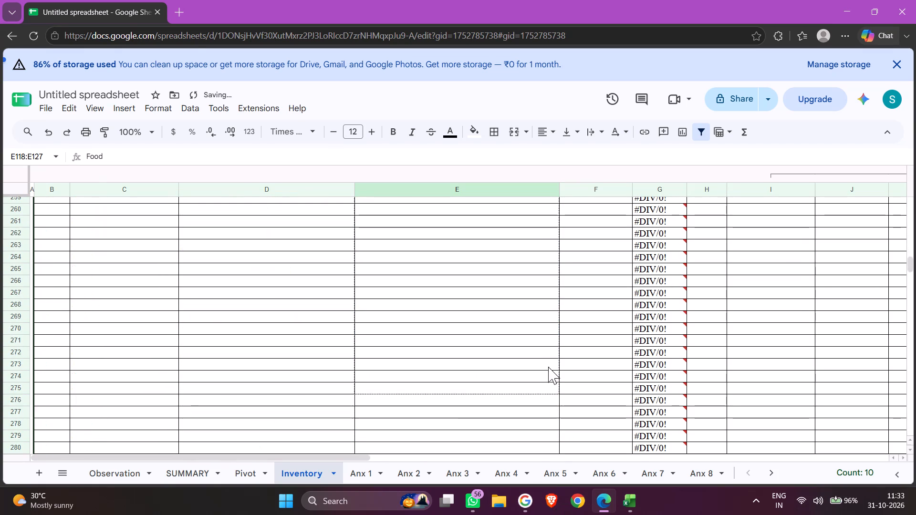
left_click_drag(548, 367, 534, 191)
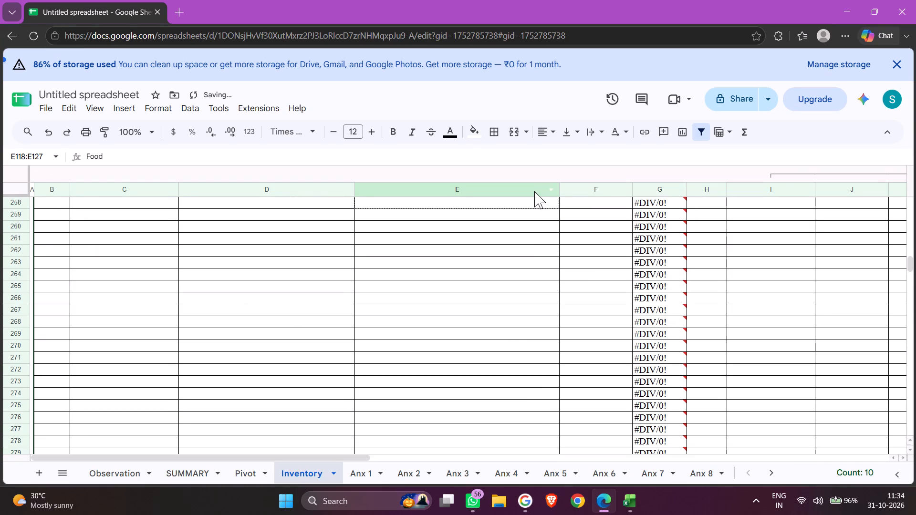
left_click_drag(534, 191, 554, 170)
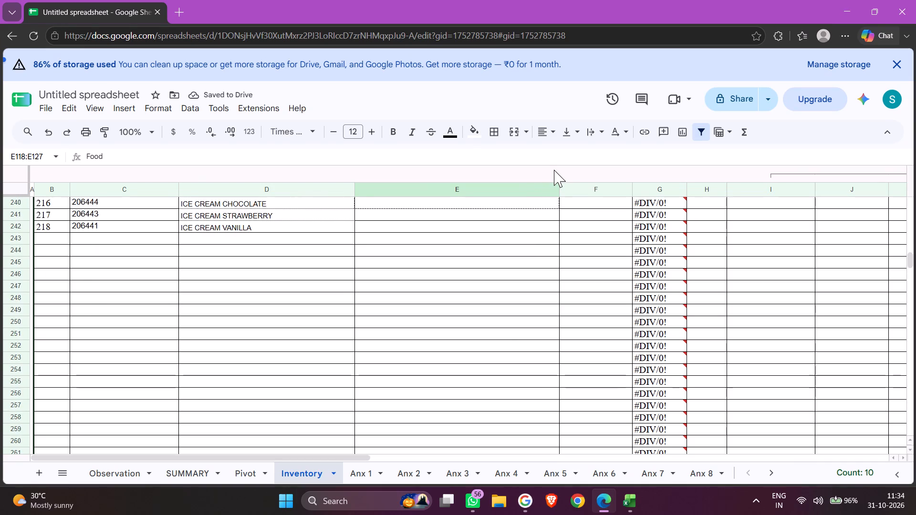
left_click_drag(554, 170, 533, 426)
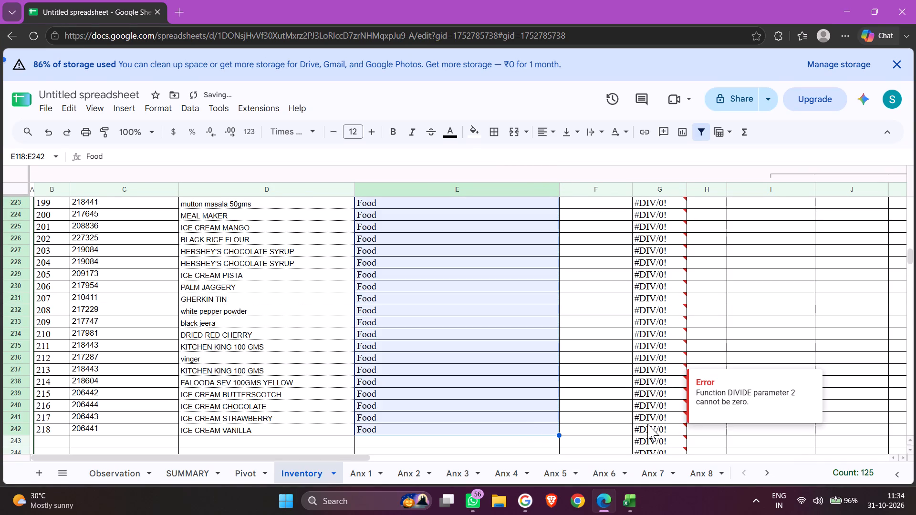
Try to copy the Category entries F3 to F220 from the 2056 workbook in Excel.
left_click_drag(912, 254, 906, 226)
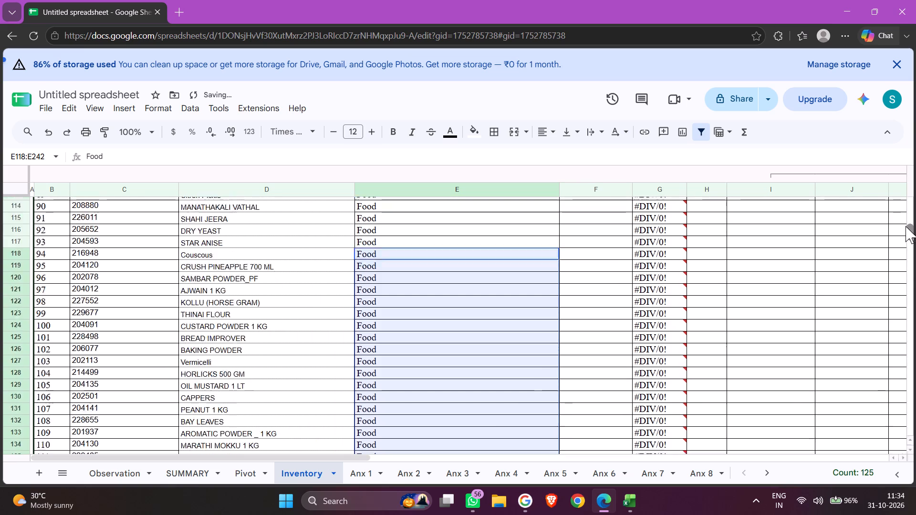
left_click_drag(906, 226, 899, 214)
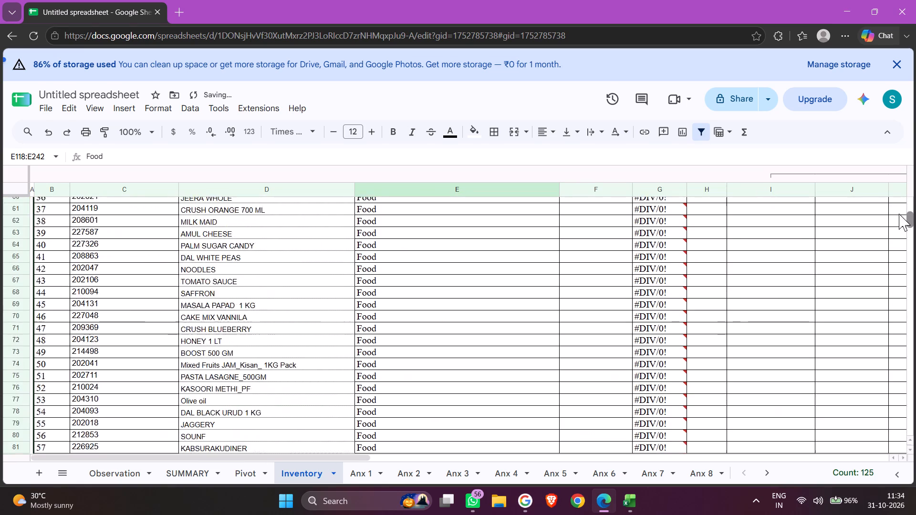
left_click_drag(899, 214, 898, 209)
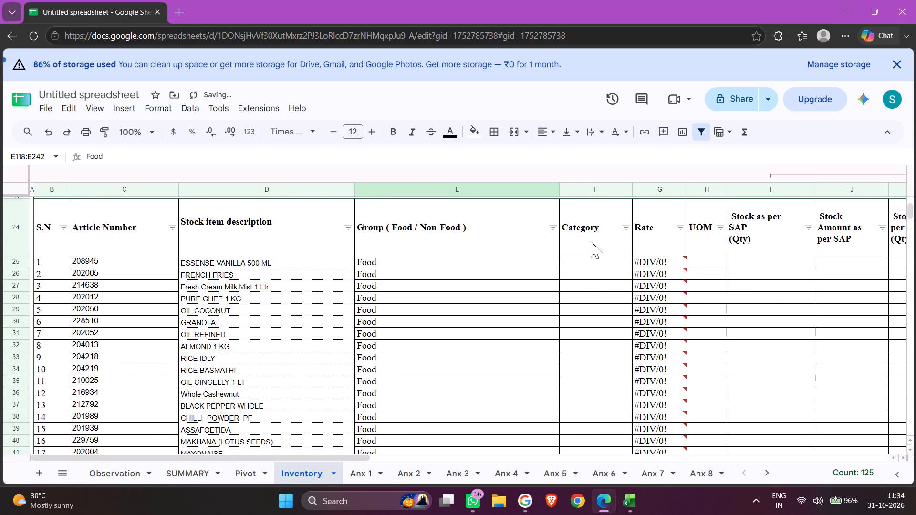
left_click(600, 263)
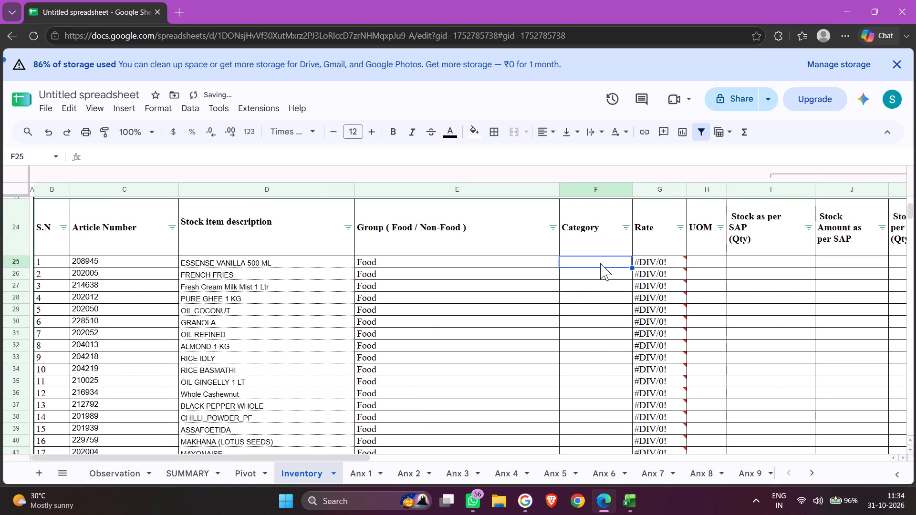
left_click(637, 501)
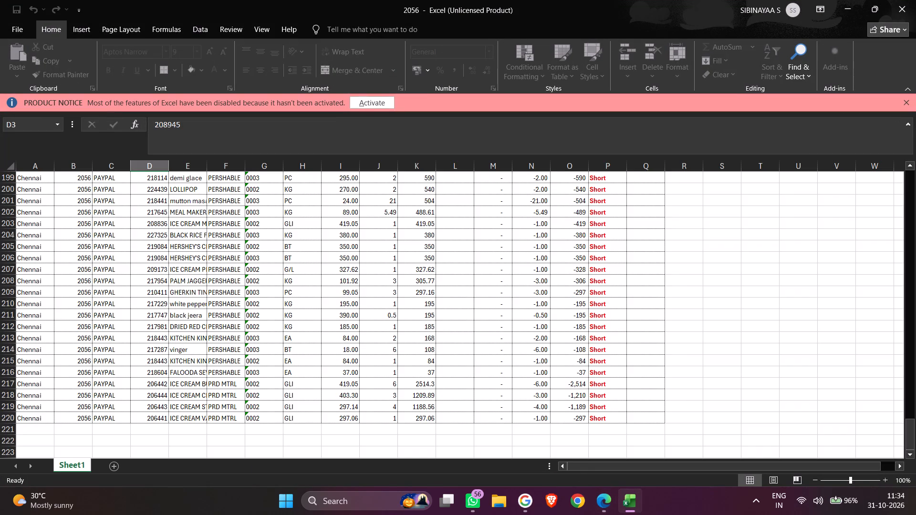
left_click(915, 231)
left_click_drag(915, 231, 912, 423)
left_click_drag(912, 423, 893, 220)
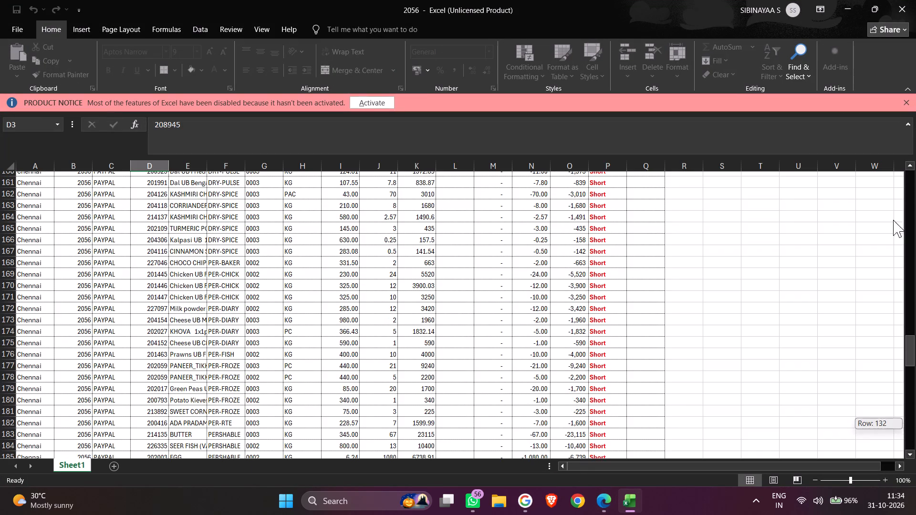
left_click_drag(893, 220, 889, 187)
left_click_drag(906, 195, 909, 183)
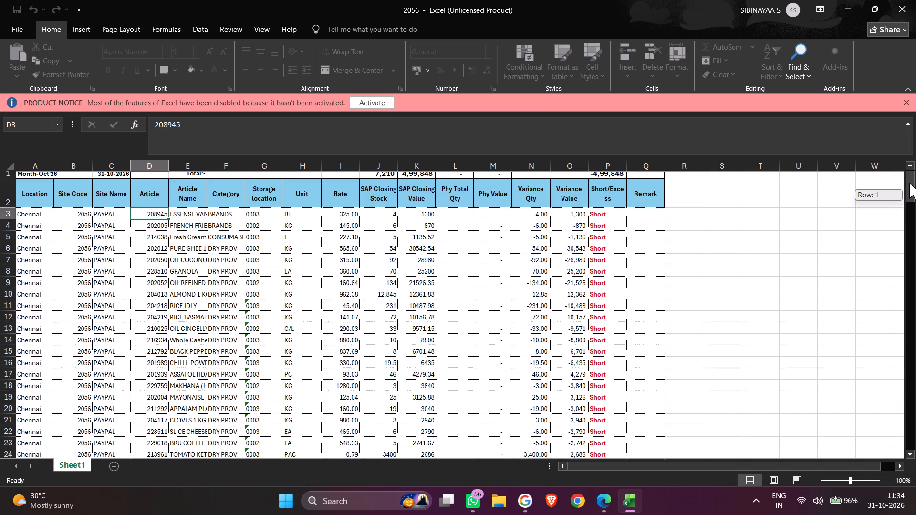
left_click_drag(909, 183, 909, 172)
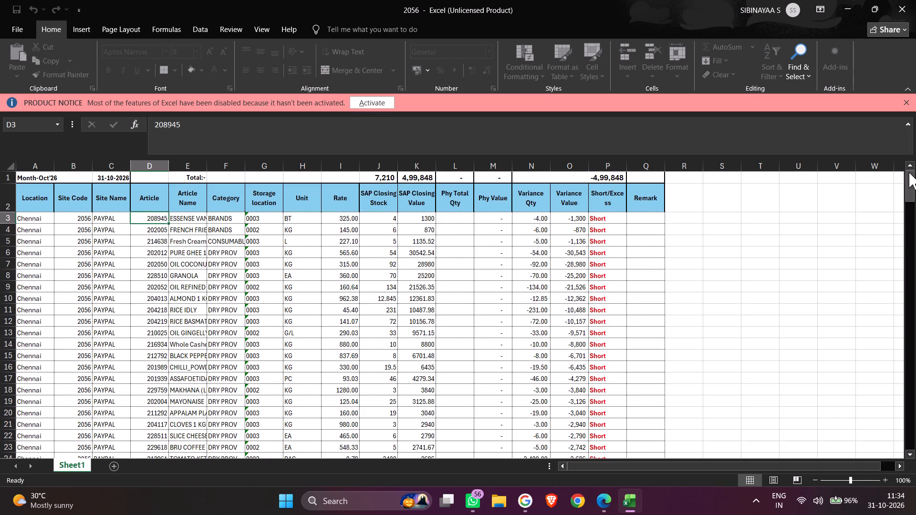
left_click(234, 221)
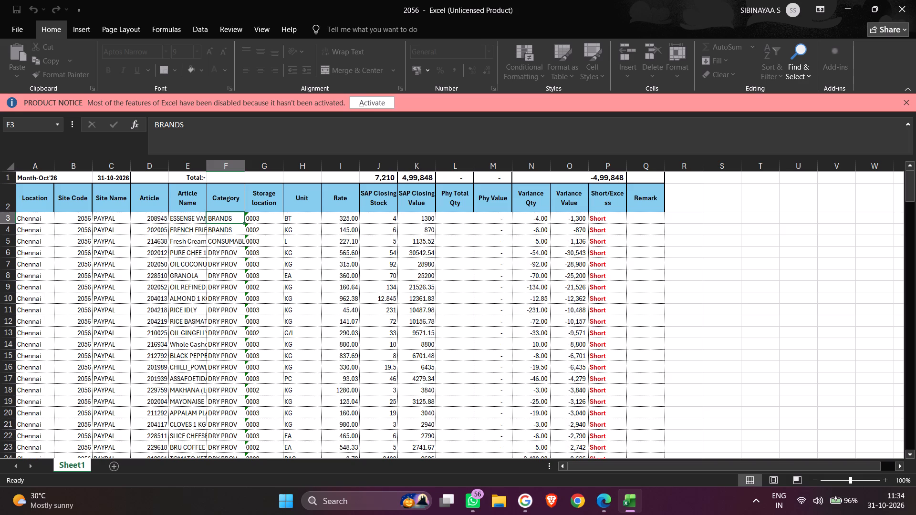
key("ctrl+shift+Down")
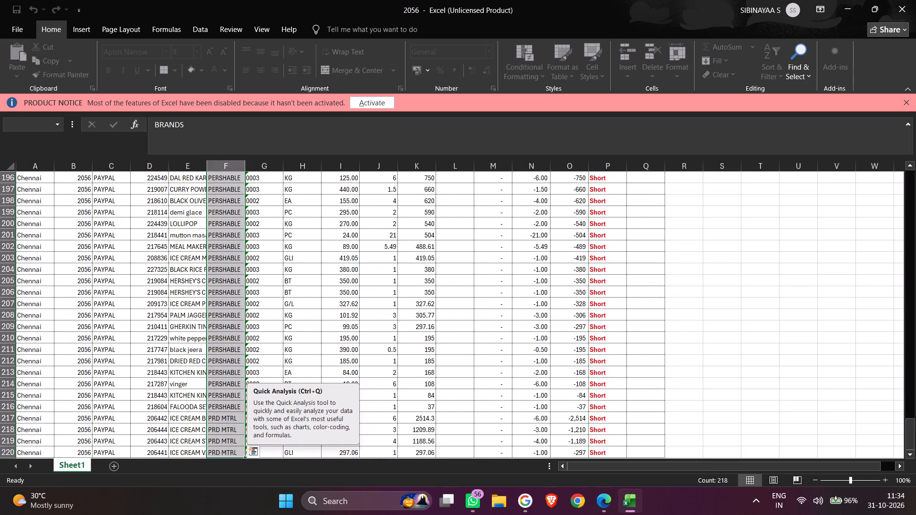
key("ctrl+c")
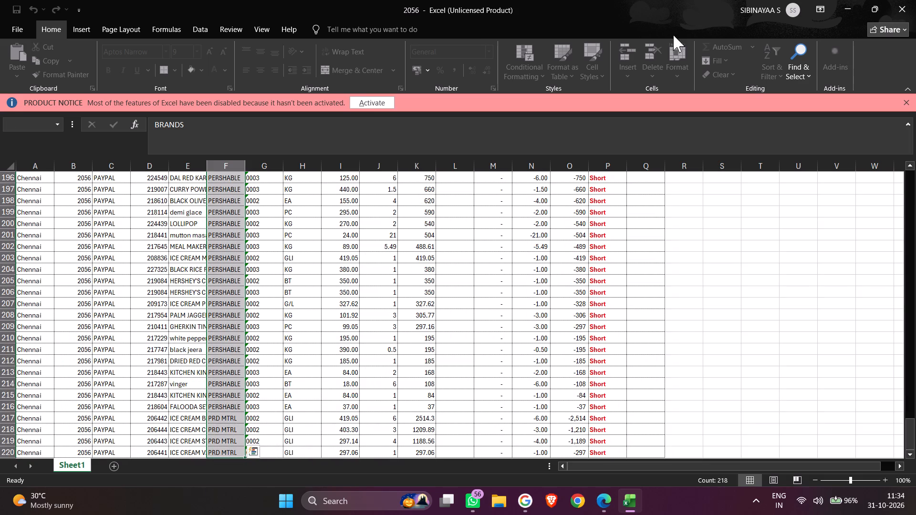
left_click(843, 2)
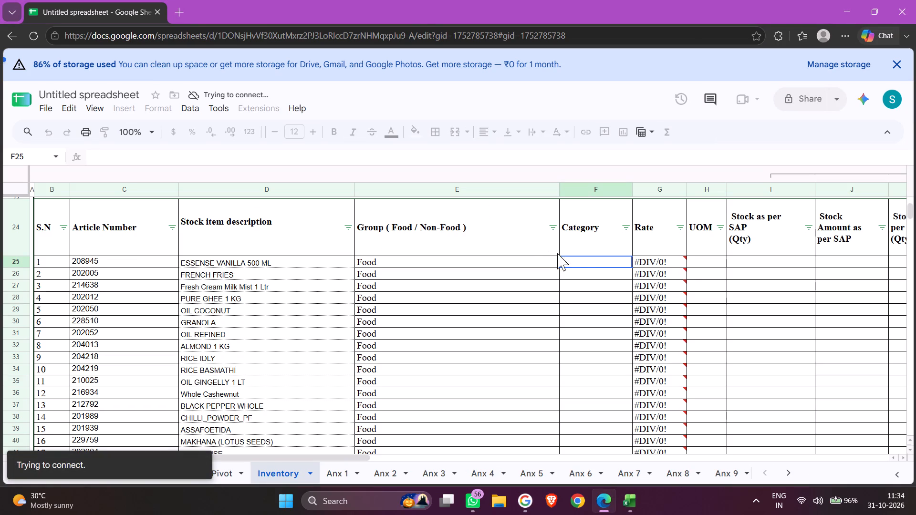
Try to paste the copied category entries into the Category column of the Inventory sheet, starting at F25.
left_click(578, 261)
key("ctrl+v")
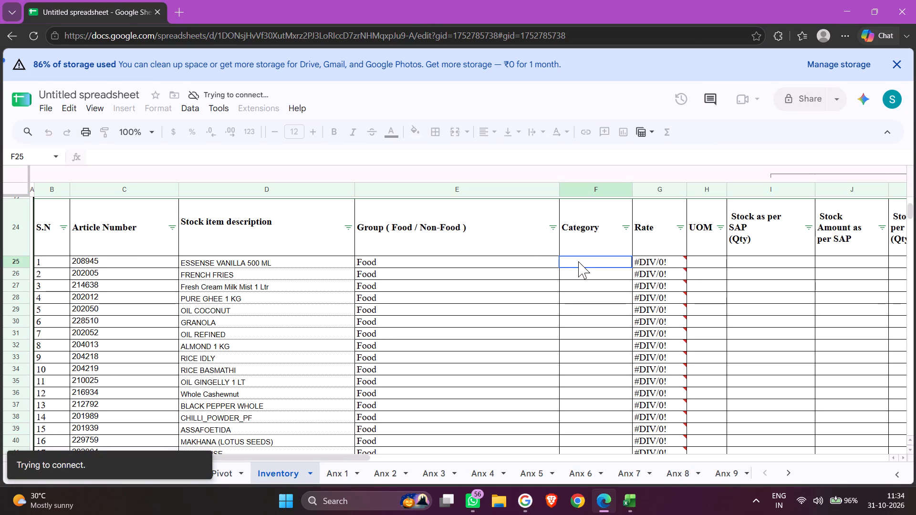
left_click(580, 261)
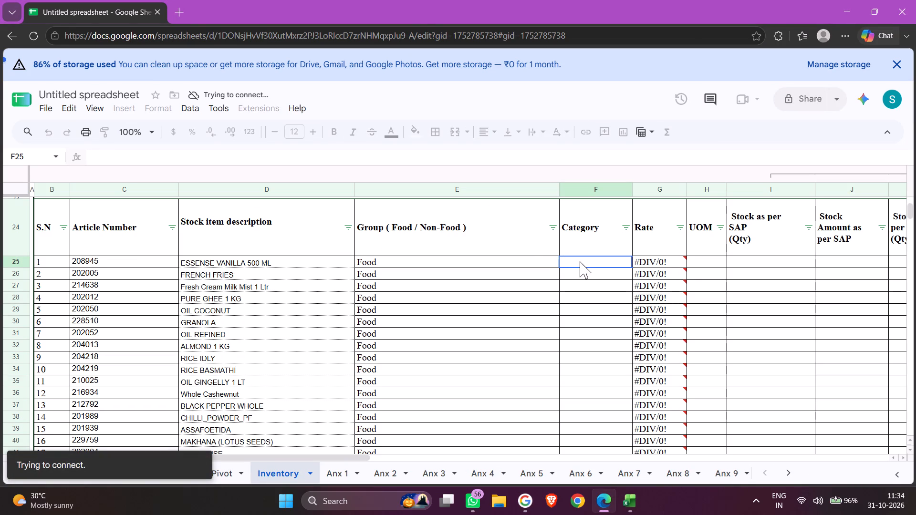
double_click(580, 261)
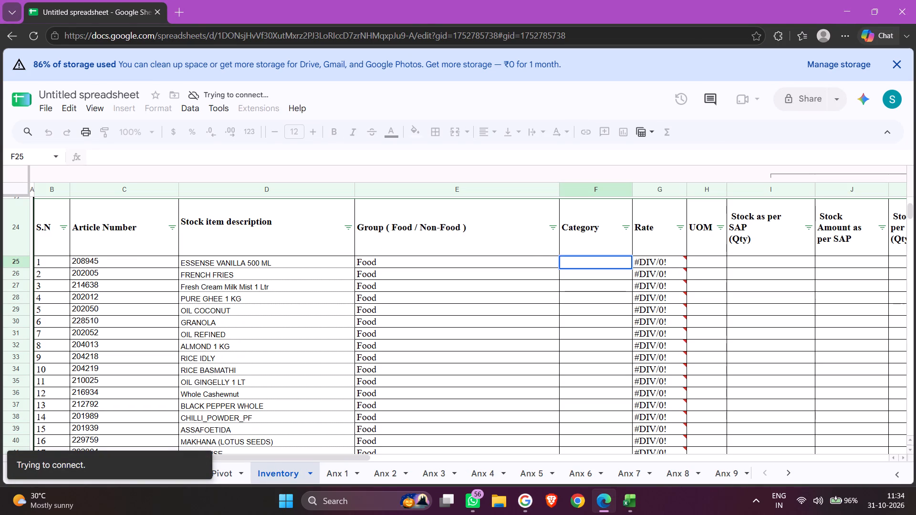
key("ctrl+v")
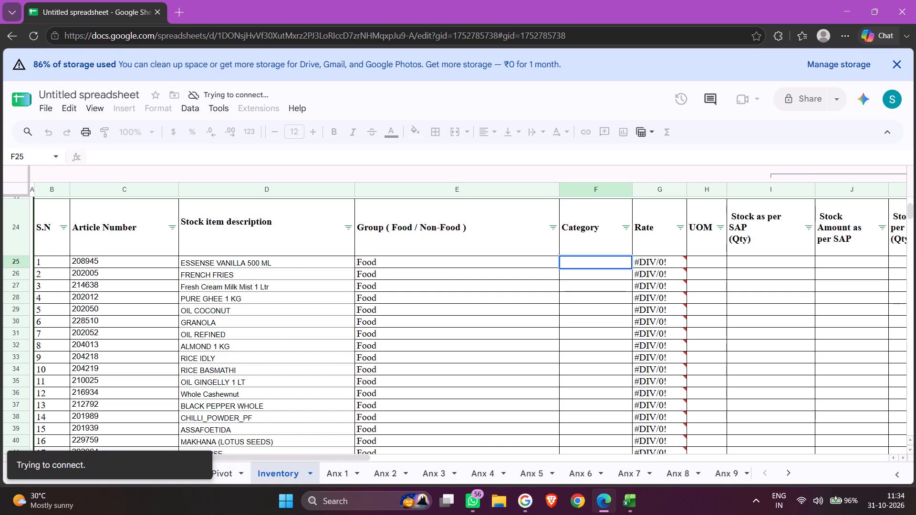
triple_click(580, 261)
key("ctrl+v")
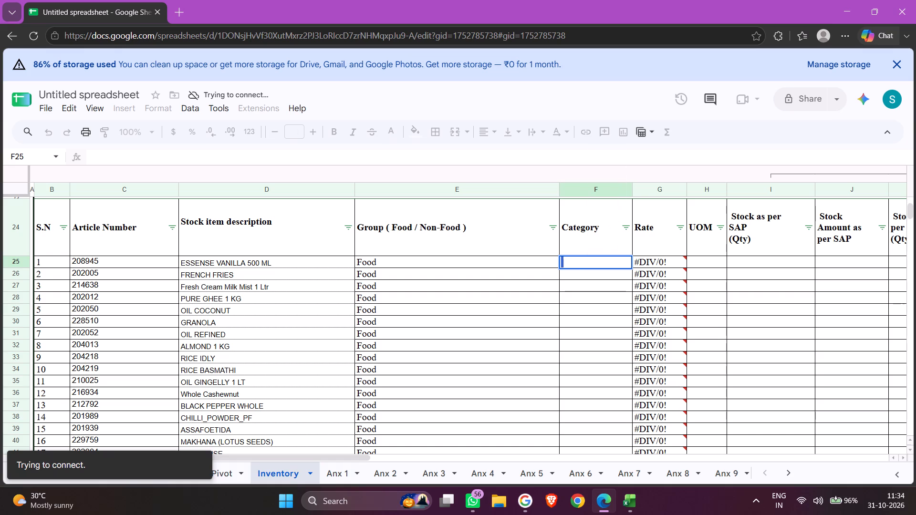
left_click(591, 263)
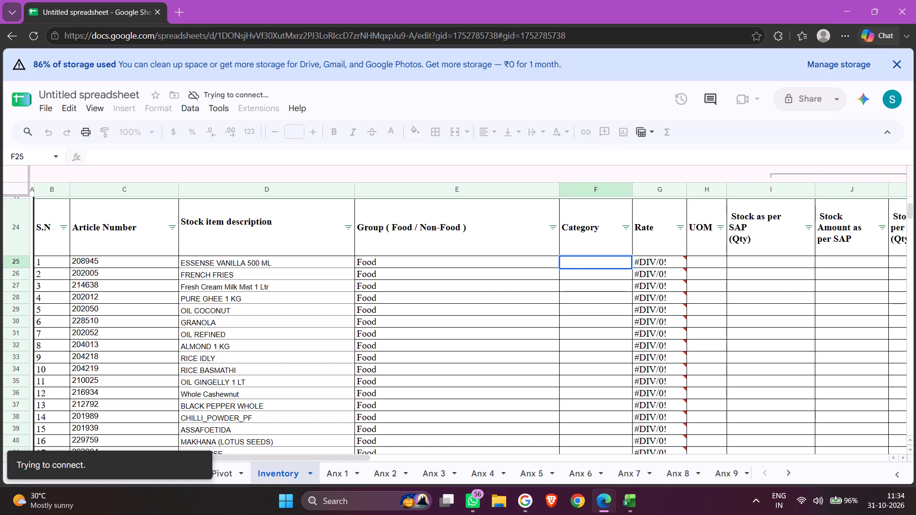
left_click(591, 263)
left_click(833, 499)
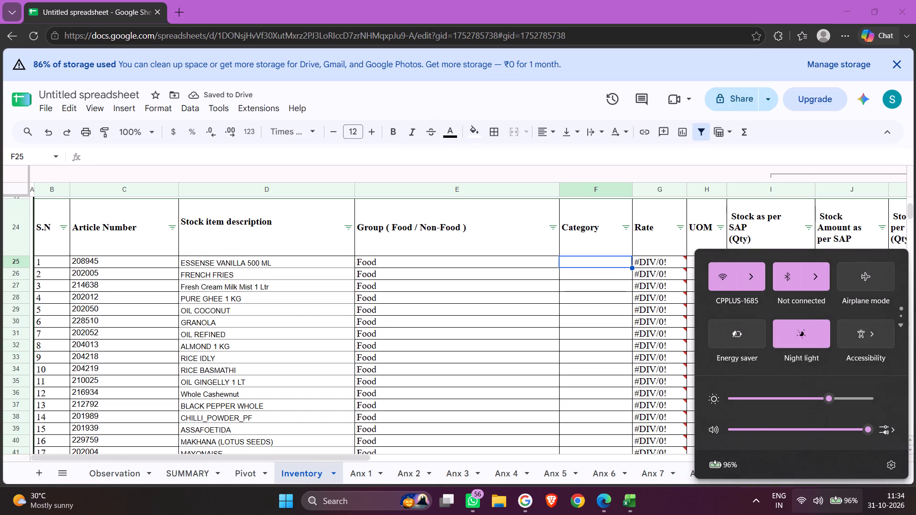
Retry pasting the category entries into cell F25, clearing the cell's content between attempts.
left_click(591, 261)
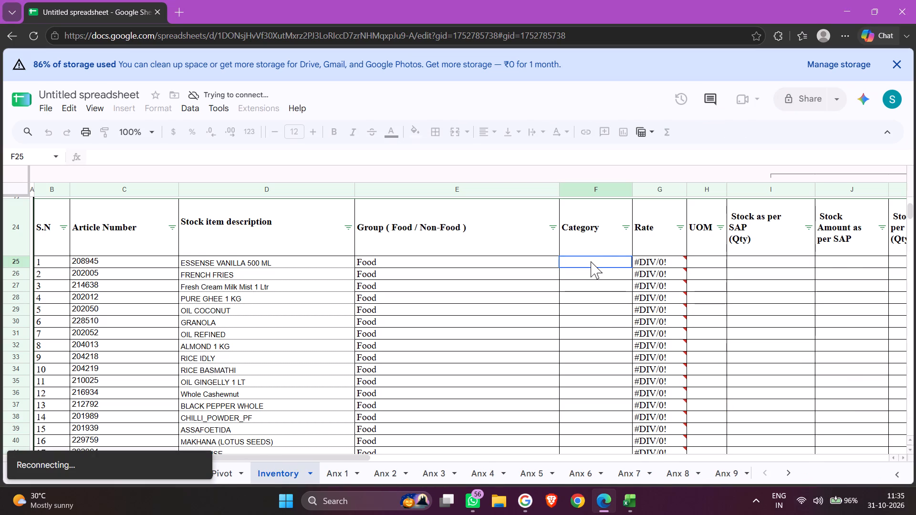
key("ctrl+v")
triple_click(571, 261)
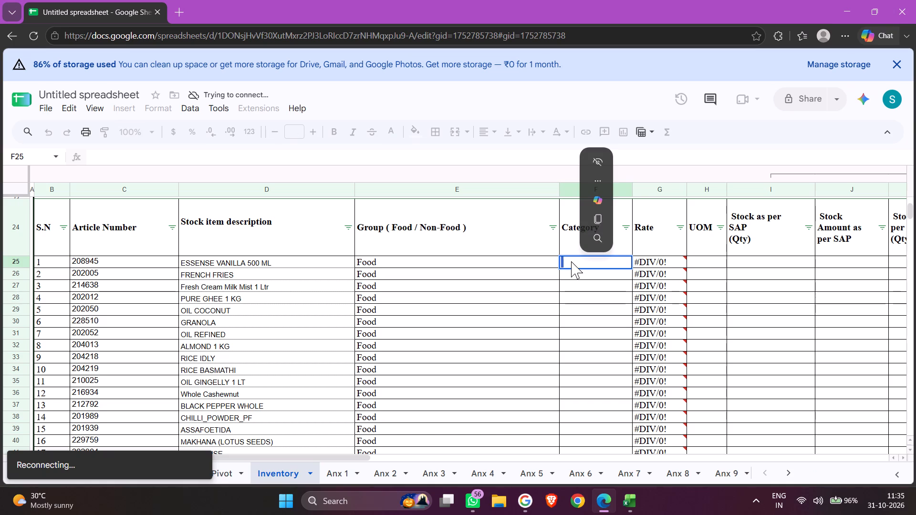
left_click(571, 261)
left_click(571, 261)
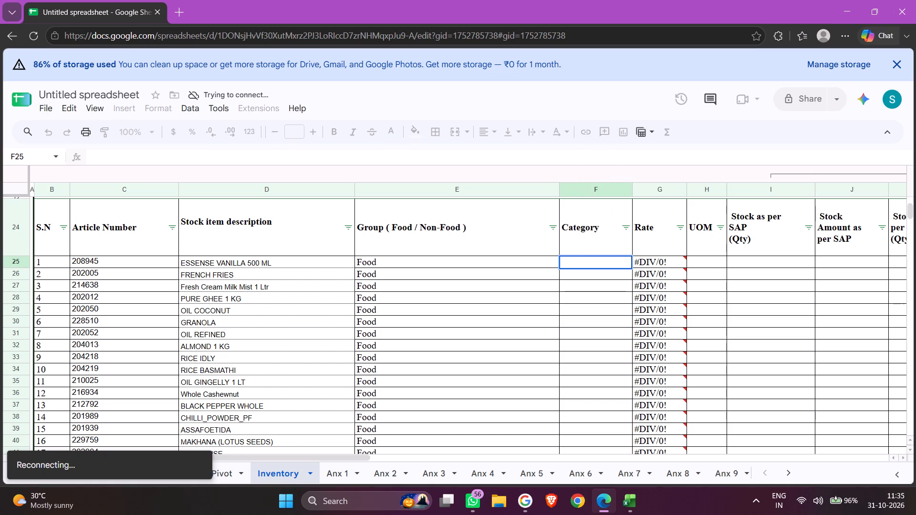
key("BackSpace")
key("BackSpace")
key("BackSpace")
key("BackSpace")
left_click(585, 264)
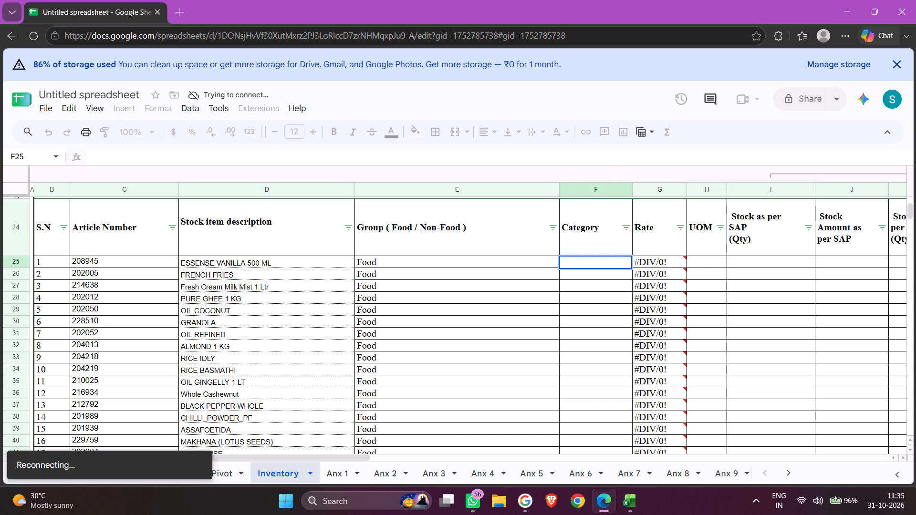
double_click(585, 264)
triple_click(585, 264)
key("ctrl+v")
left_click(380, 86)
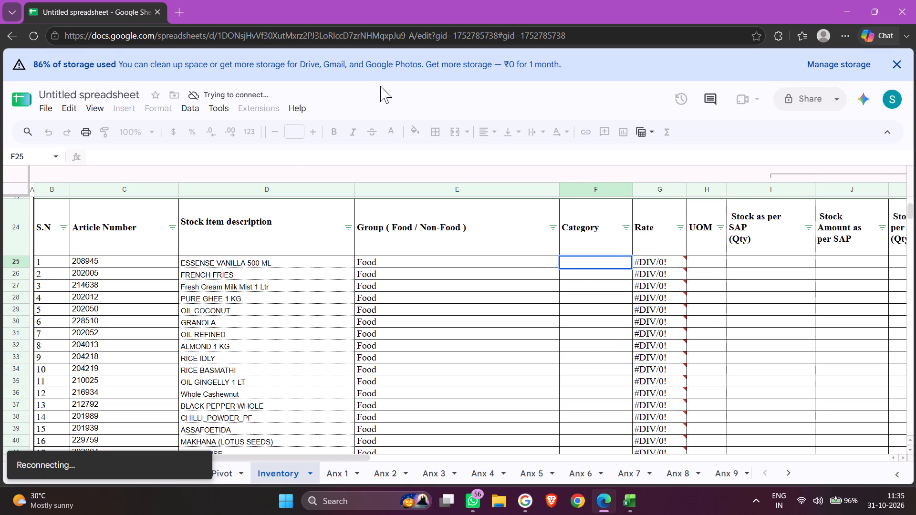
Disconnect from the CPPLUS-1685 Wi-Fi network and connect to vivo V70 FE instead.
left_click(830, 499)
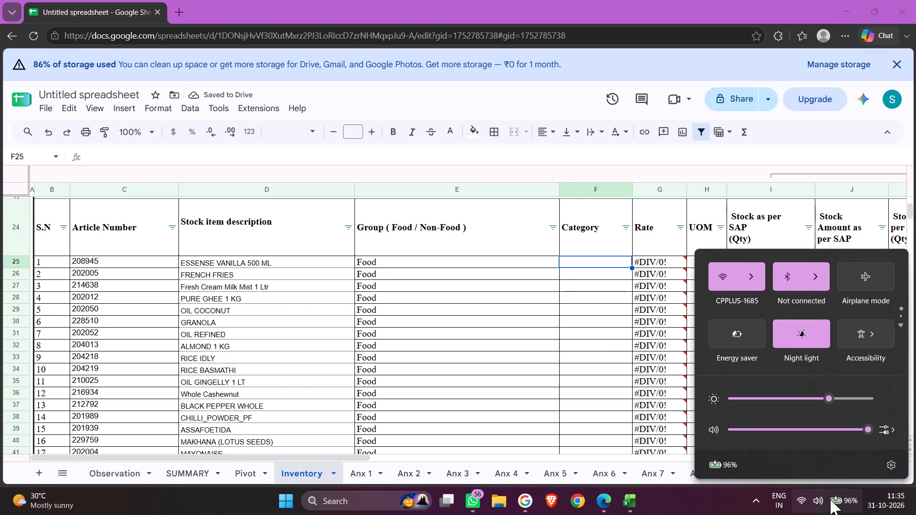
left_click(754, 272)
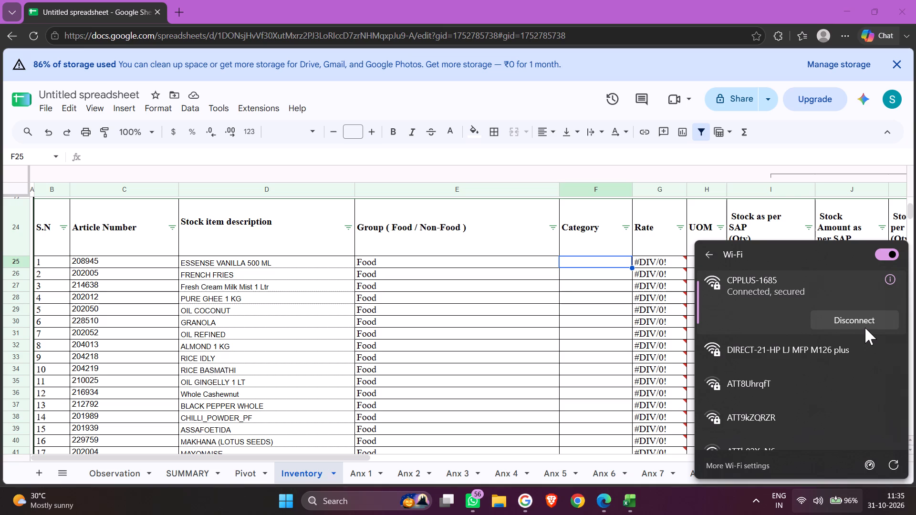
left_click(865, 328)
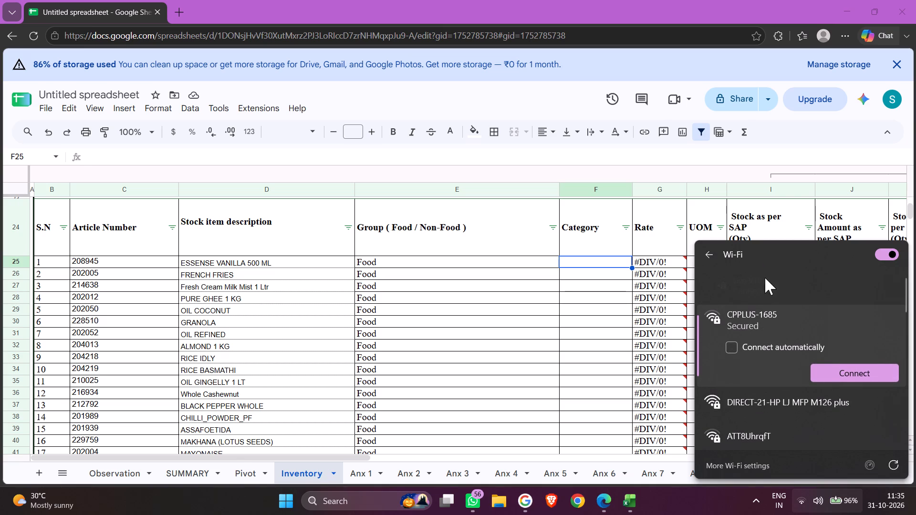
left_click(783, 288)
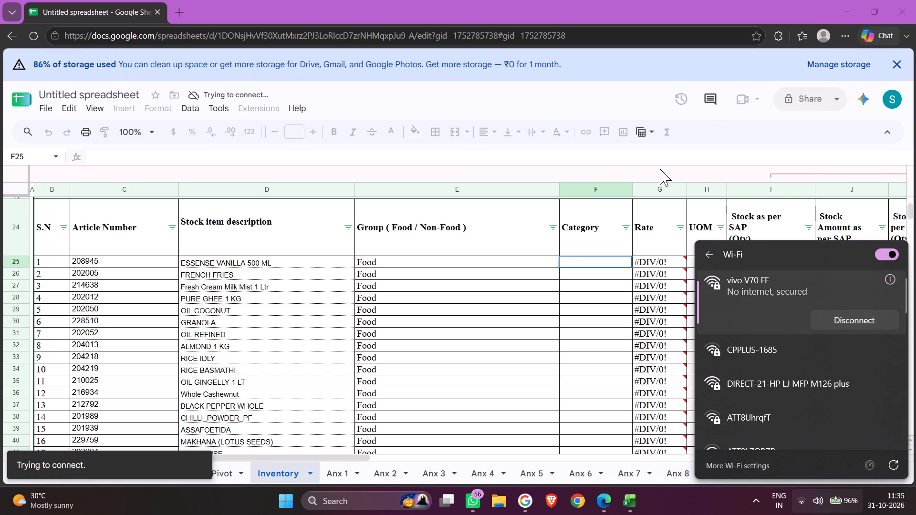
left_click(660, 169)
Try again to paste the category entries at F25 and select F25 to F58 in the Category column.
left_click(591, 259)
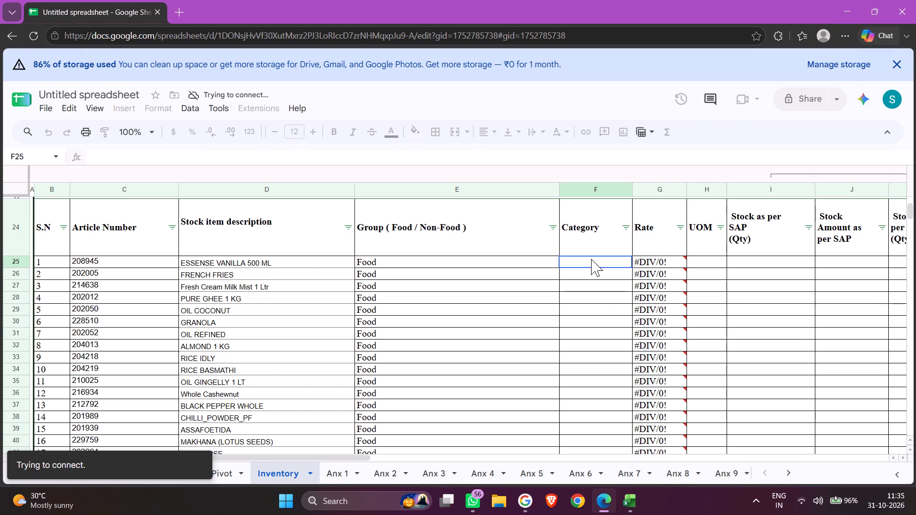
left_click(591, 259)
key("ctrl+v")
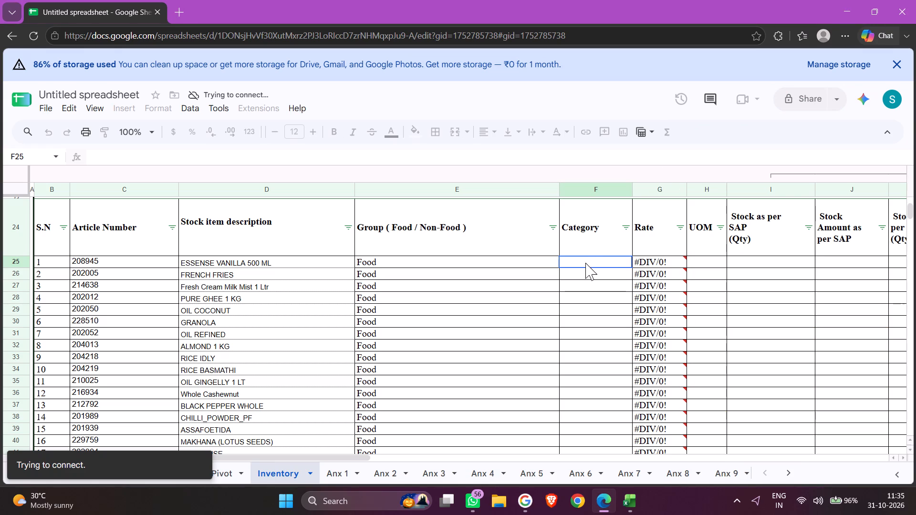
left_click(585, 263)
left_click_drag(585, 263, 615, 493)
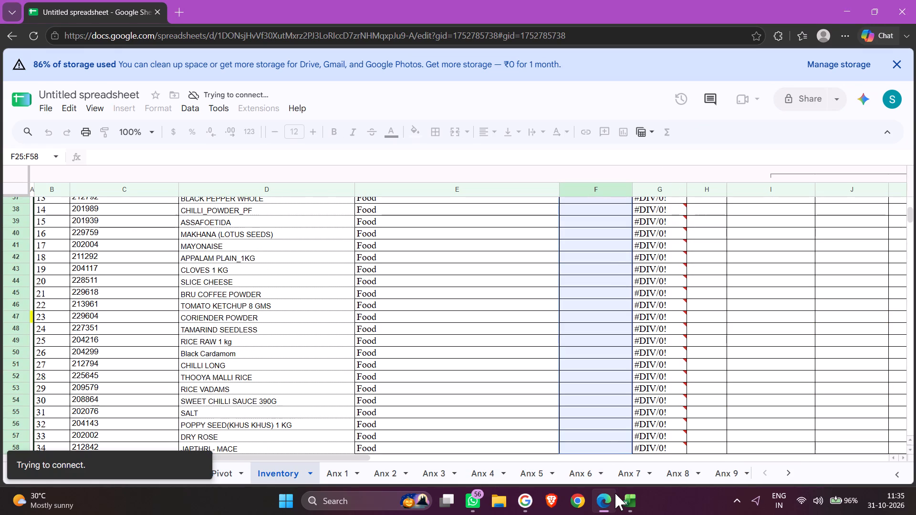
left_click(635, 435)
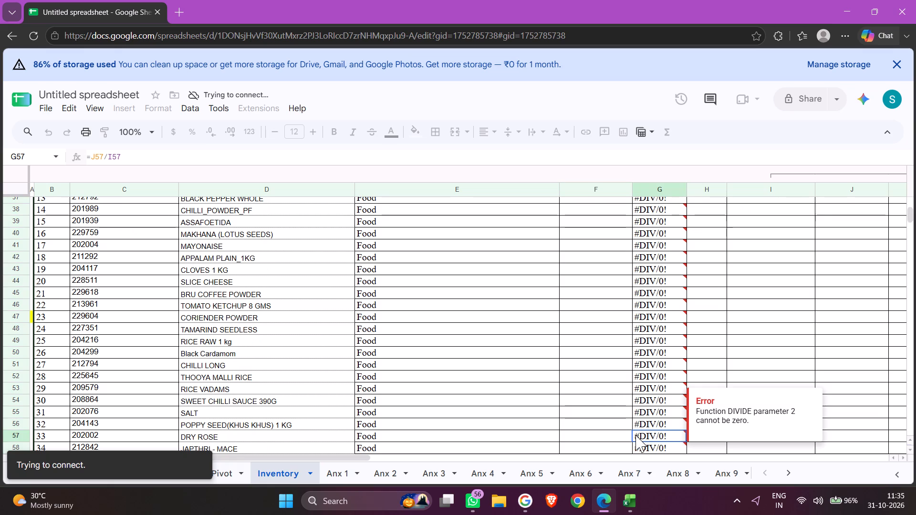
Switch to the 2056 workbook in Excel, copy the category entries F3 to F220, and return to the Google Sheets Inventory sheet.
left_click(627, 495)
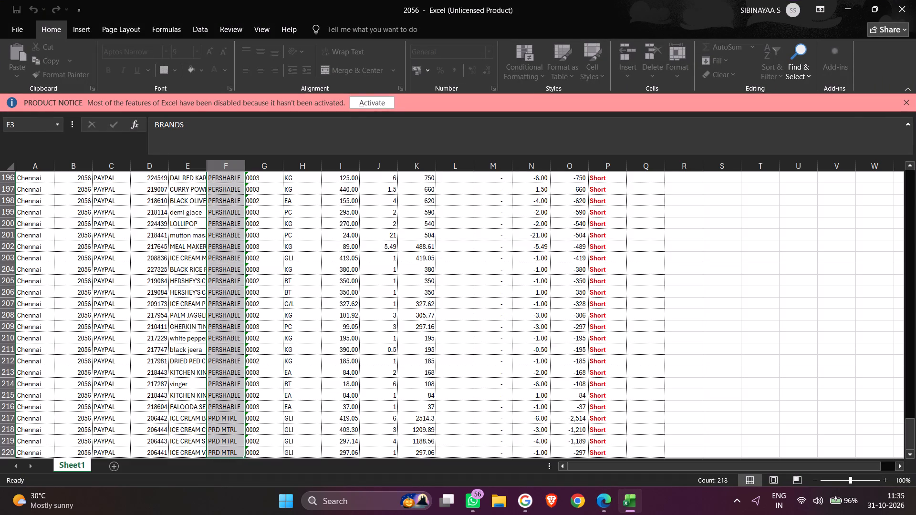
key("ctrl+c")
key("ctrl+c")
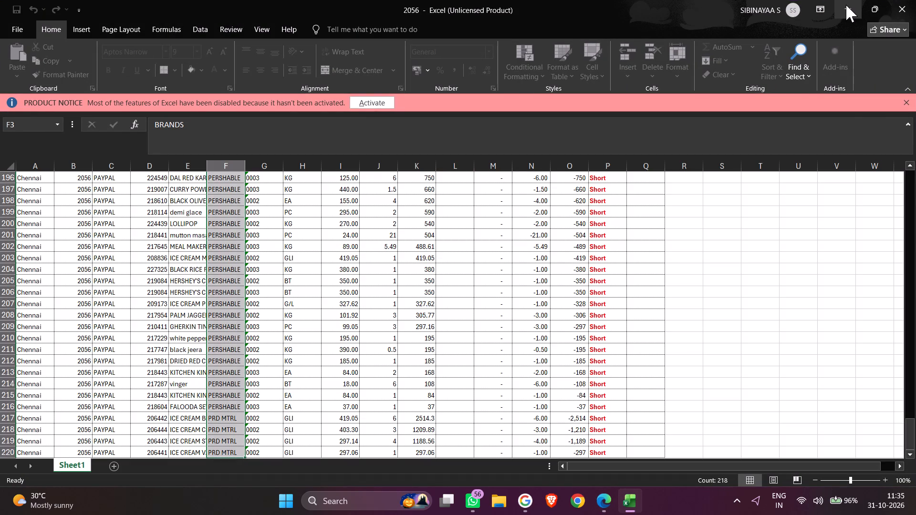
left_click(847, 5)
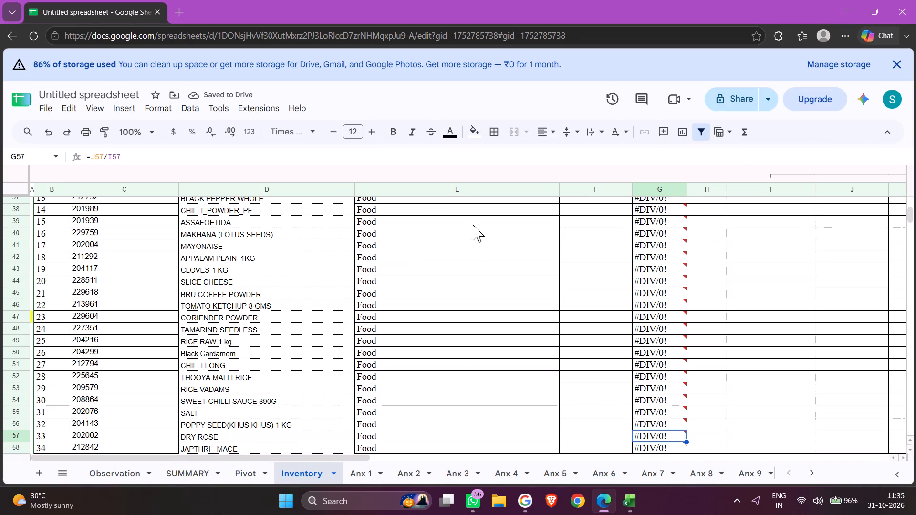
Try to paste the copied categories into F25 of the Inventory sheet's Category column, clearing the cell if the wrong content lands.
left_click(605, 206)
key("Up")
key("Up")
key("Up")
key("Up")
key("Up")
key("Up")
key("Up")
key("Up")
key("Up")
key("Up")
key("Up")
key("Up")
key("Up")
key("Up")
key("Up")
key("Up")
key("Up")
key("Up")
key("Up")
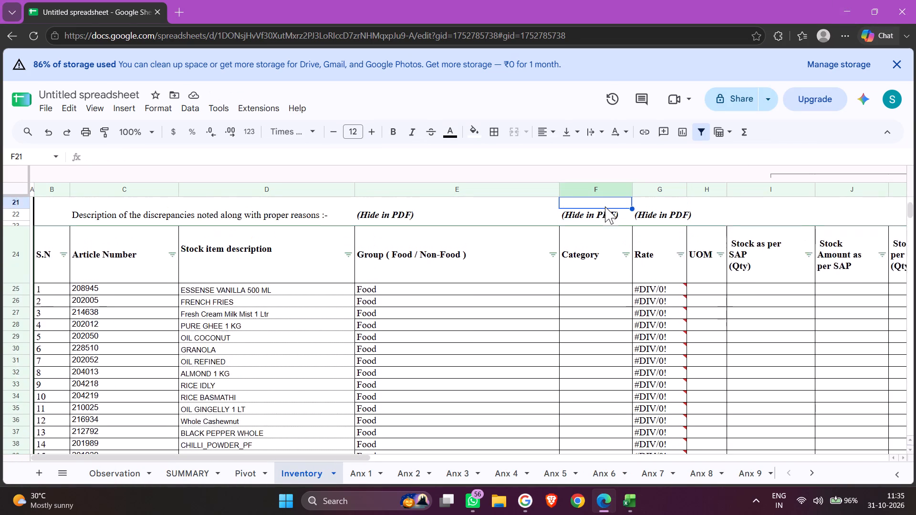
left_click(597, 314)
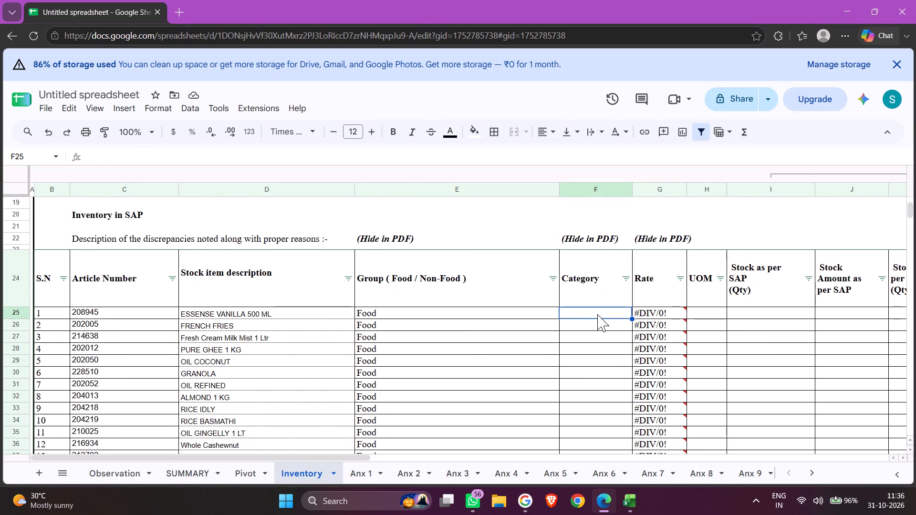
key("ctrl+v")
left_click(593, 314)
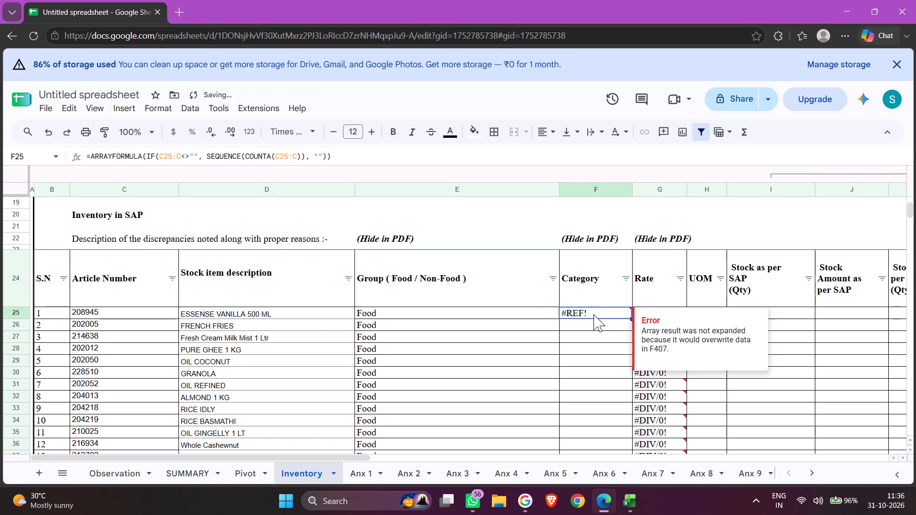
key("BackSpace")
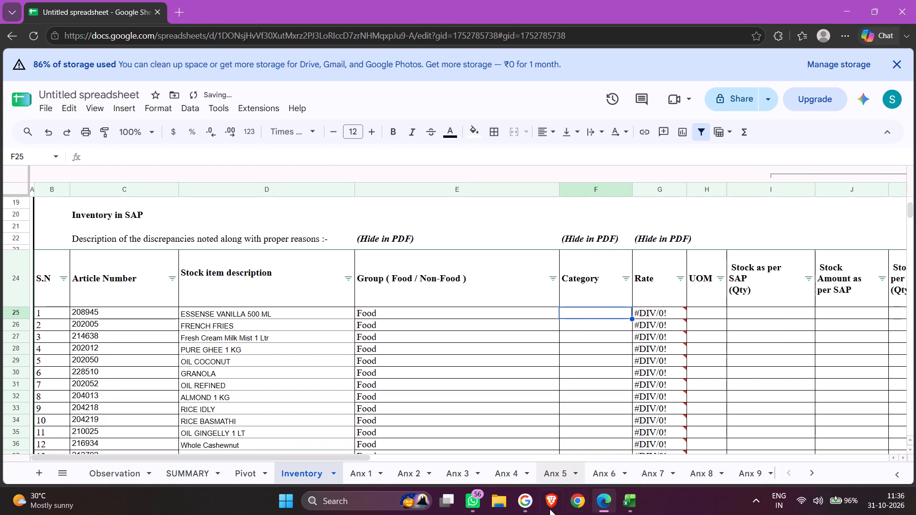
Switch to the 2056 Google Sheet and copy the Category entries F3 to F220.
left_click(520, 513)
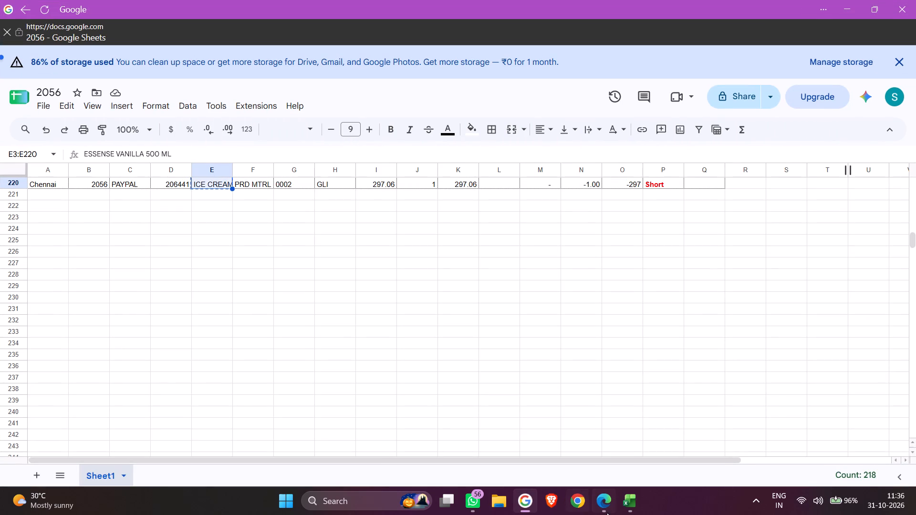
left_click_drag(914, 237, 906, 172)
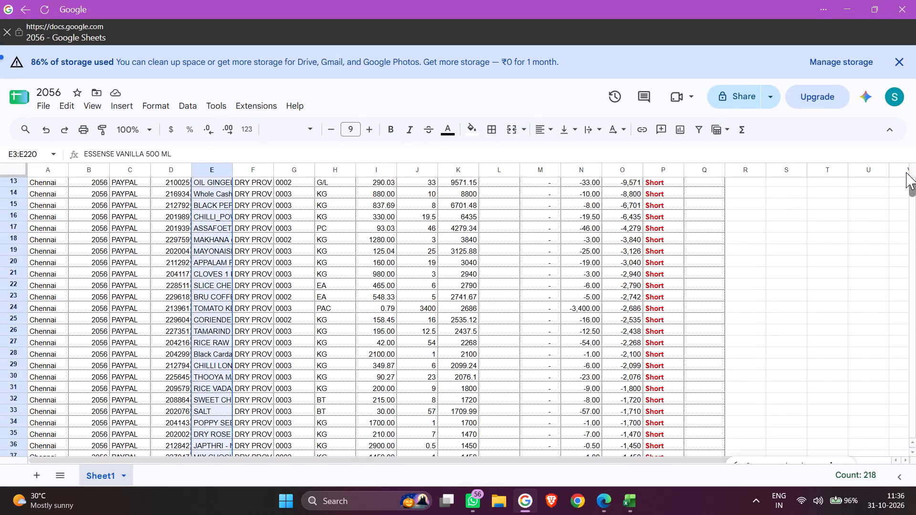
left_click_drag(906, 172, 902, 144)
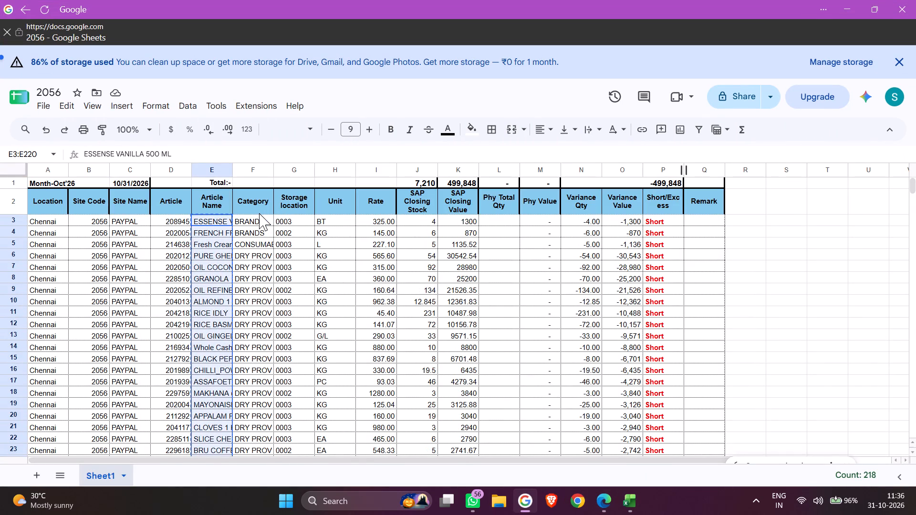
left_click(259, 213)
left_click(254, 226)
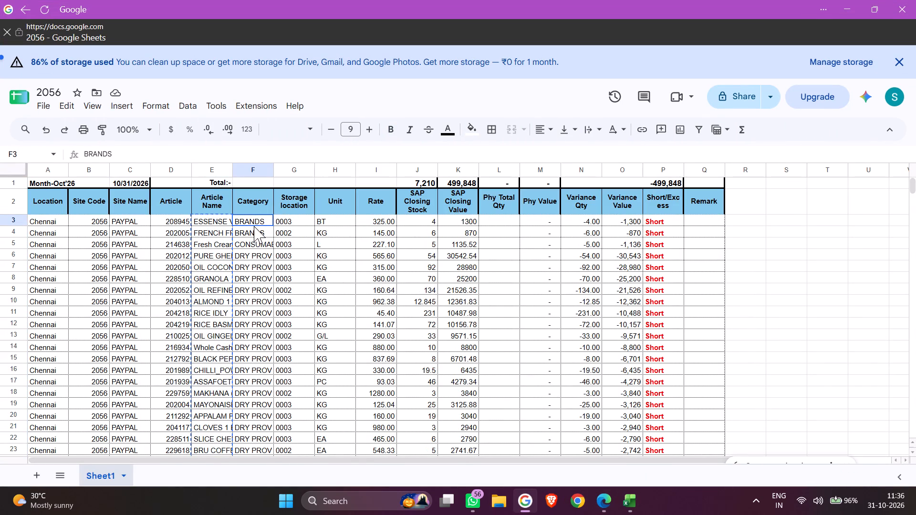
double_click(254, 224)
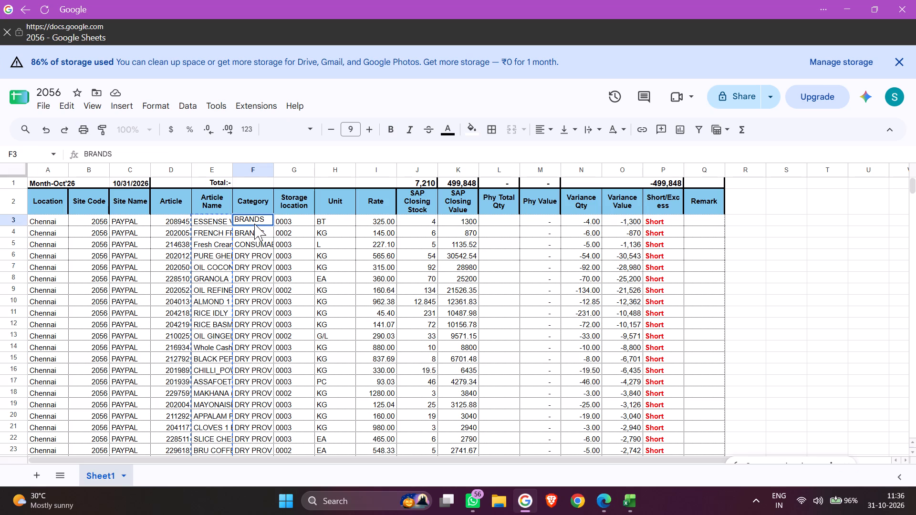
key("ctrl+shift+Down")
key("ctrl+shift+Down")
key("Down")
left_click(707, 228)
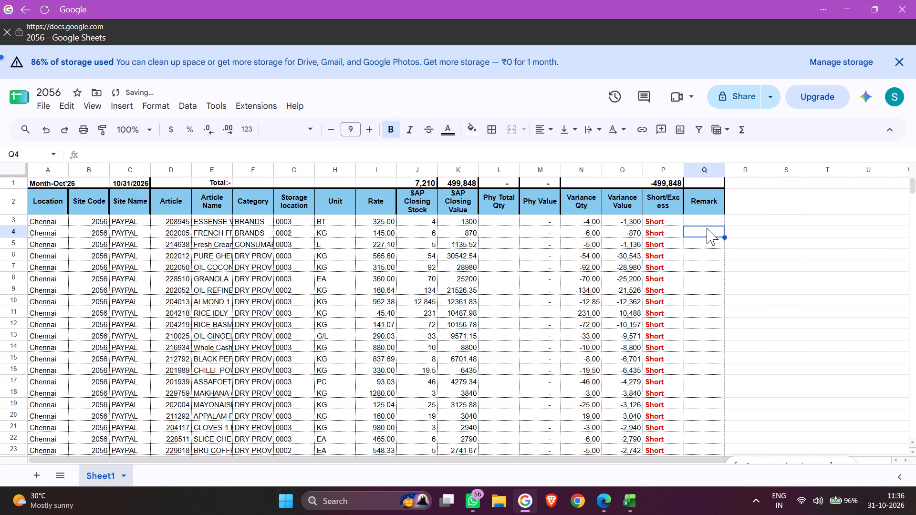
left_click(255, 217)
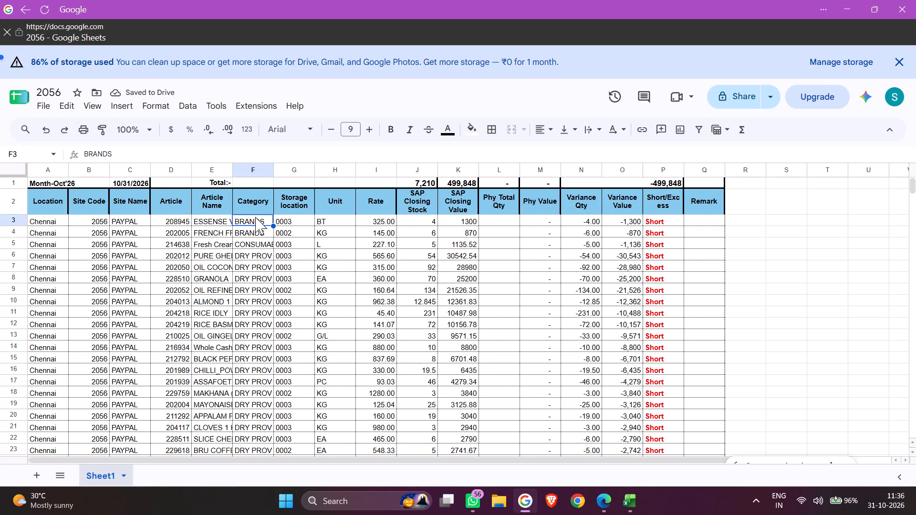
key("ctrl+shift+Down")
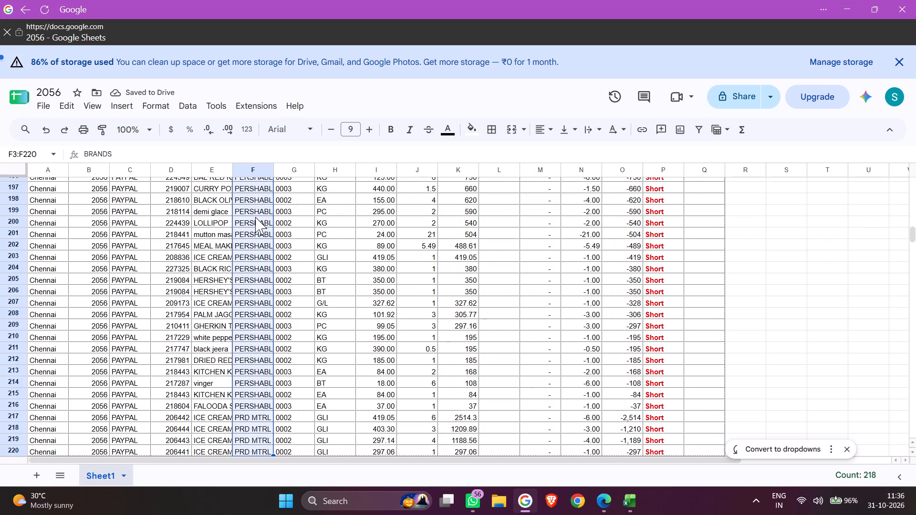
key("ctrl+c")
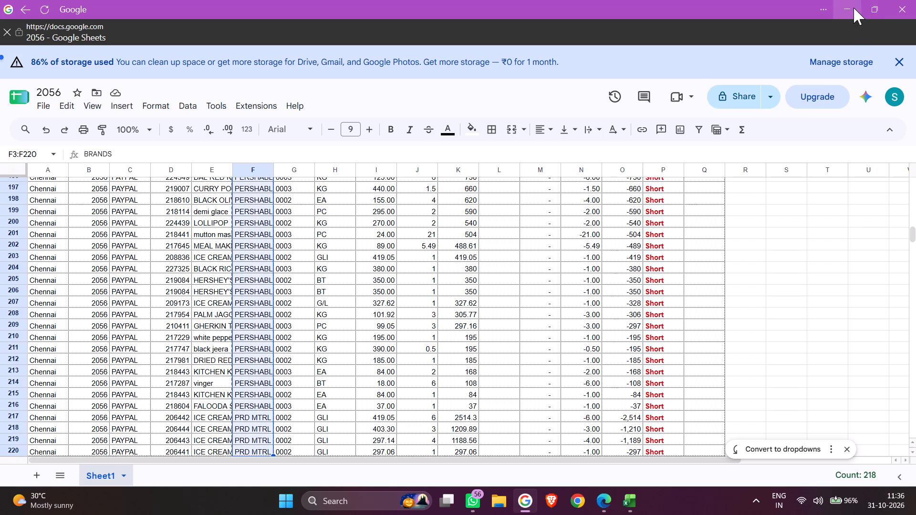
Paste the copied categories into the Inventory sheet's Category column from F25 and check them down the stock rows.
left_click(854, 8)
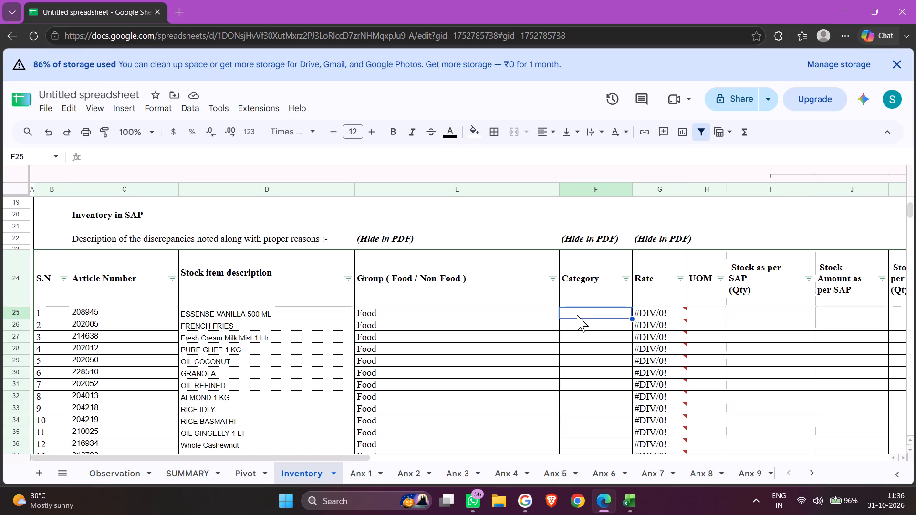
key("ctrl+v")
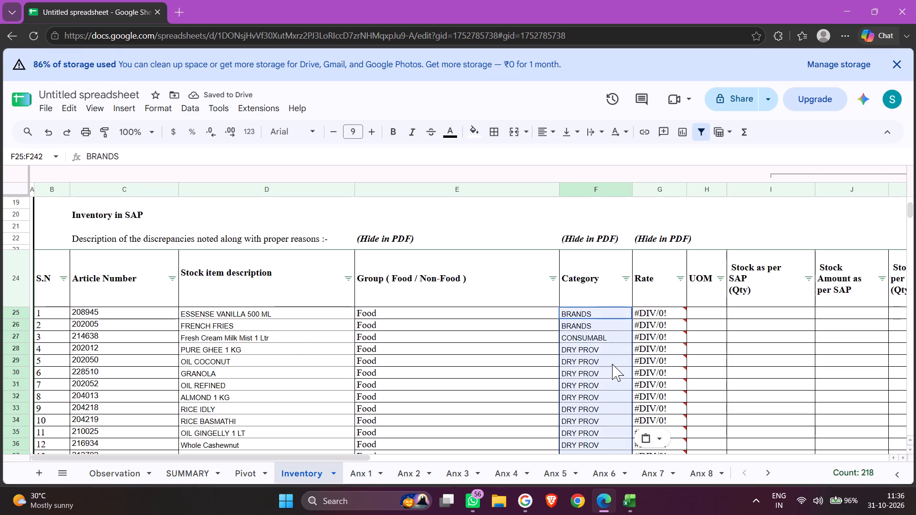
left_click_drag(915, 215, 906, 214)
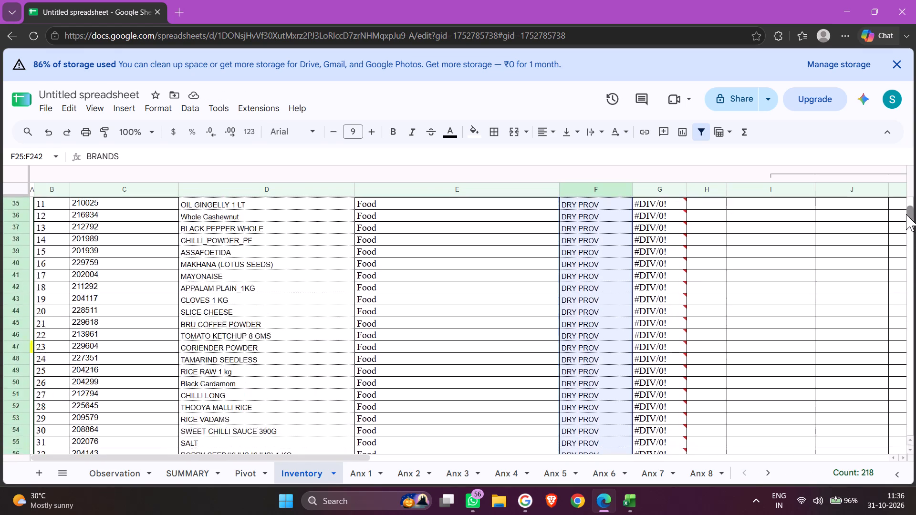
left_click_drag(906, 214, 906, 243)
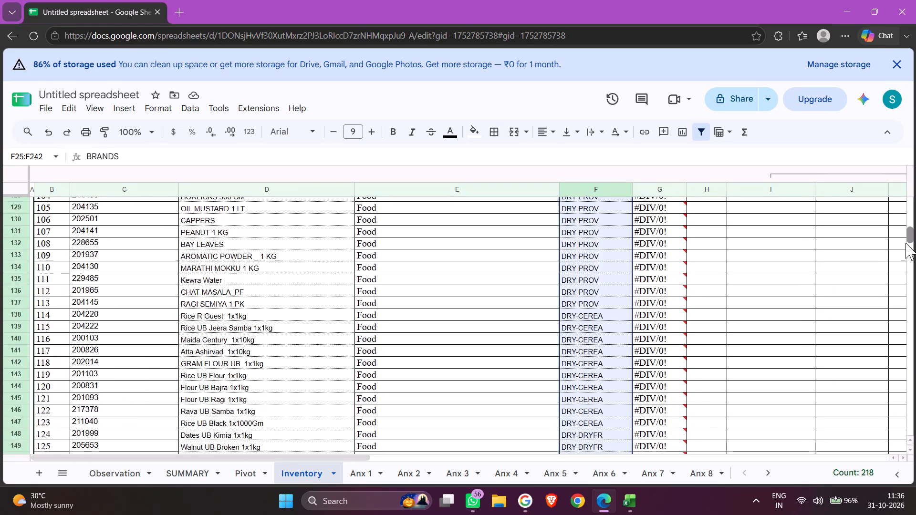
left_click_drag(906, 243, 900, 256)
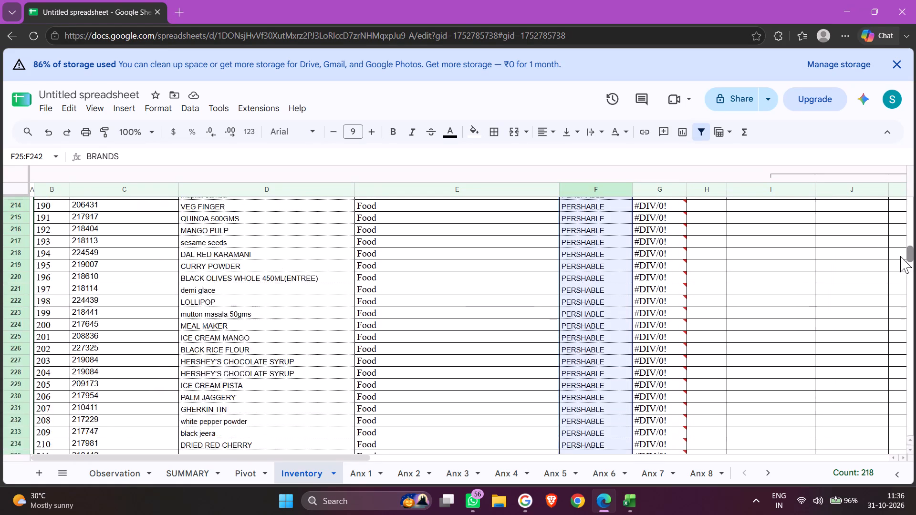
left_click_drag(900, 256, 898, 216)
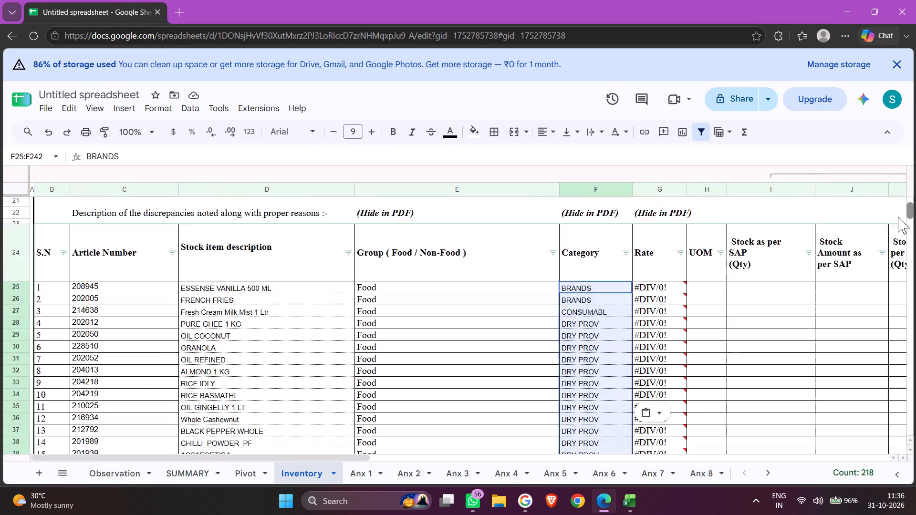
left_click_drag(898, 216, 898, 214)
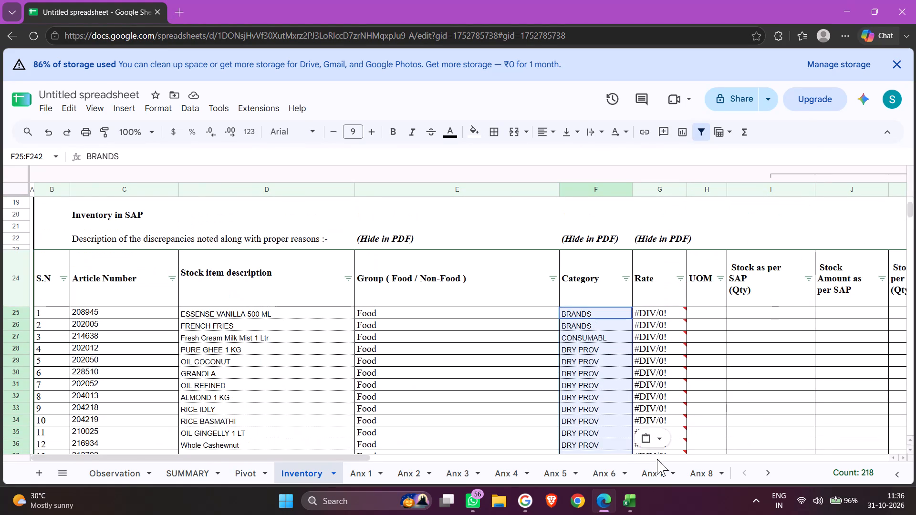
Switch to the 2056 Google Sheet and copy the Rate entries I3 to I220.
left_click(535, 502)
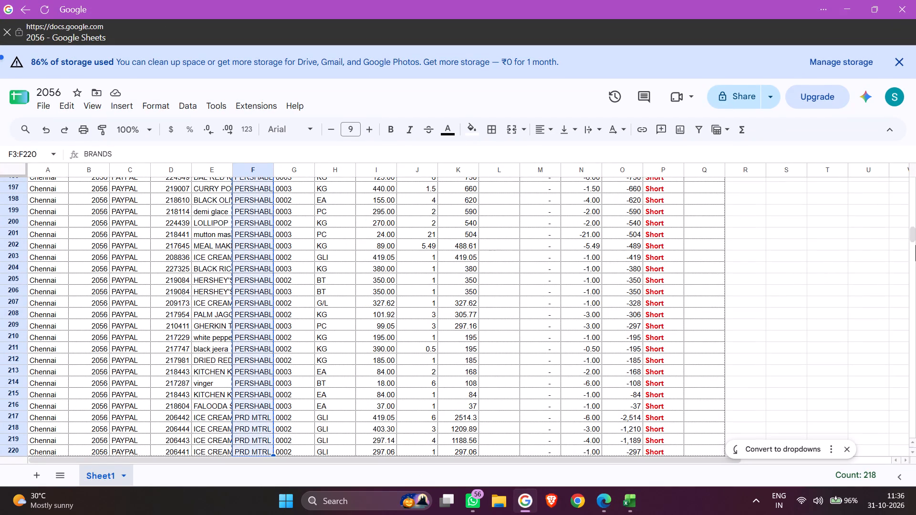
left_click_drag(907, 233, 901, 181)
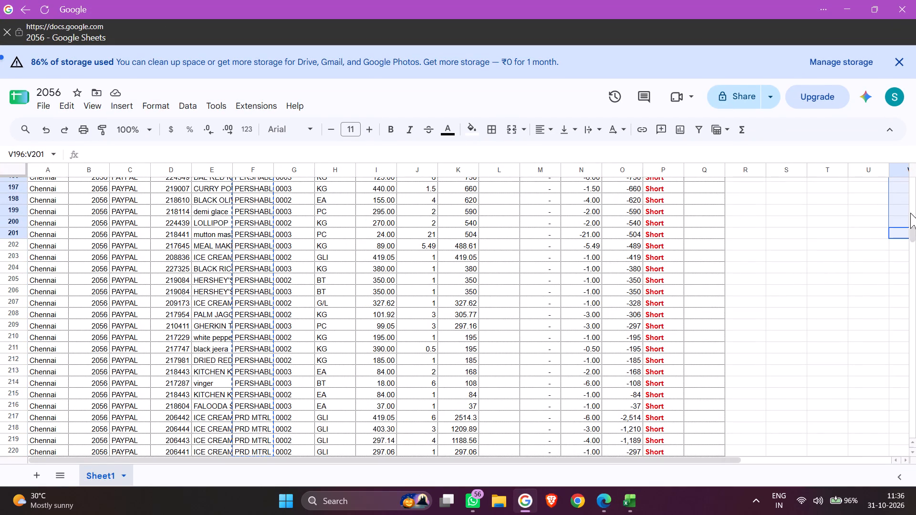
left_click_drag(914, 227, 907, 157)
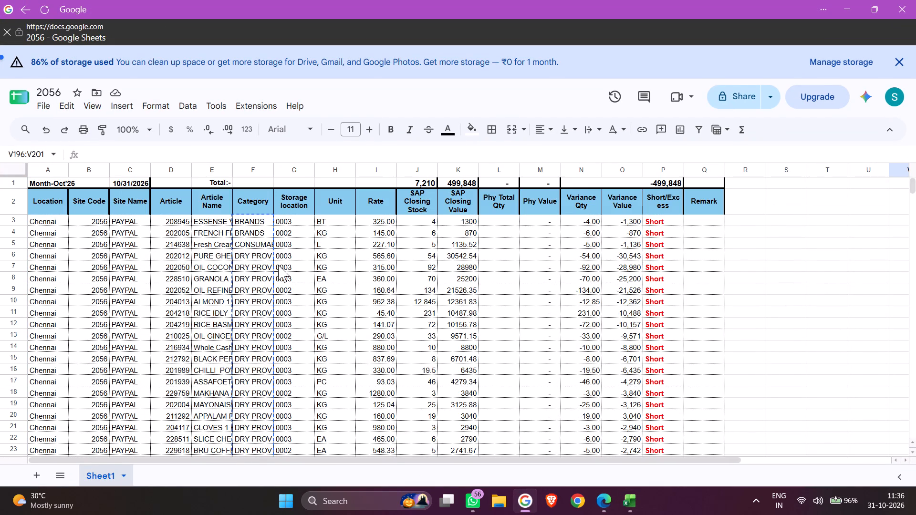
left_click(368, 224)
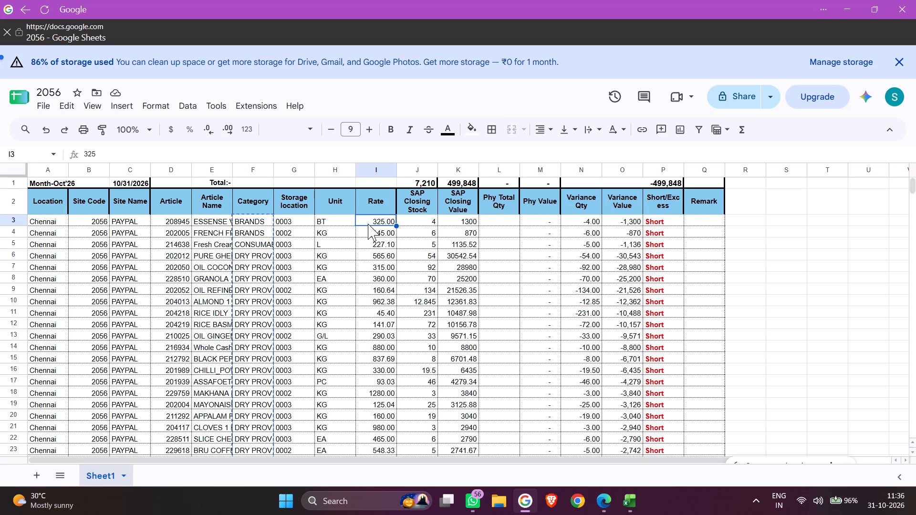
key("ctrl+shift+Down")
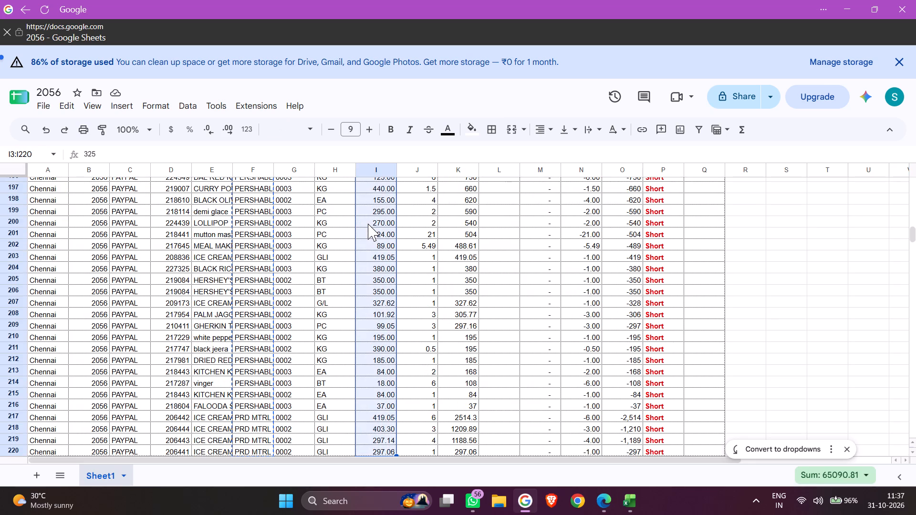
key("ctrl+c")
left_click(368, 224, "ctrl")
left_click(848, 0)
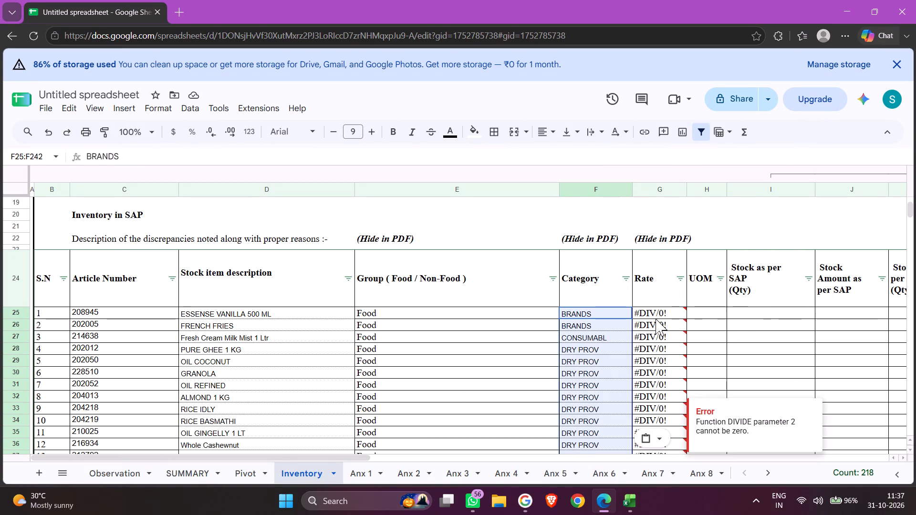
Inspect the formula in cell G25 of the Inventory sheet's Rate column.
left_click(655, 318)
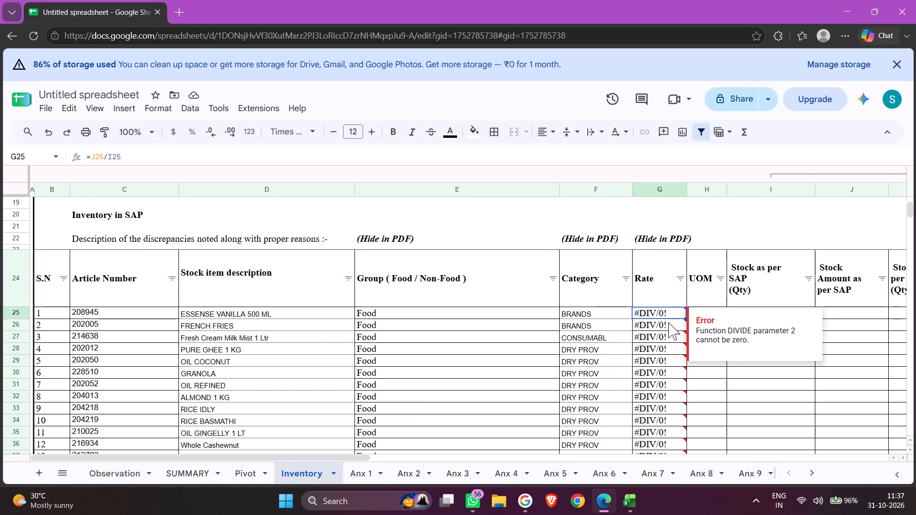
left_click(705, 364)
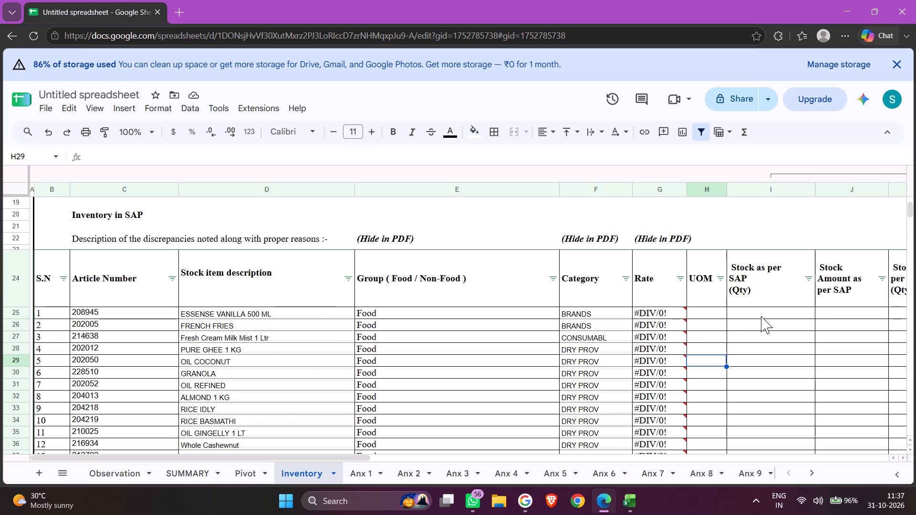
left_click(847, 12)
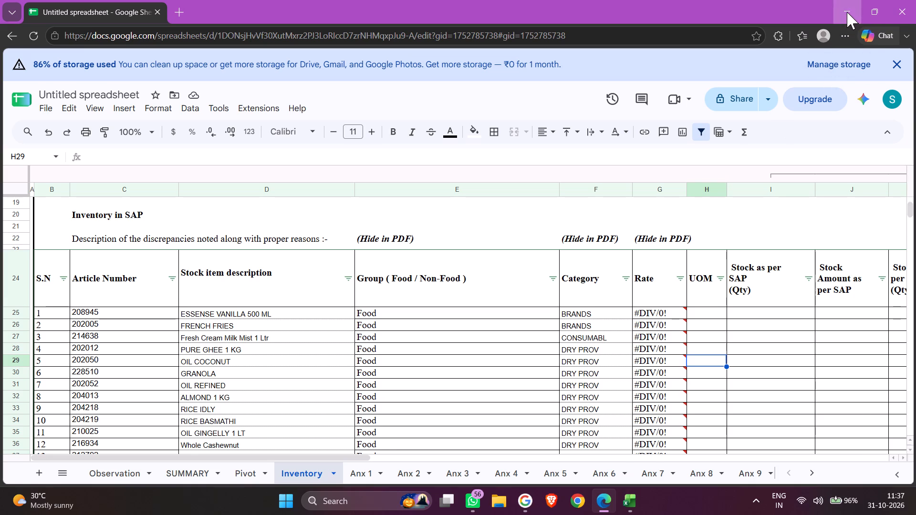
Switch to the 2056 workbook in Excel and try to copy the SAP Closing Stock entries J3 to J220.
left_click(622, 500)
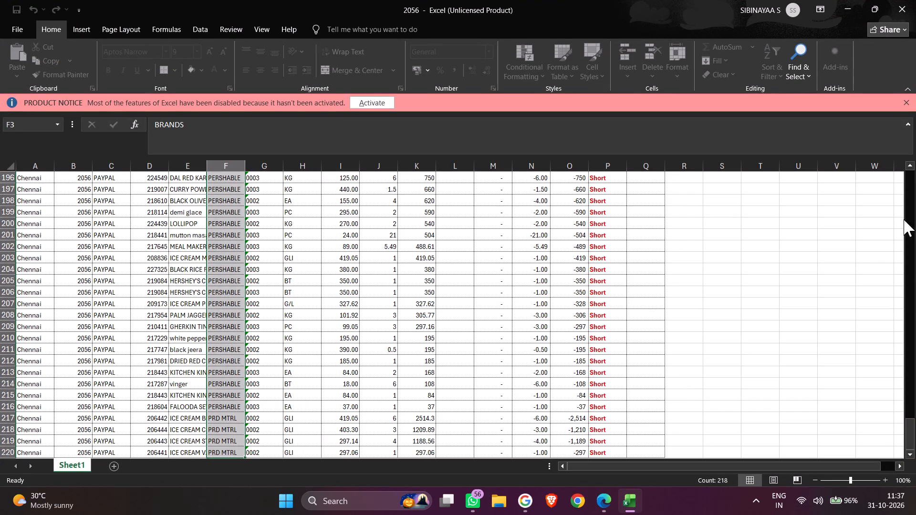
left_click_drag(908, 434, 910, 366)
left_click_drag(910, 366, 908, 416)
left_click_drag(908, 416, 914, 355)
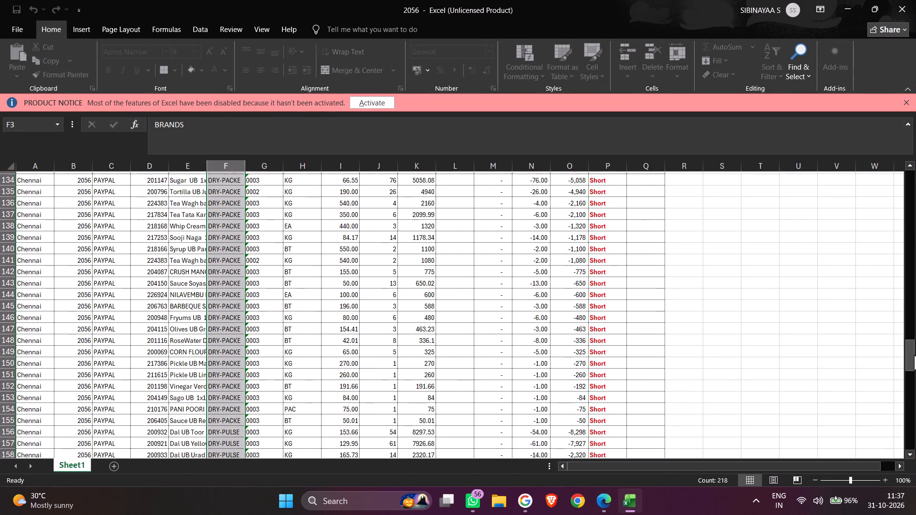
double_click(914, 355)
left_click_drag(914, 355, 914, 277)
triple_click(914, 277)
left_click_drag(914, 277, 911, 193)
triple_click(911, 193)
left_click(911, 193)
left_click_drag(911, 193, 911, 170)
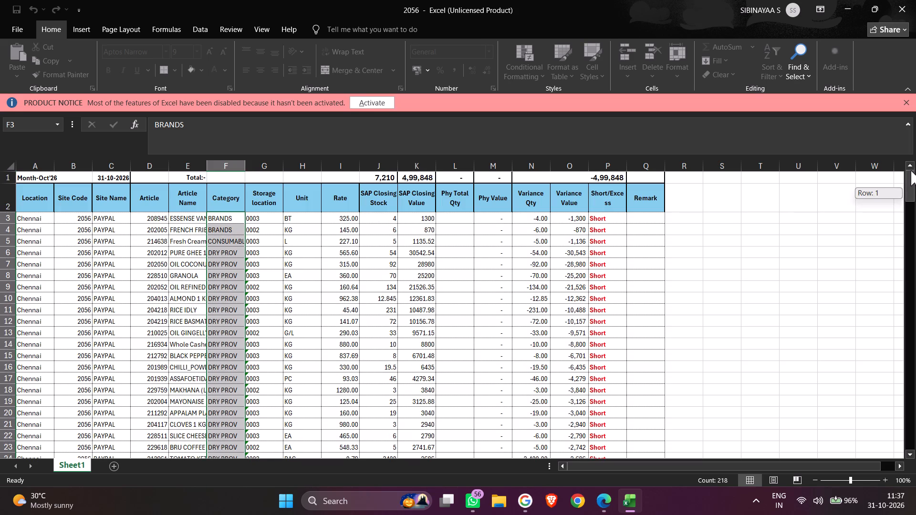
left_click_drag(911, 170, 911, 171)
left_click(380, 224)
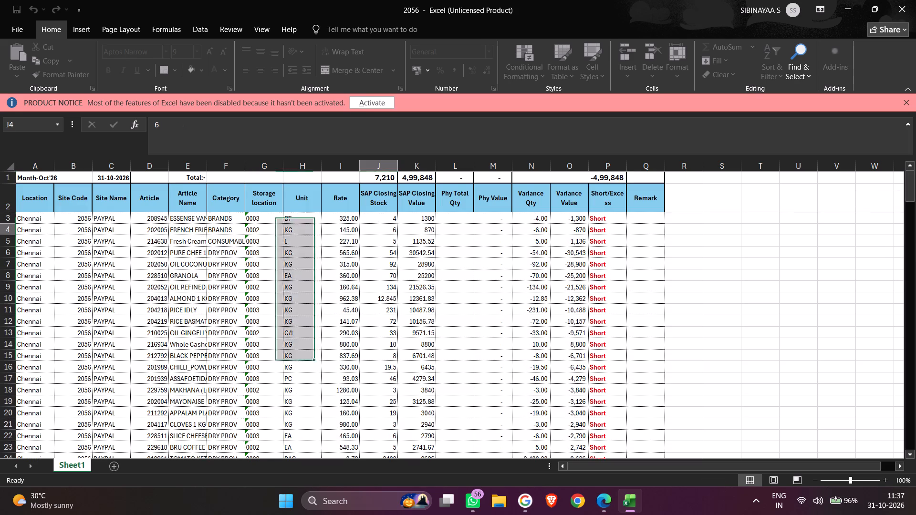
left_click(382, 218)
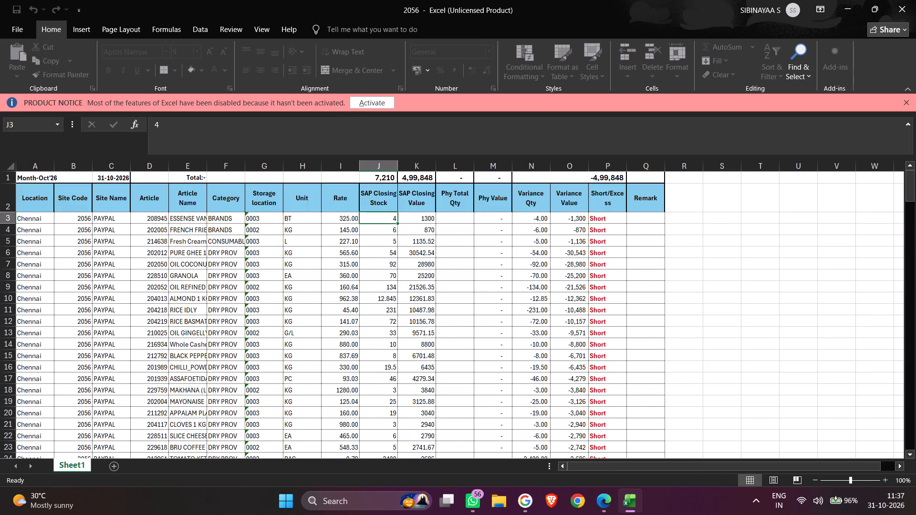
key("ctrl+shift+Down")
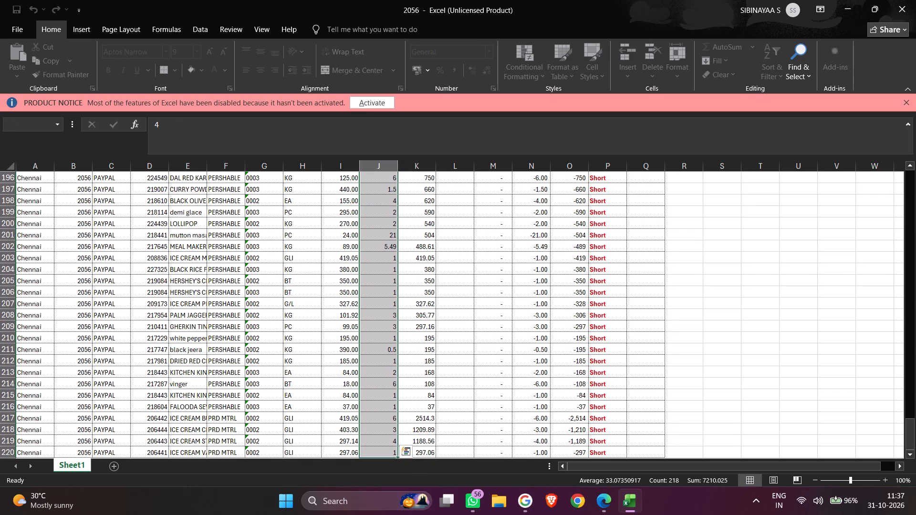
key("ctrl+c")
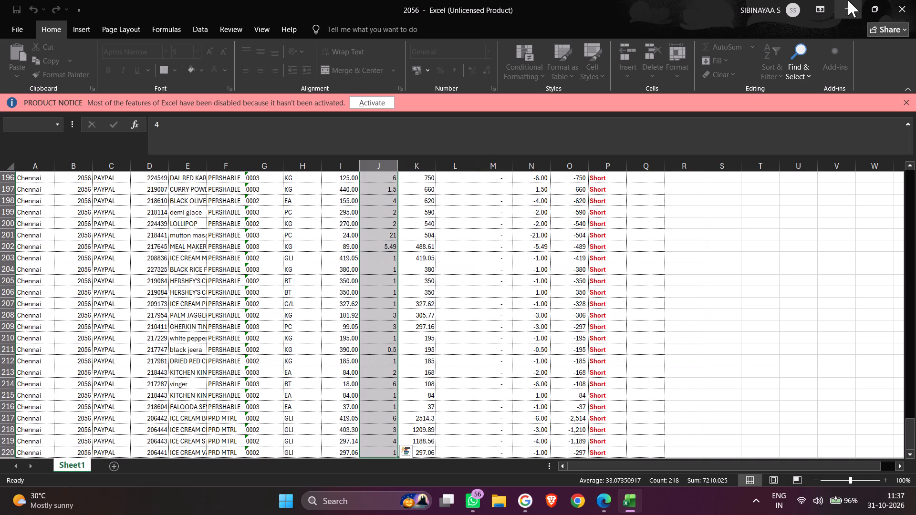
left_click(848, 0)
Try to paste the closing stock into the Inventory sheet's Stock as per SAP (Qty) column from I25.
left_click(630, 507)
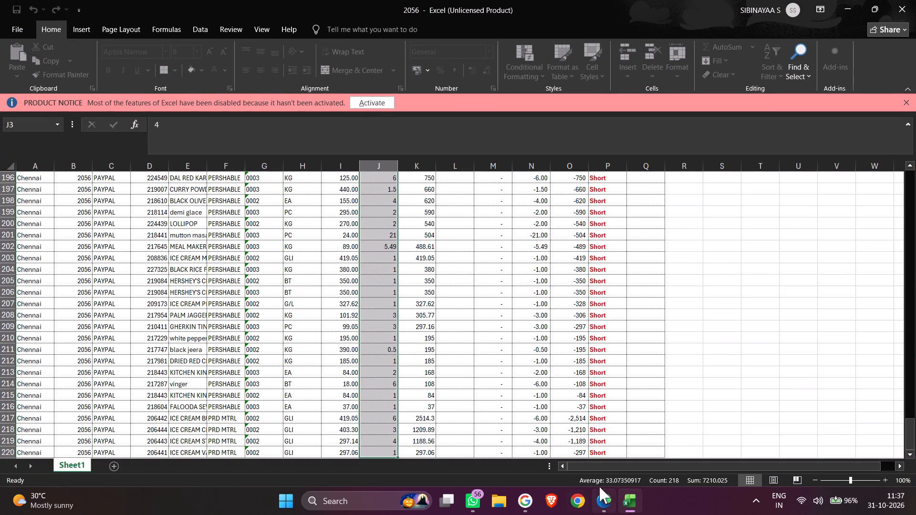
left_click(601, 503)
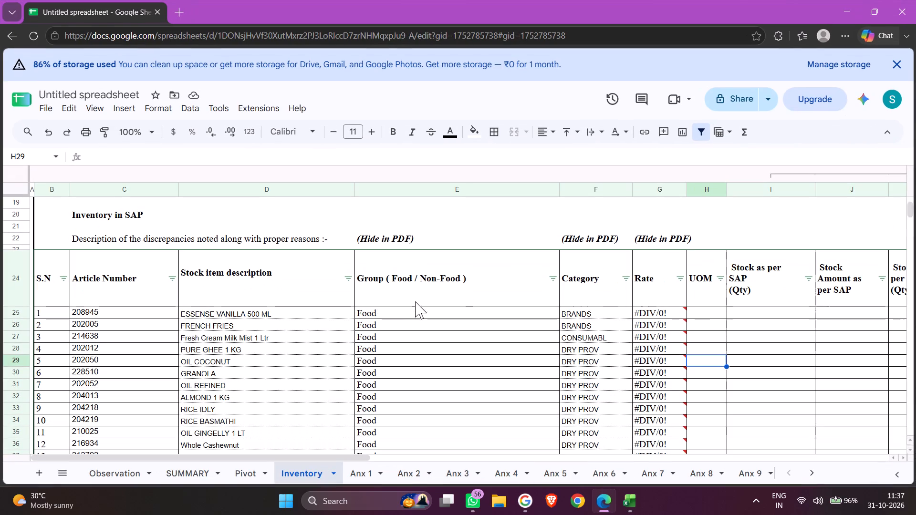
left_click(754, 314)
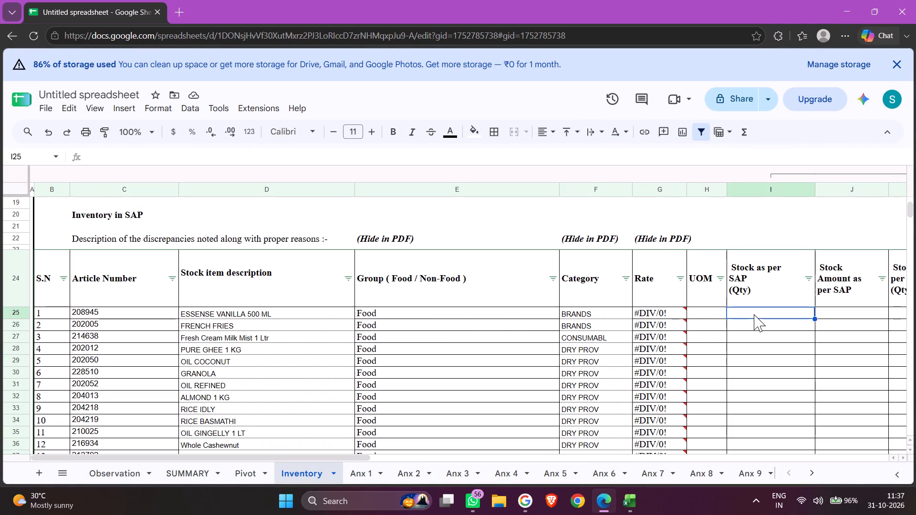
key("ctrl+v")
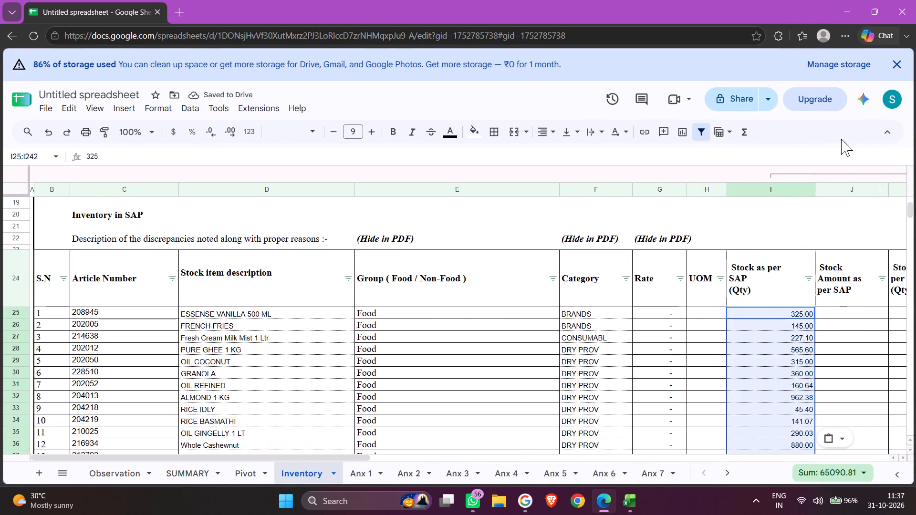
Examine the SAP Closing Stock column in the 2056 Excel workbook from row 220 back up to its first entry.
left_click(849, 3)
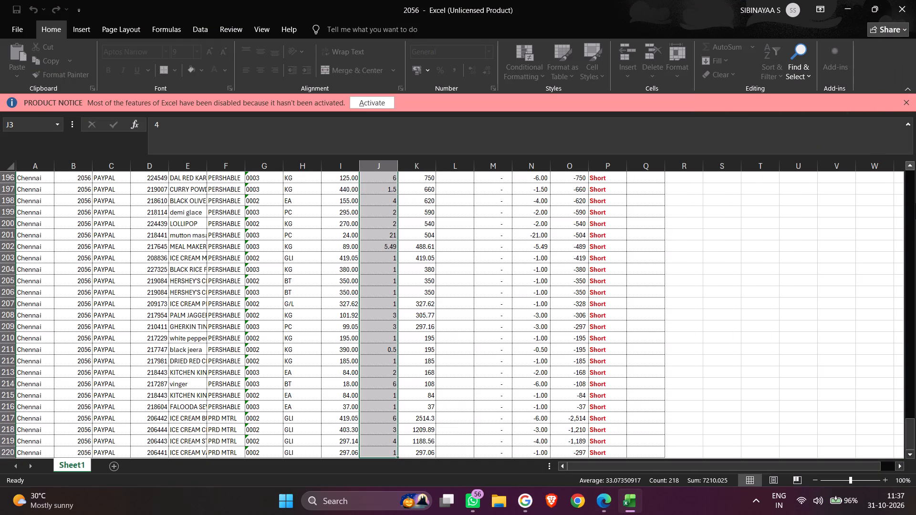
left_click_drag(908, 430, 899, 363)
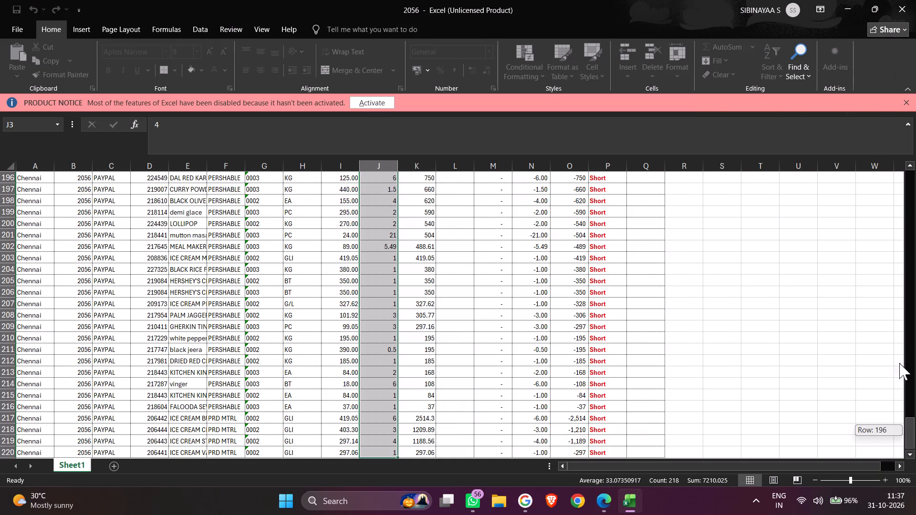
left_click_drag(899, 363, 915, 410)
left_click(915, 410)
left_click_drag(912, 405, 915, 282)
triple_click(915, 282)
left_click(915, 282)
left_click_drag(915, 282, 915, 266)
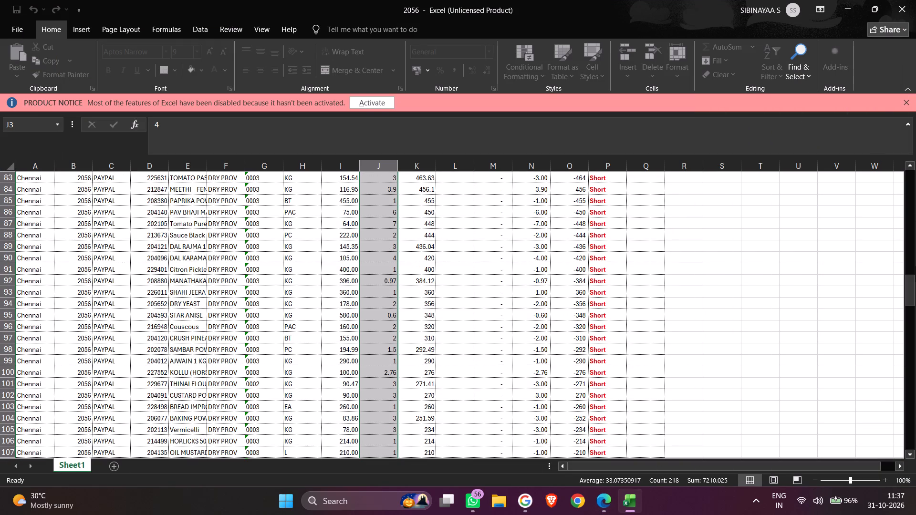
left_click_drag(915, 266, 915, 236)
triple_click(912, 224)
left_click(912, 224)
left_click_drag(912, 224, 915, 184)
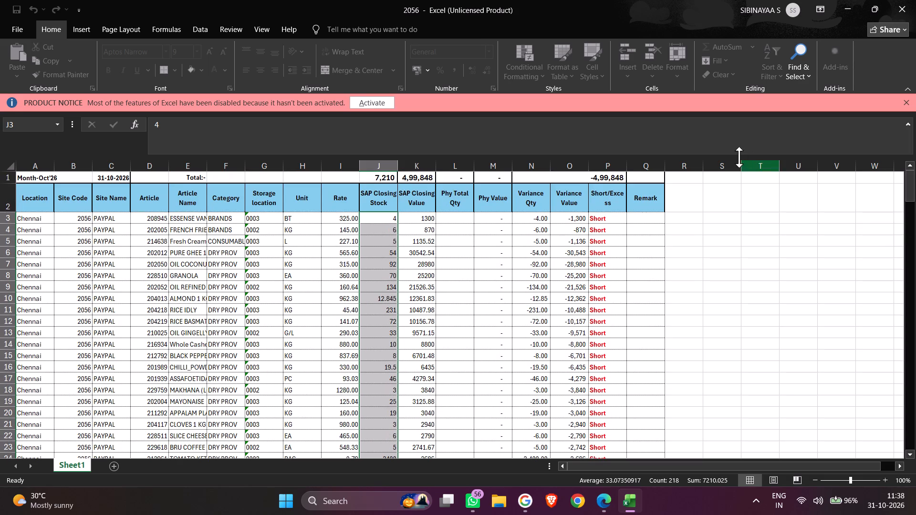
left_click(846, 12)
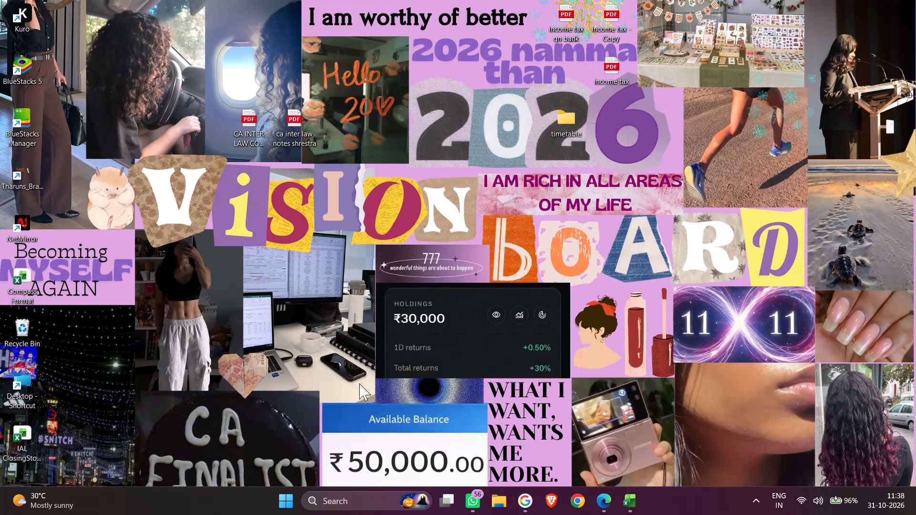
left_click(622, 489)
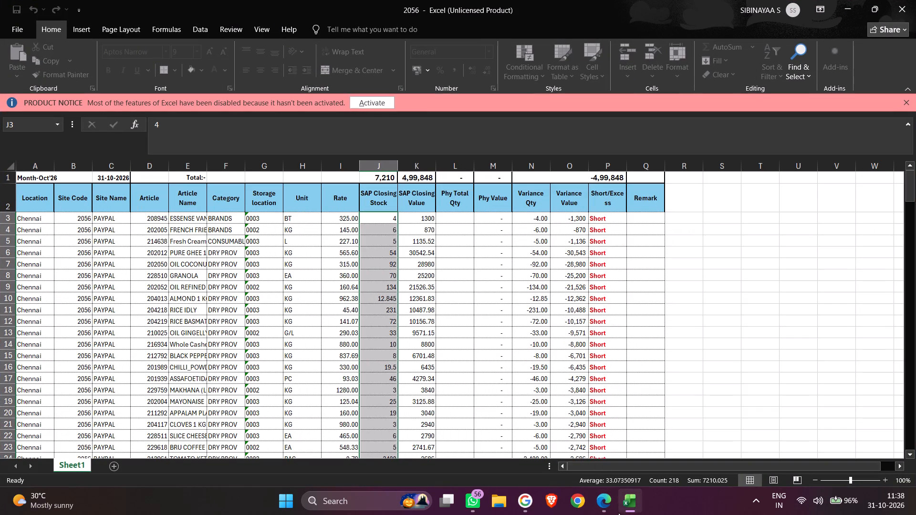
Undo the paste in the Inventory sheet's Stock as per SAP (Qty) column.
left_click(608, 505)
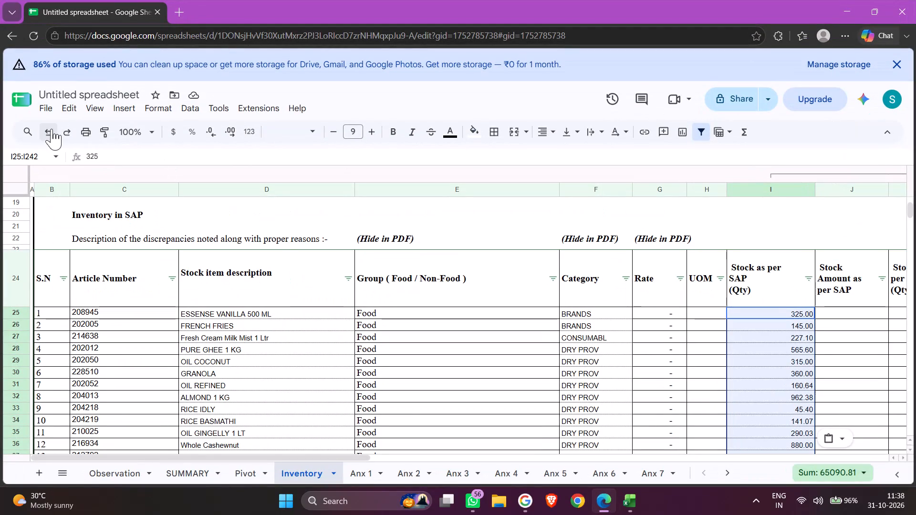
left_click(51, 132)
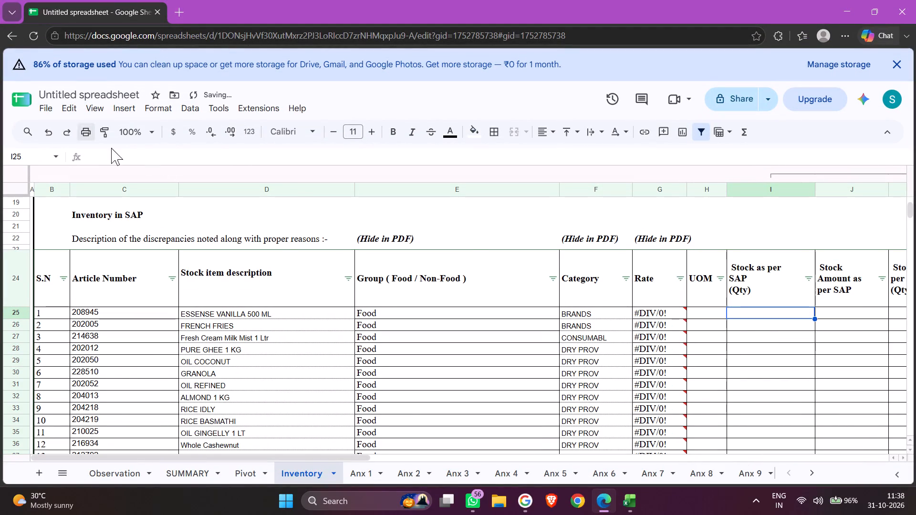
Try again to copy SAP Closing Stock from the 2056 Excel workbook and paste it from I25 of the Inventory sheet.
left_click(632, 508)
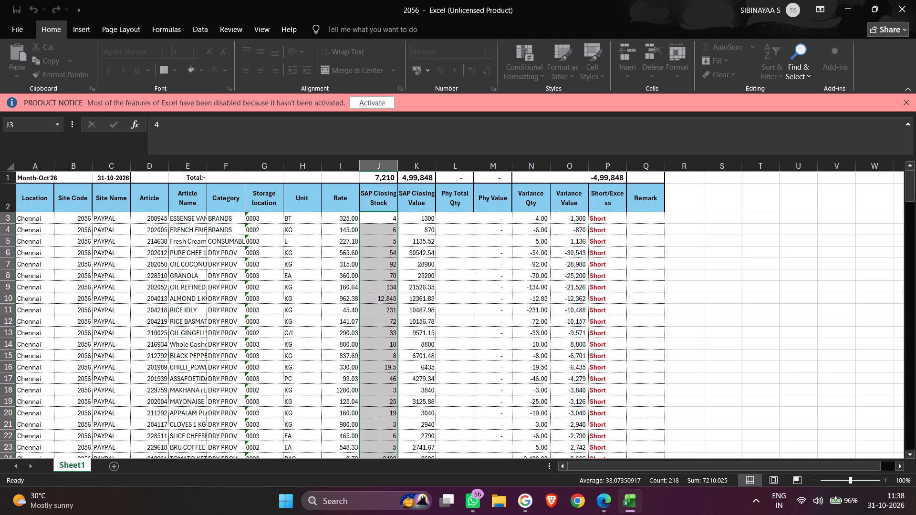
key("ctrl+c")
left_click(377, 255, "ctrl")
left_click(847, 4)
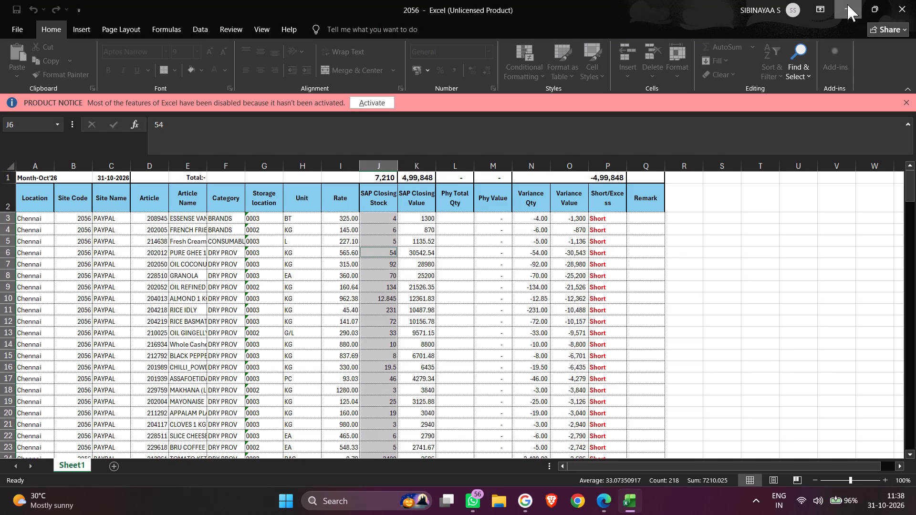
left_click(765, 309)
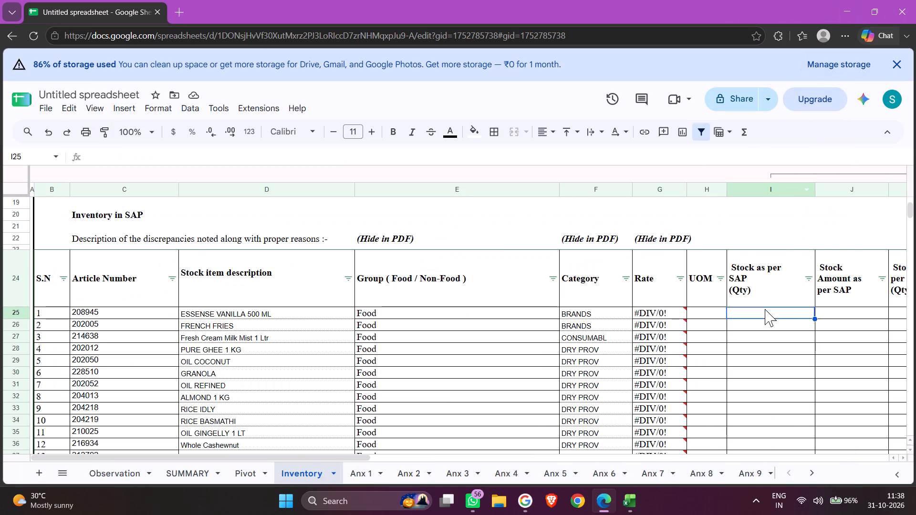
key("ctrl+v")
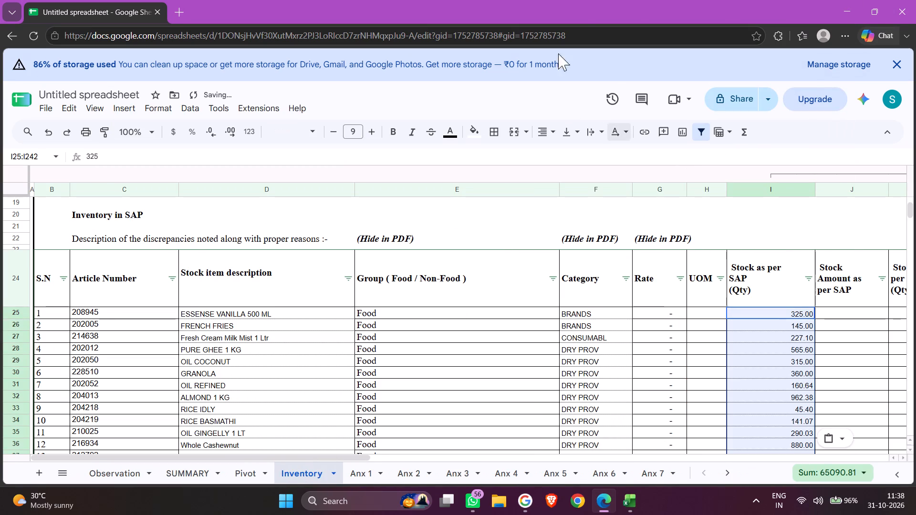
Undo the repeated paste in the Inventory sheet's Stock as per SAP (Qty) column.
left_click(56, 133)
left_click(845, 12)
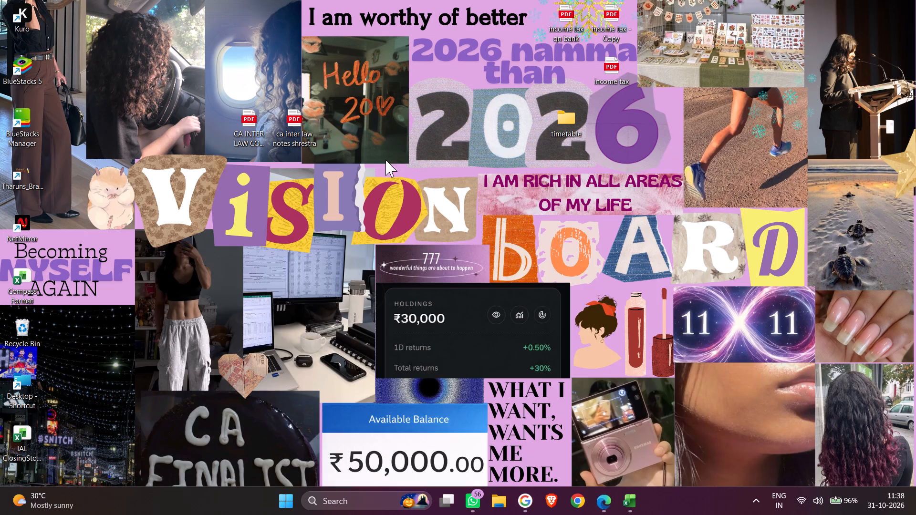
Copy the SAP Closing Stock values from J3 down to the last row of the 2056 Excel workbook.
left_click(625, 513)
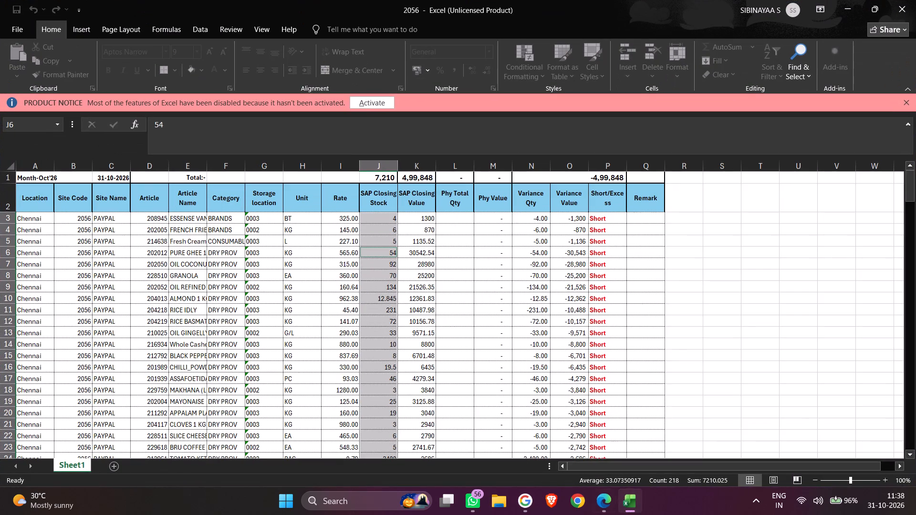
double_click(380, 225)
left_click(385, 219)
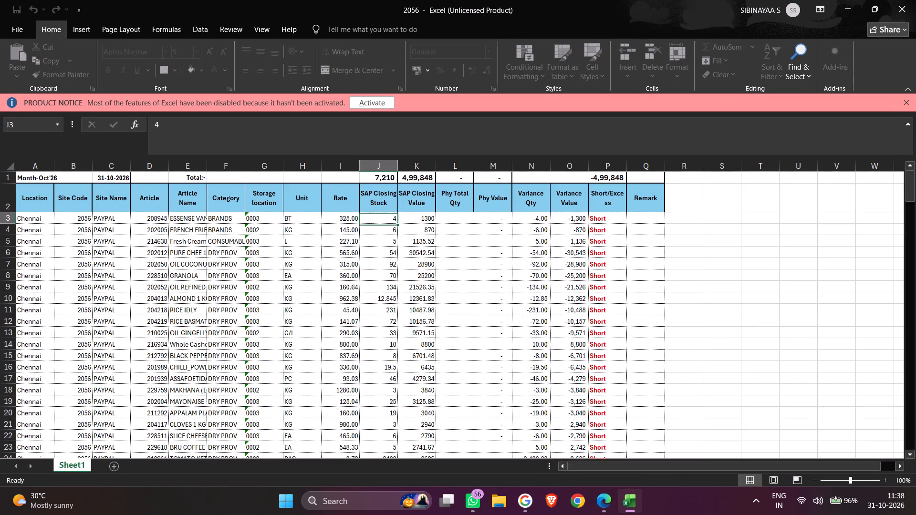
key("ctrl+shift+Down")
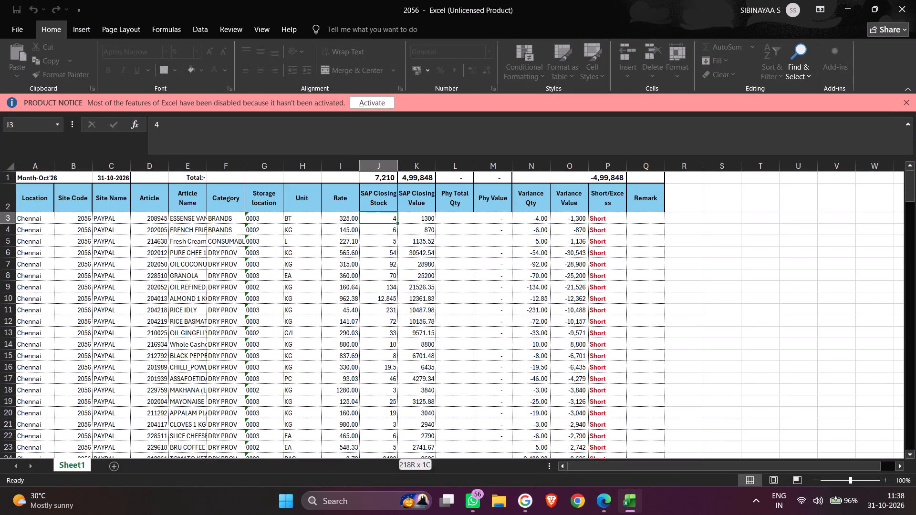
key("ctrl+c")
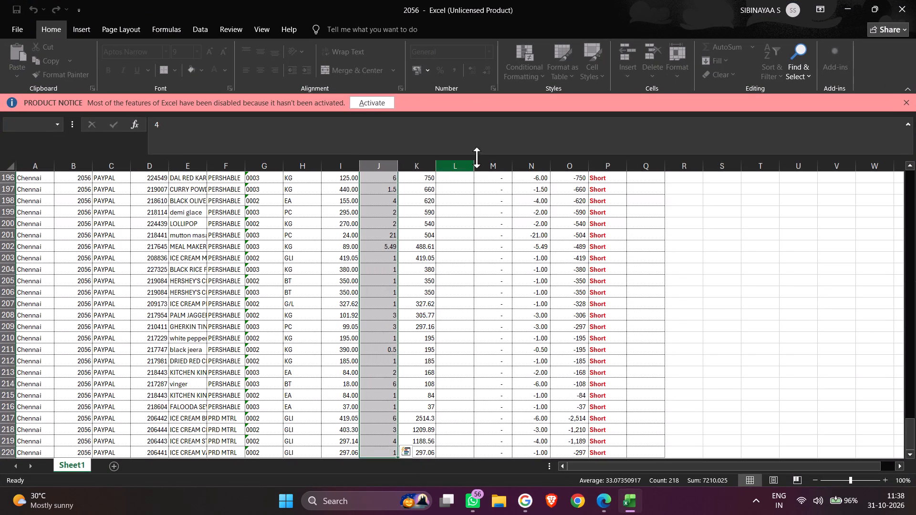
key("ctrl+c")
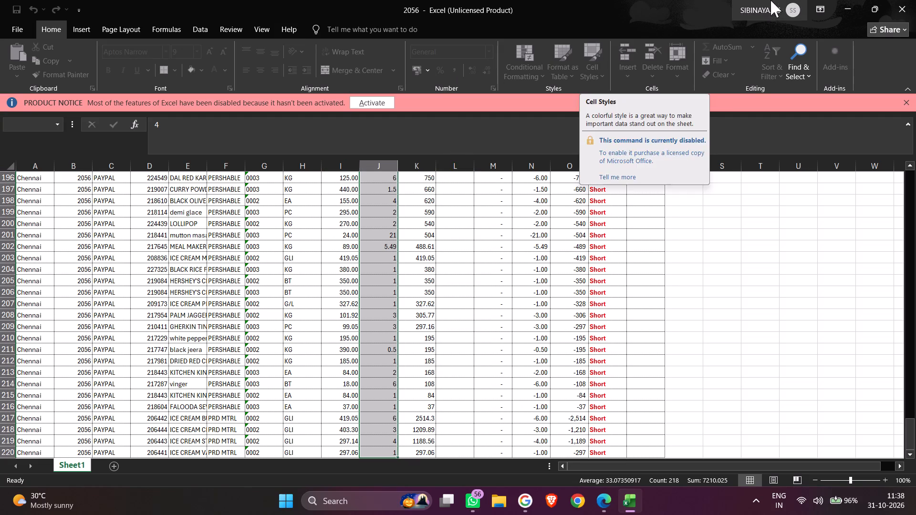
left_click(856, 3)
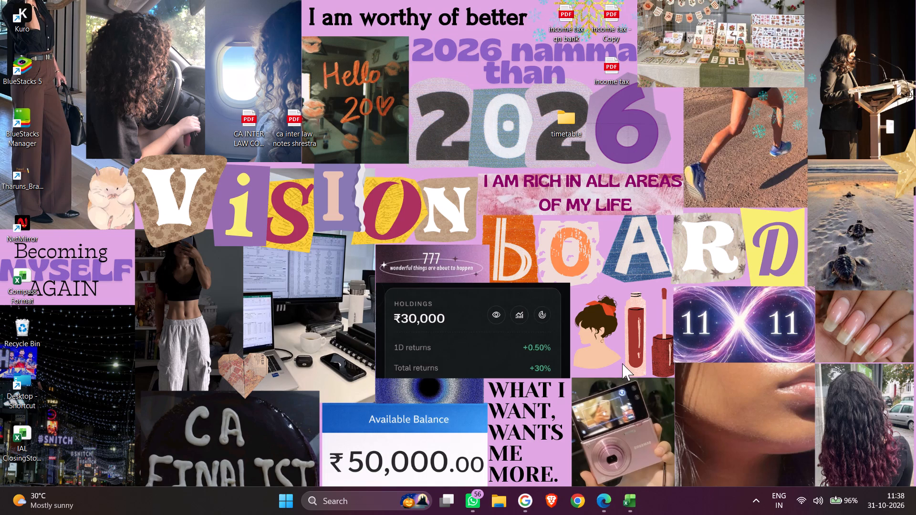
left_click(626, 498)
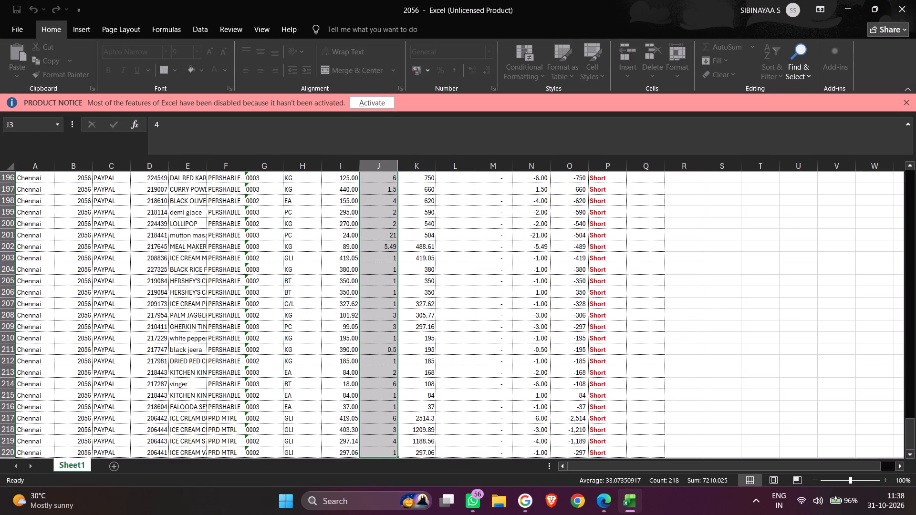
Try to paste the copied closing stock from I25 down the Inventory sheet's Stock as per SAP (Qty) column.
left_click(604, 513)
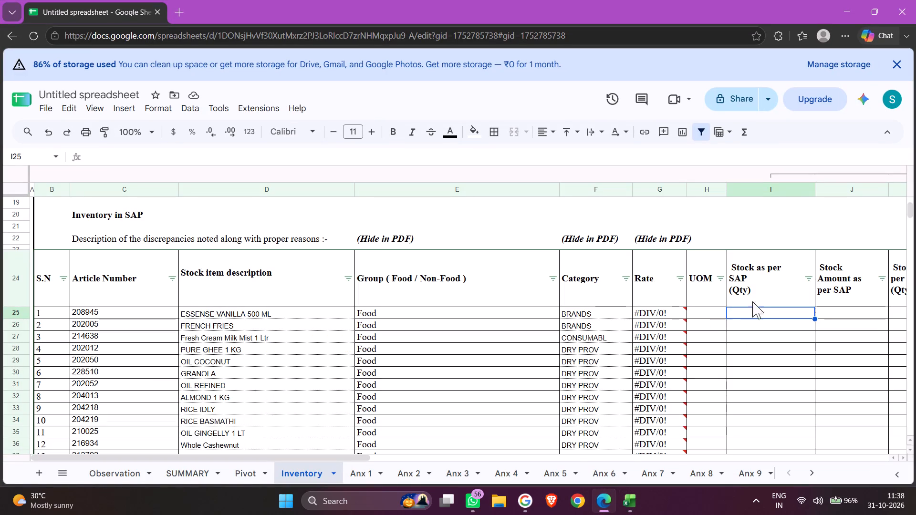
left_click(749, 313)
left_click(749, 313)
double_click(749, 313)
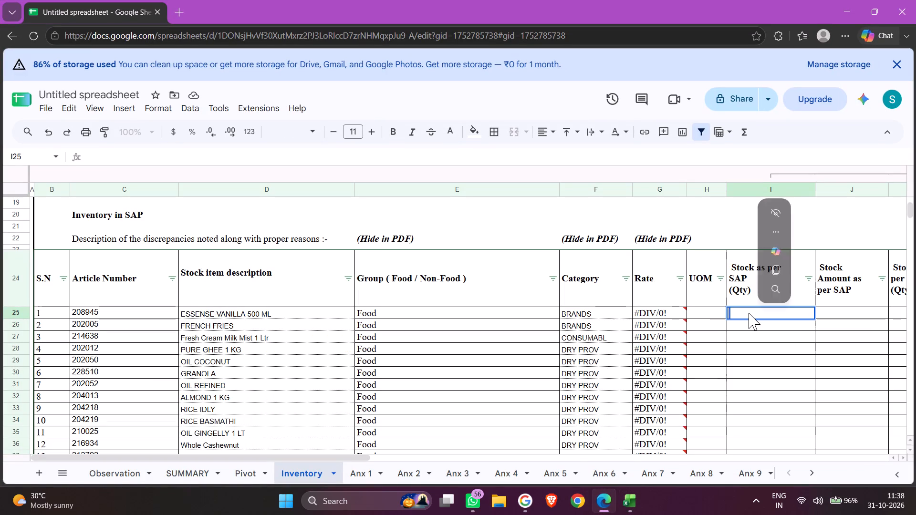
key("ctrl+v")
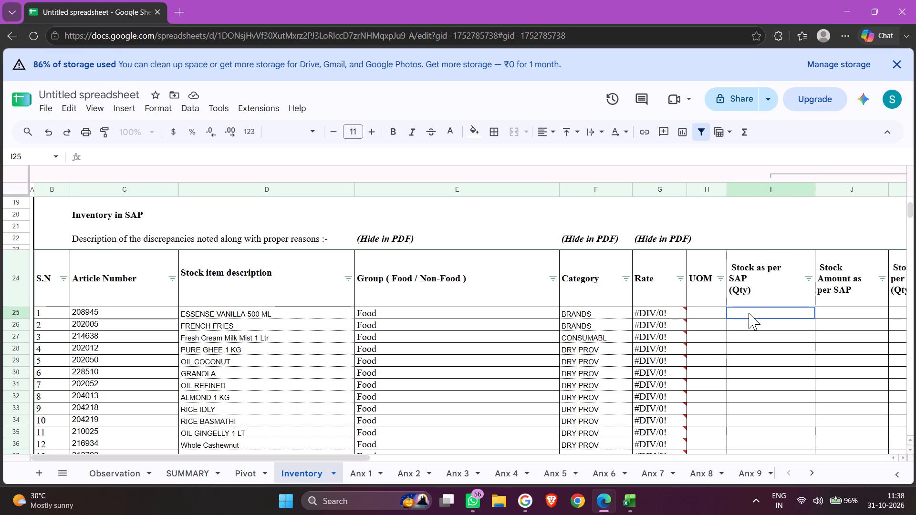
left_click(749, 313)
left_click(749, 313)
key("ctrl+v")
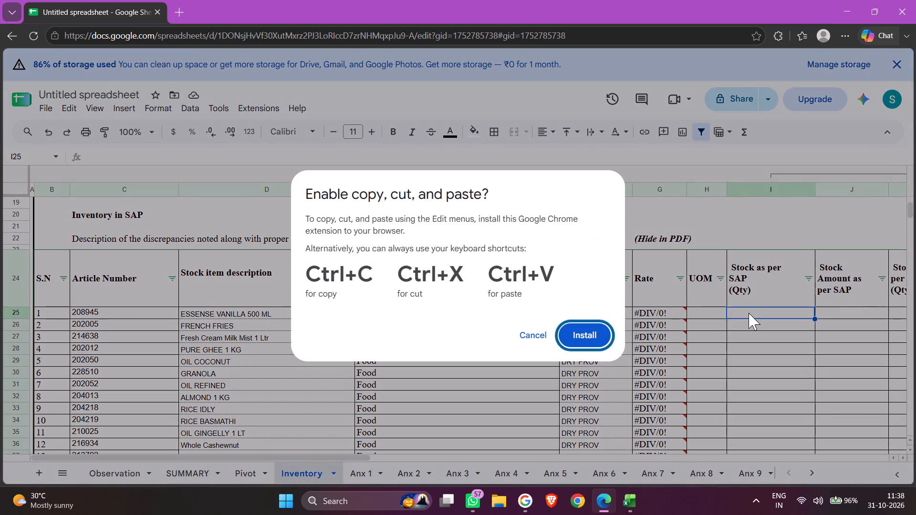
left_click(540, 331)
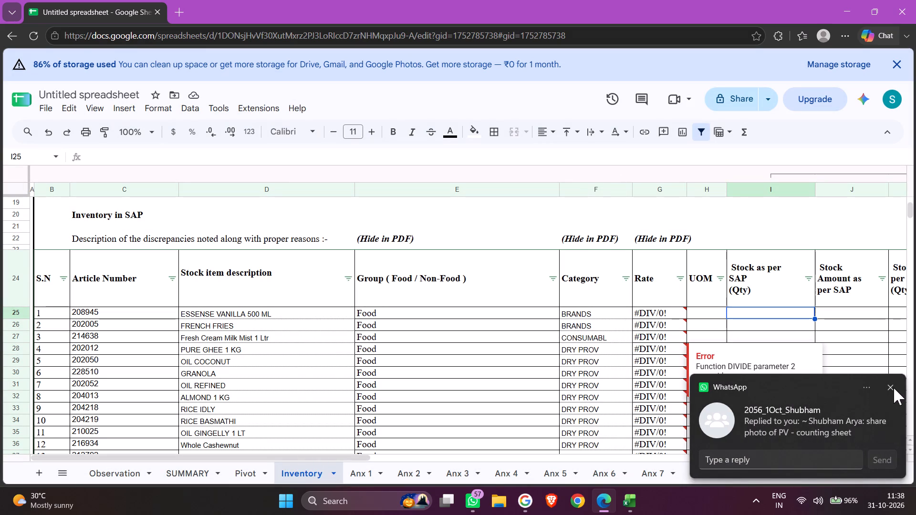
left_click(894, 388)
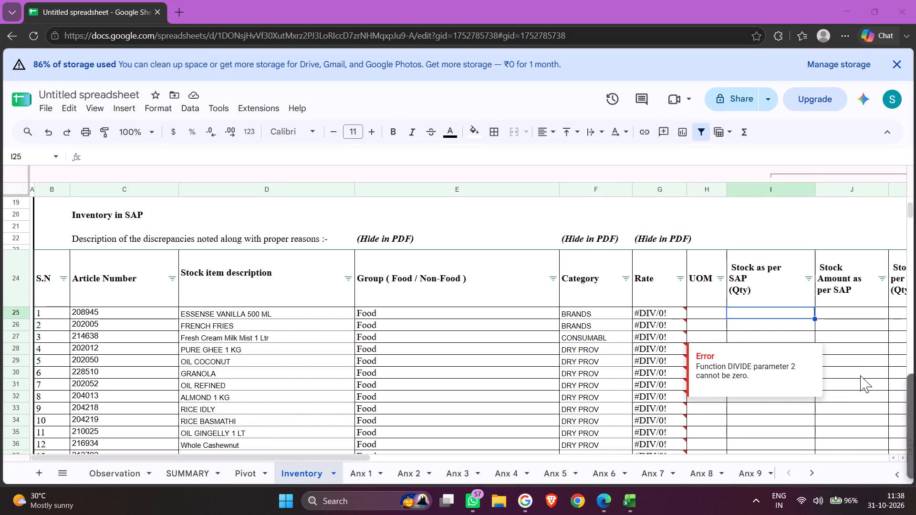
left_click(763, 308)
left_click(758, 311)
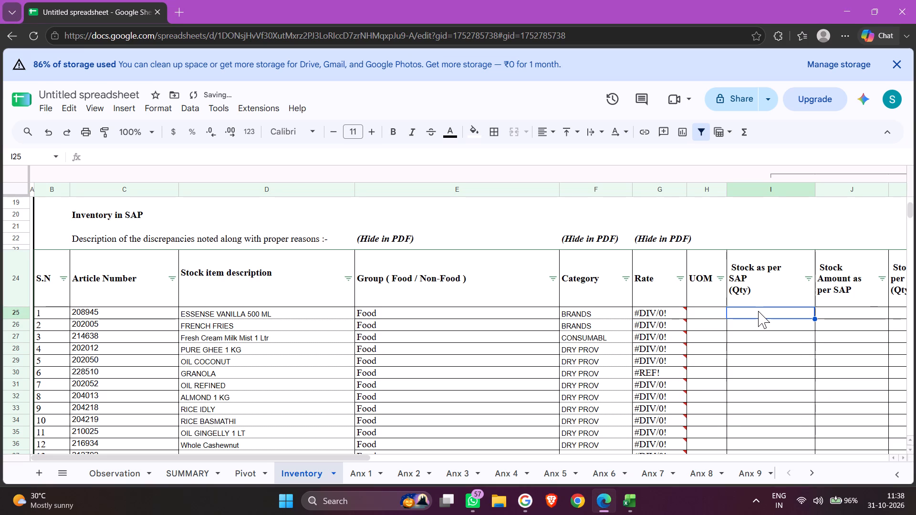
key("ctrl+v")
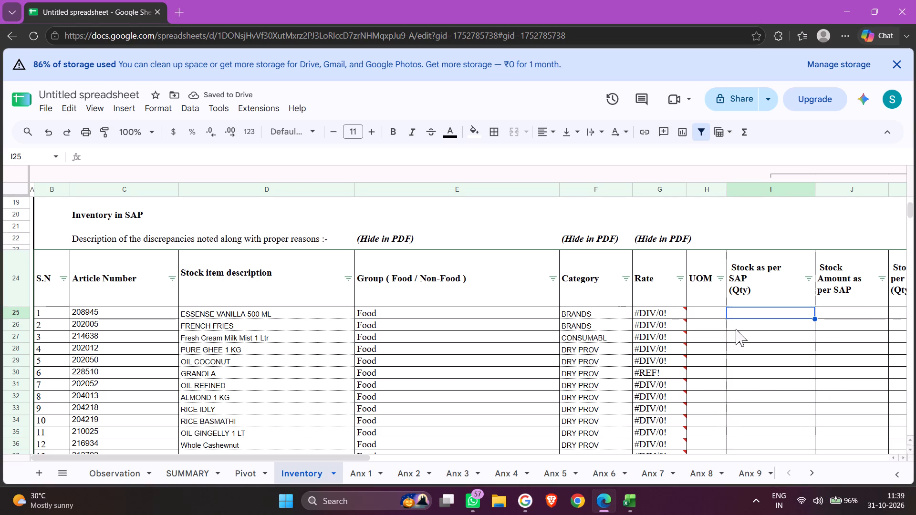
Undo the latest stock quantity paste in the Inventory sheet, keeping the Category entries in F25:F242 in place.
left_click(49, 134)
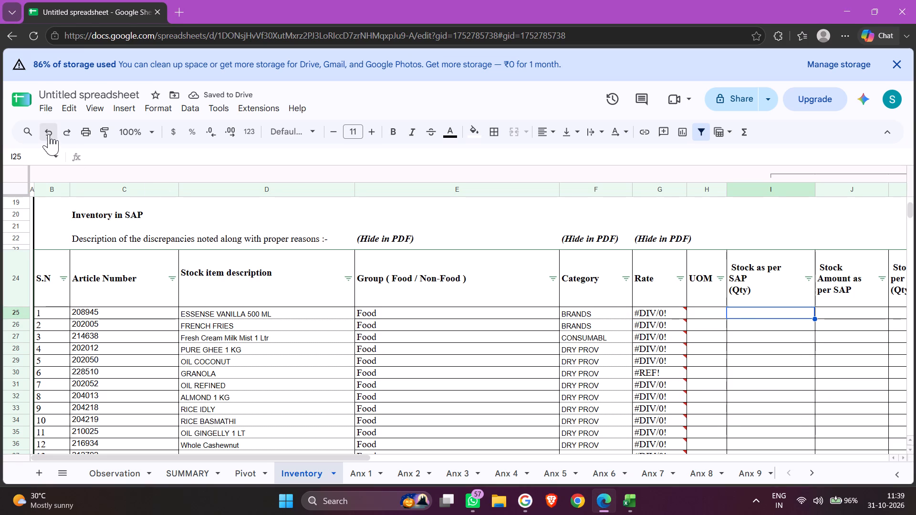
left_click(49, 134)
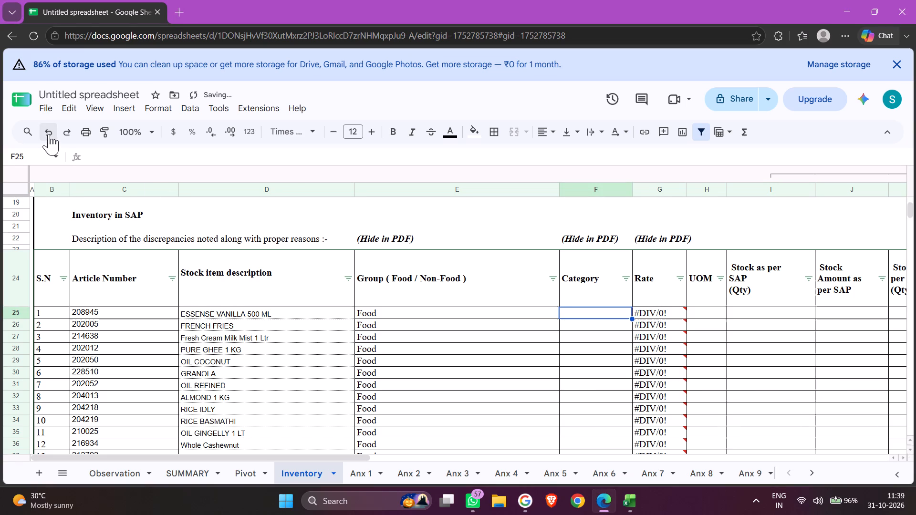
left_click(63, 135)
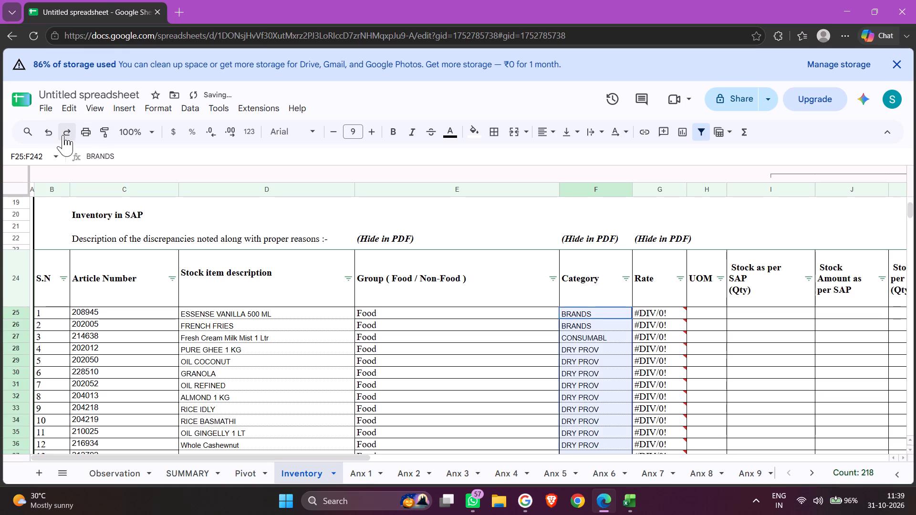
Select I25, the first cell under Stock as per SAP (Qty) in the Inventory sheet.
left_click(750, 314)
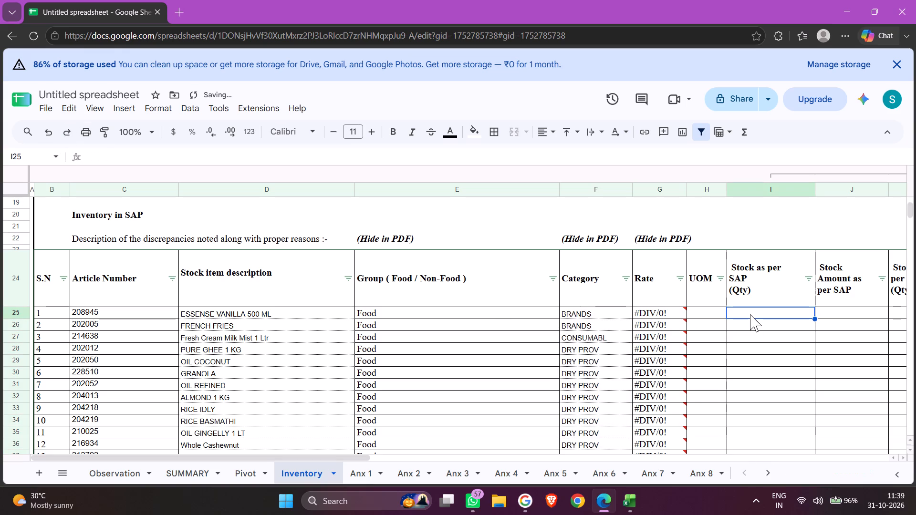
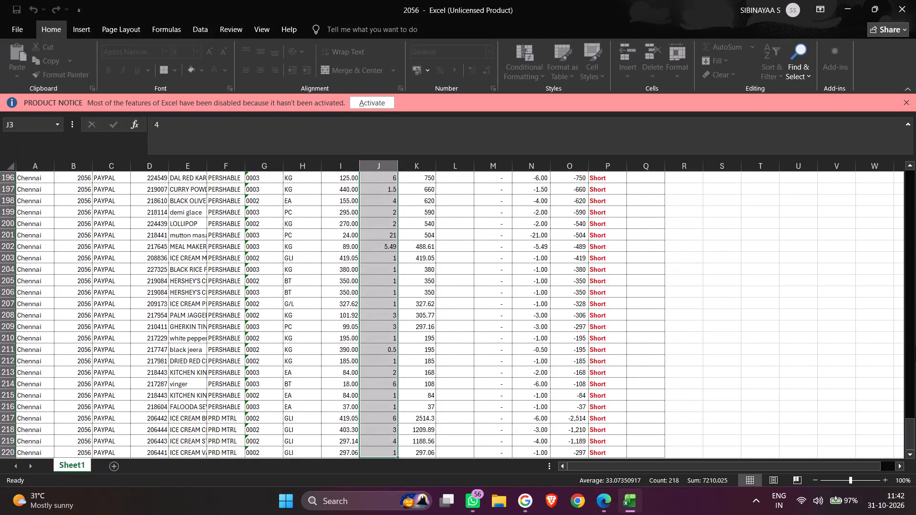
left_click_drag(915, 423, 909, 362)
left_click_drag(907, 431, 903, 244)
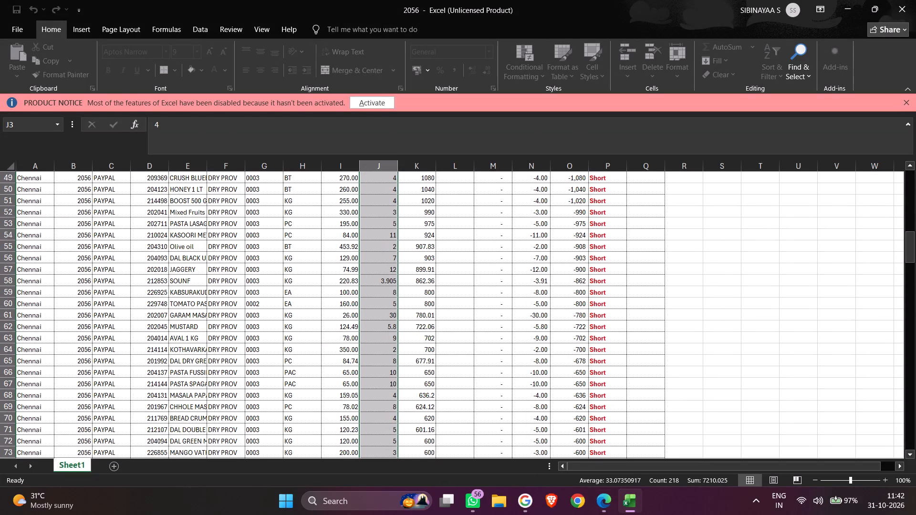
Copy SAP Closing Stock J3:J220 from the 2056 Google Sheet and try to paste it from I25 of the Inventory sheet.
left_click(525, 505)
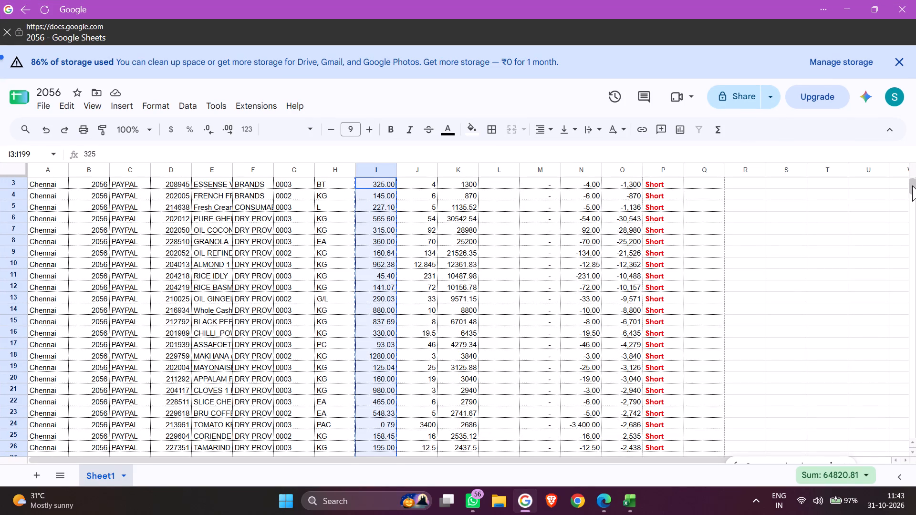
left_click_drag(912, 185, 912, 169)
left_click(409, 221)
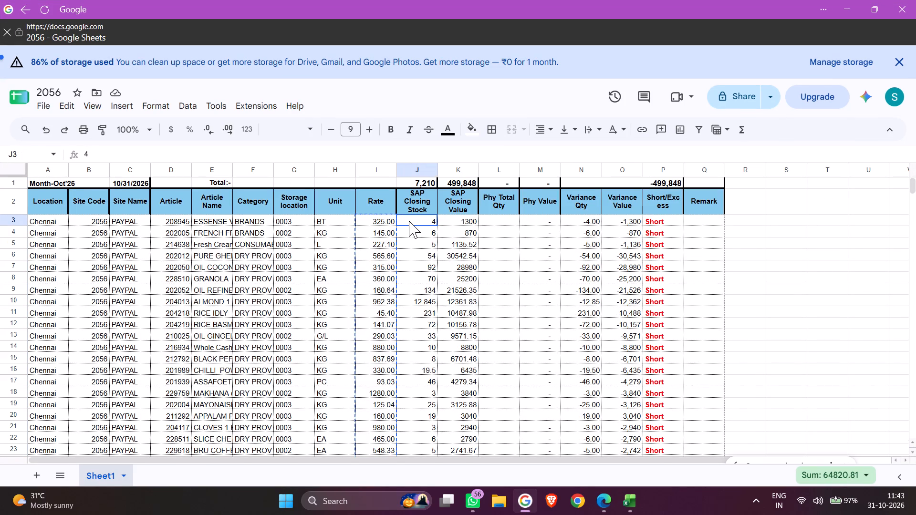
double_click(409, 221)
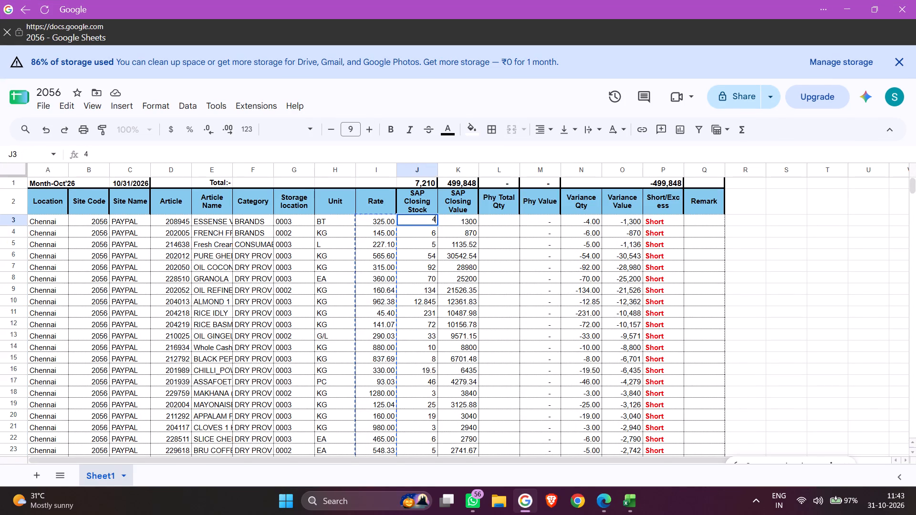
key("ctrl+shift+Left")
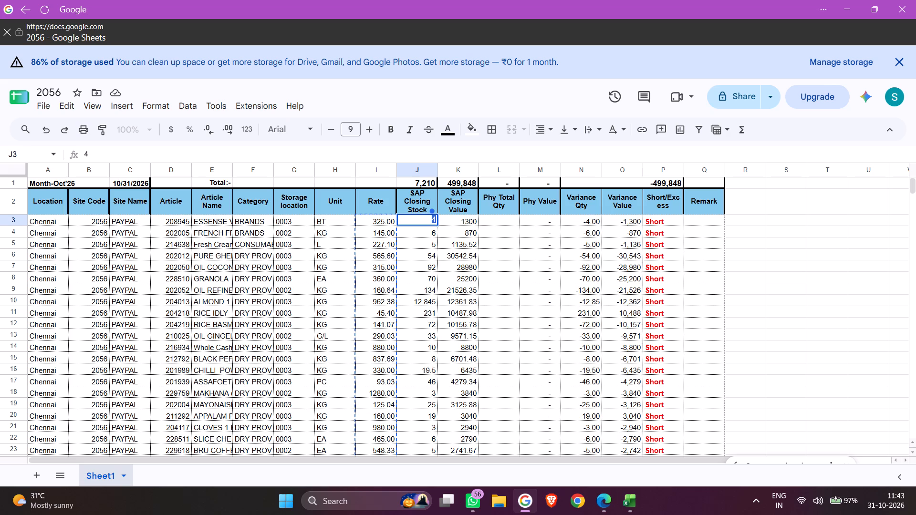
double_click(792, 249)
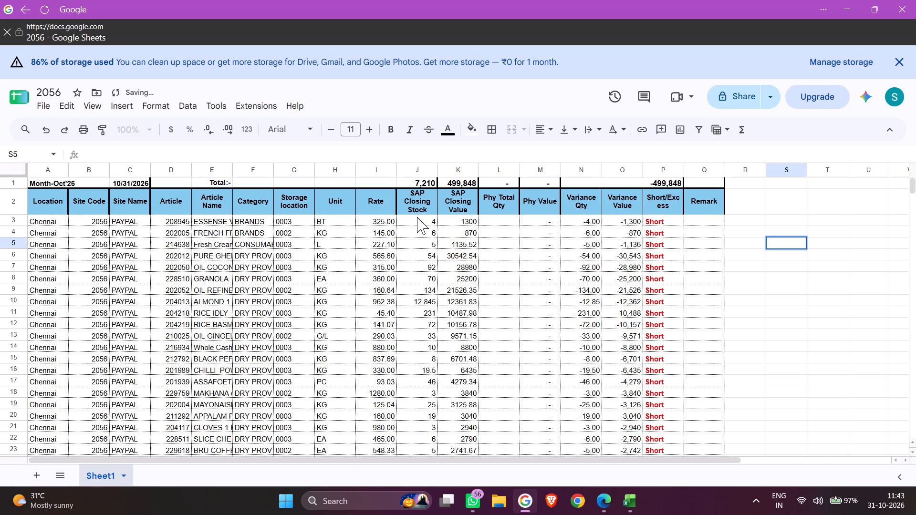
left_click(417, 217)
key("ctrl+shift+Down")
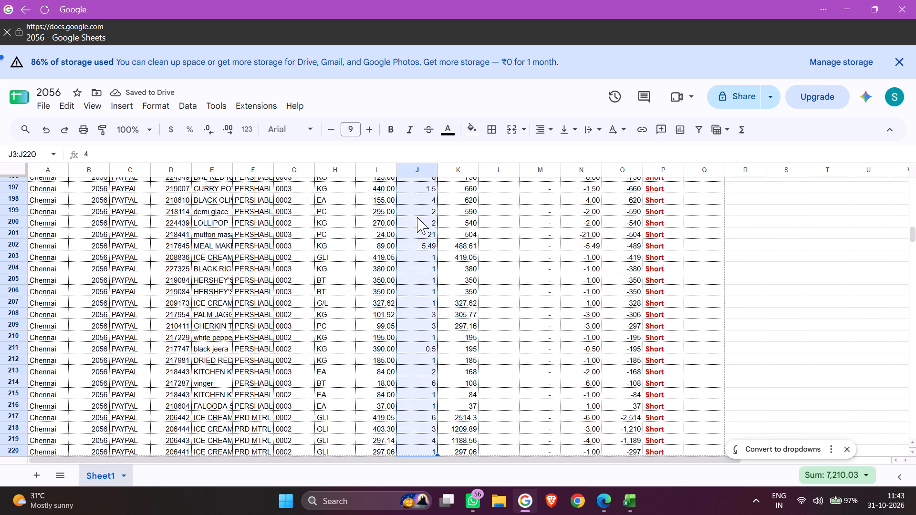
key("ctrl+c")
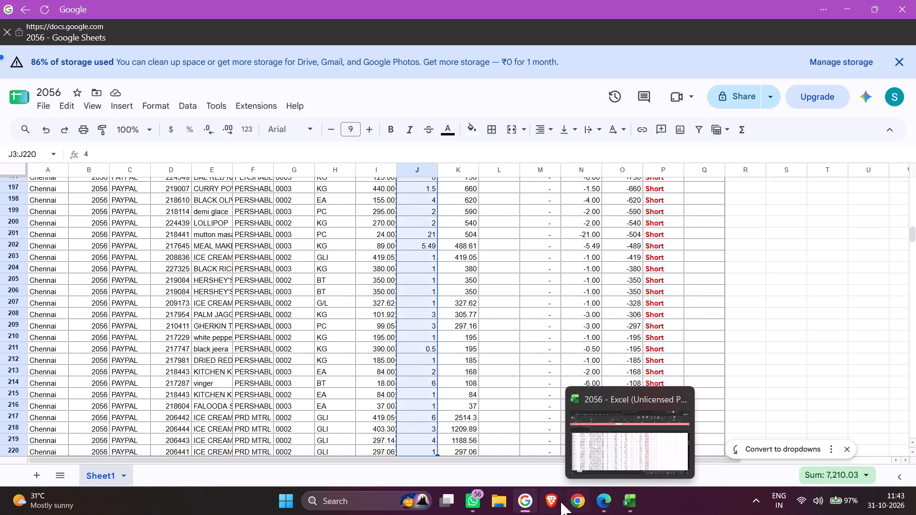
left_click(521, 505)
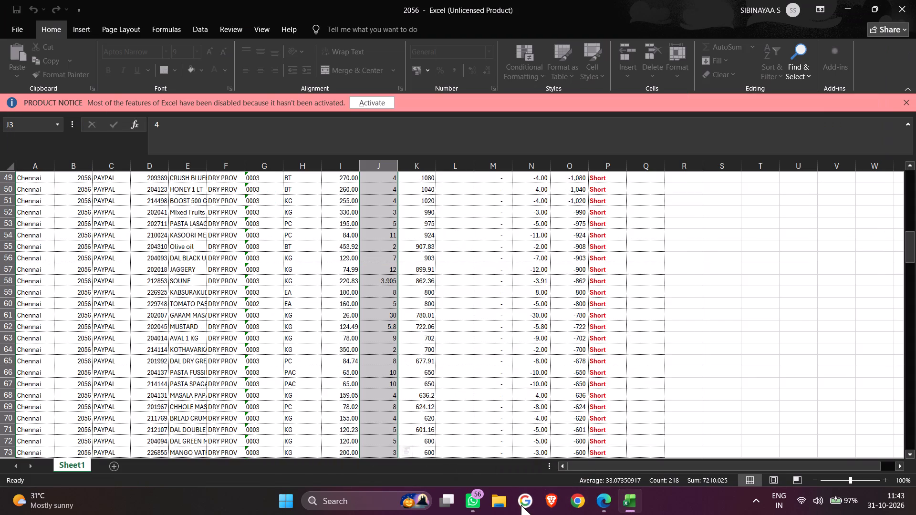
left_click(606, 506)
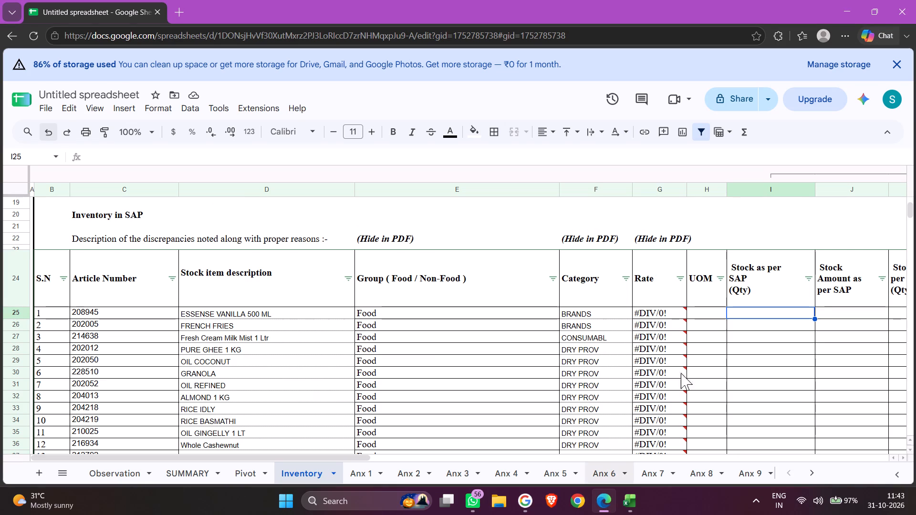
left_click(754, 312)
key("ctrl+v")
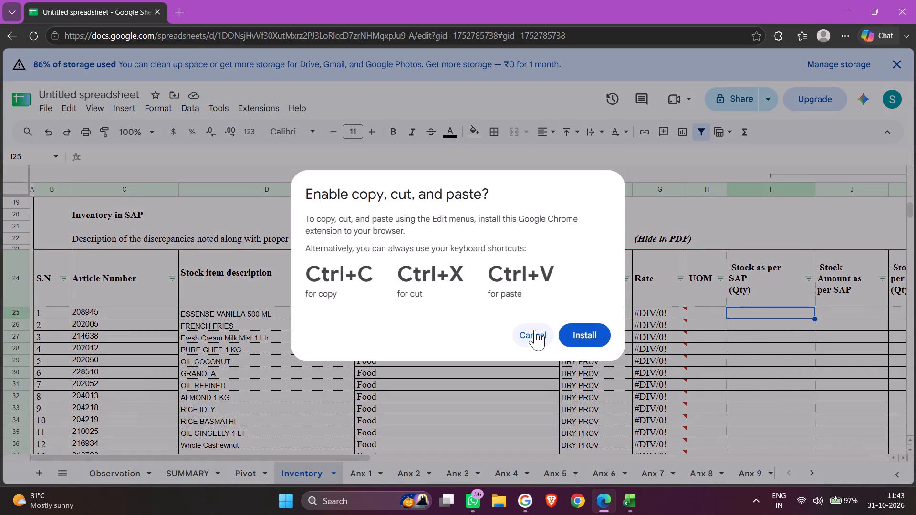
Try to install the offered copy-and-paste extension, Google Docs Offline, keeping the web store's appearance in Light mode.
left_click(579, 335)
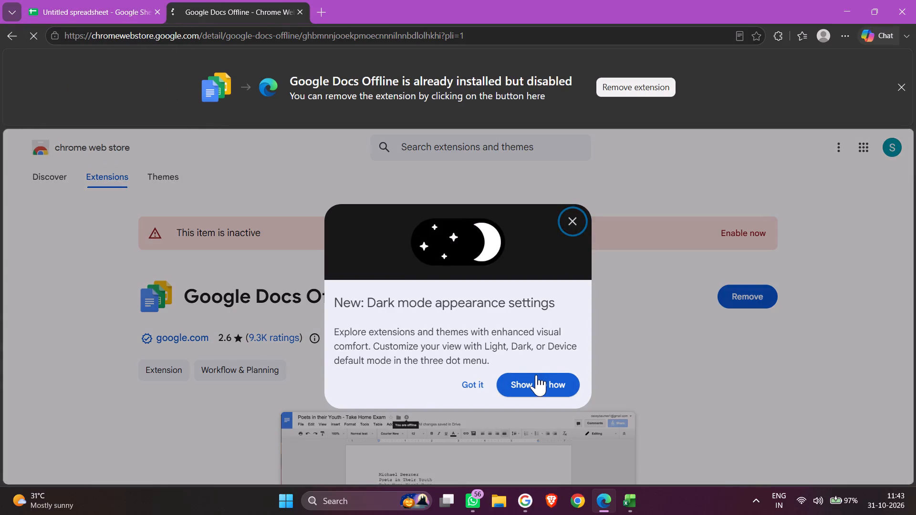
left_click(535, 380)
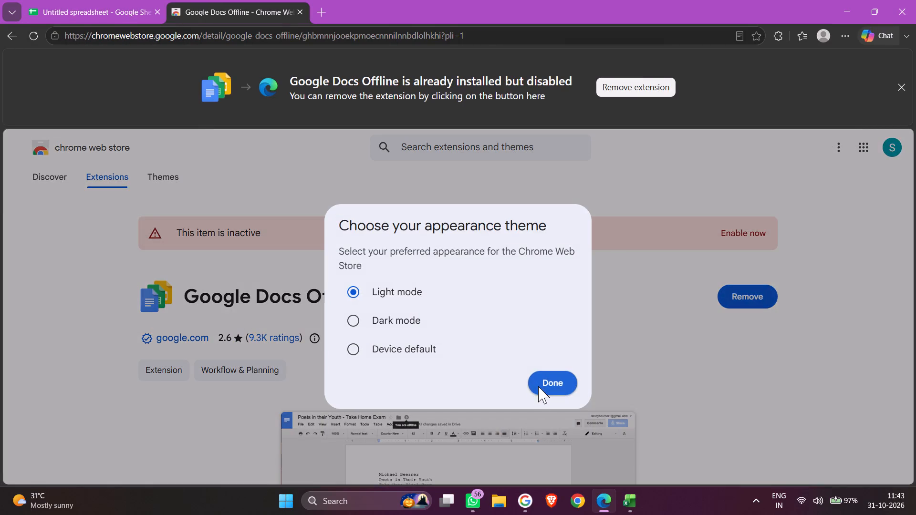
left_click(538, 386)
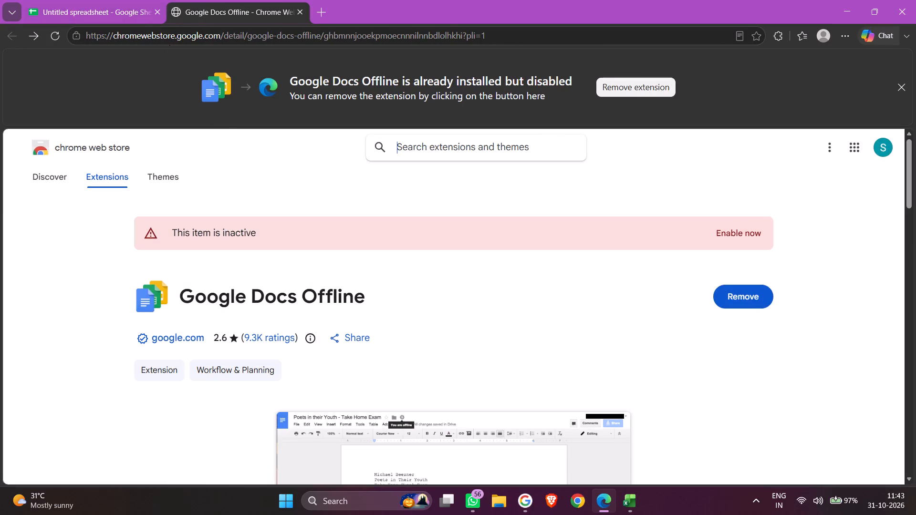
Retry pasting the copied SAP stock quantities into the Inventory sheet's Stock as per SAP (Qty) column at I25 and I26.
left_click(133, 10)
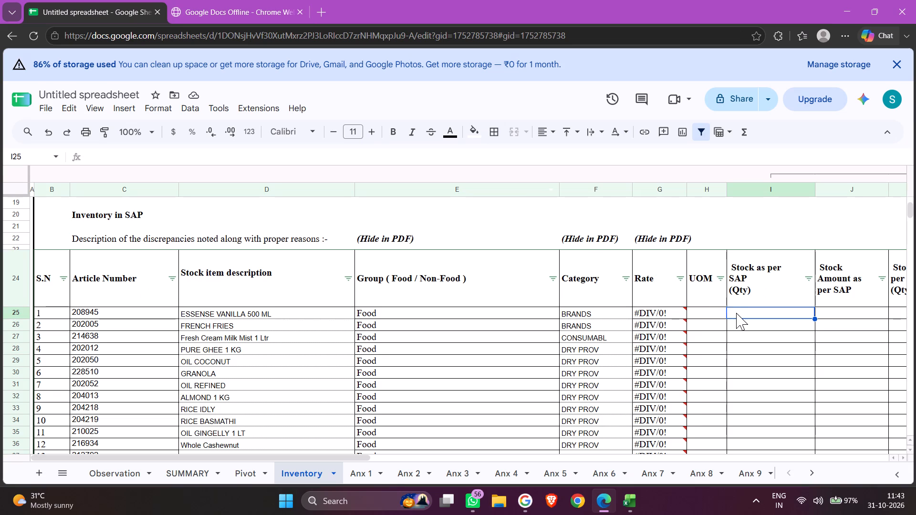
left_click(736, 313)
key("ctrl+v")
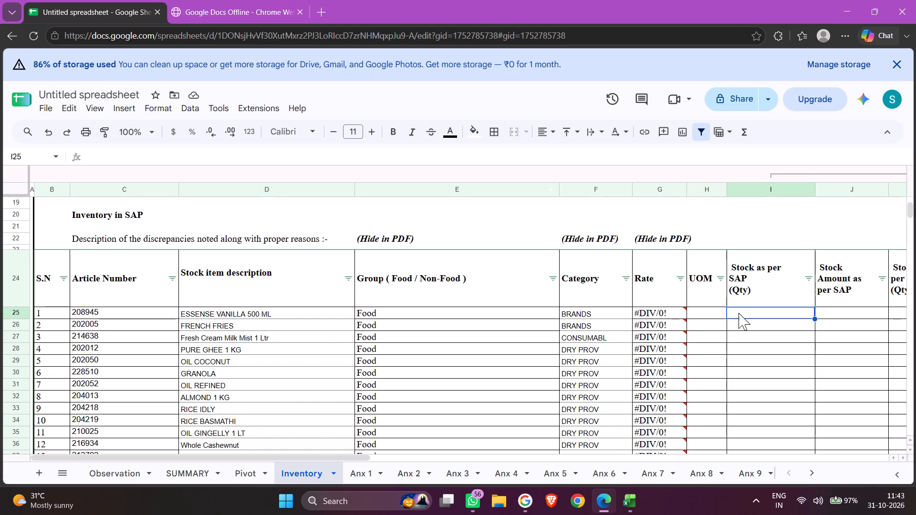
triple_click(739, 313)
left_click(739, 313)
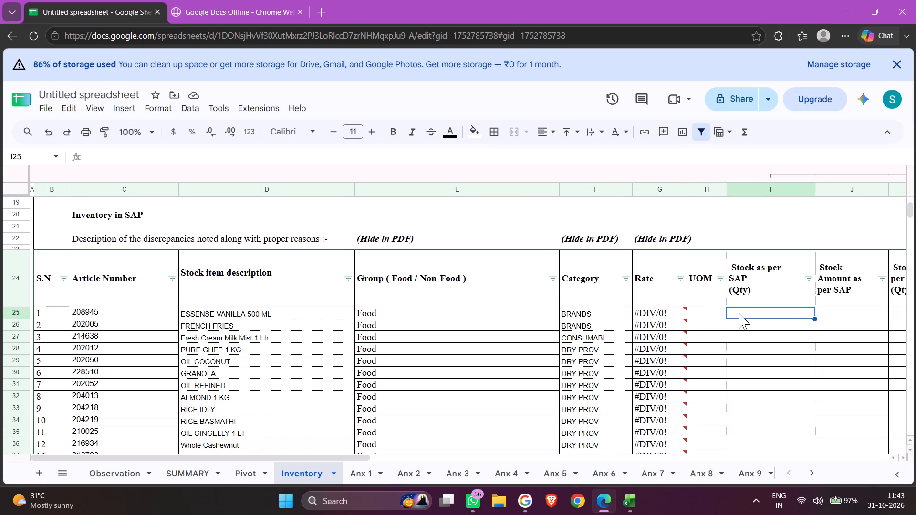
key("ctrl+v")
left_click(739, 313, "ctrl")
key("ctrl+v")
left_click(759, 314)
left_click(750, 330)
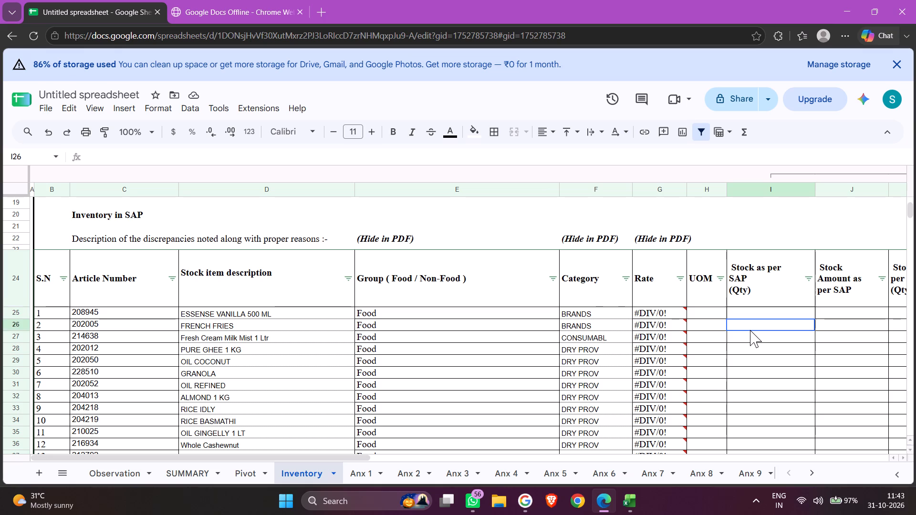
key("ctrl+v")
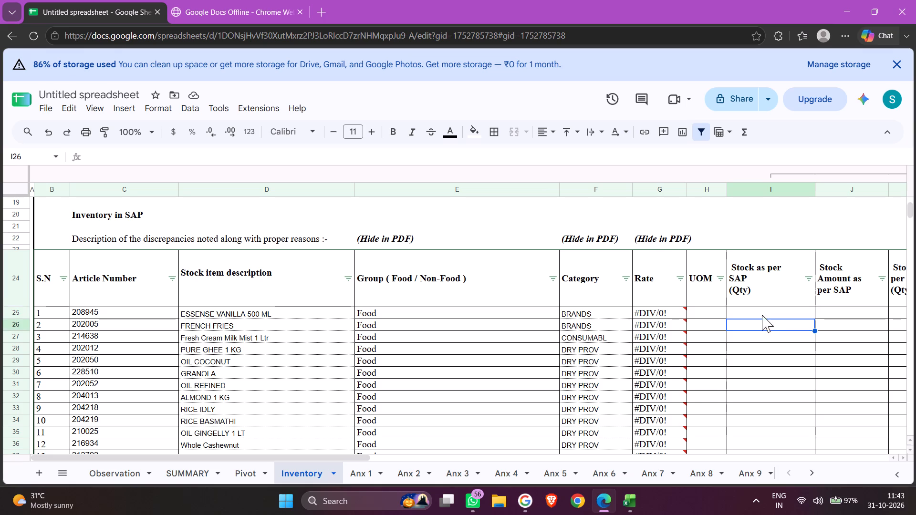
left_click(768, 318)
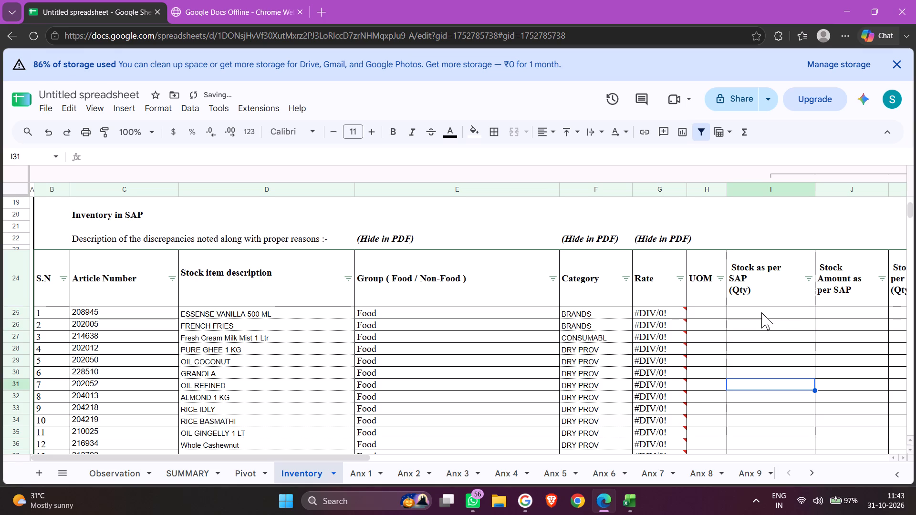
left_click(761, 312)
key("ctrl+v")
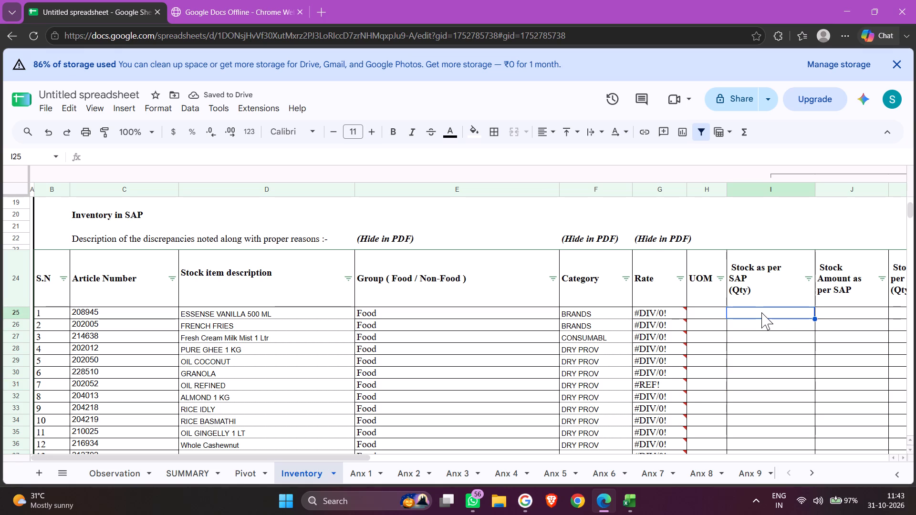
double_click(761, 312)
Close the 2056 Excel workbook after copying its selected SAP Closing Stock values.
left_click(846, 5)
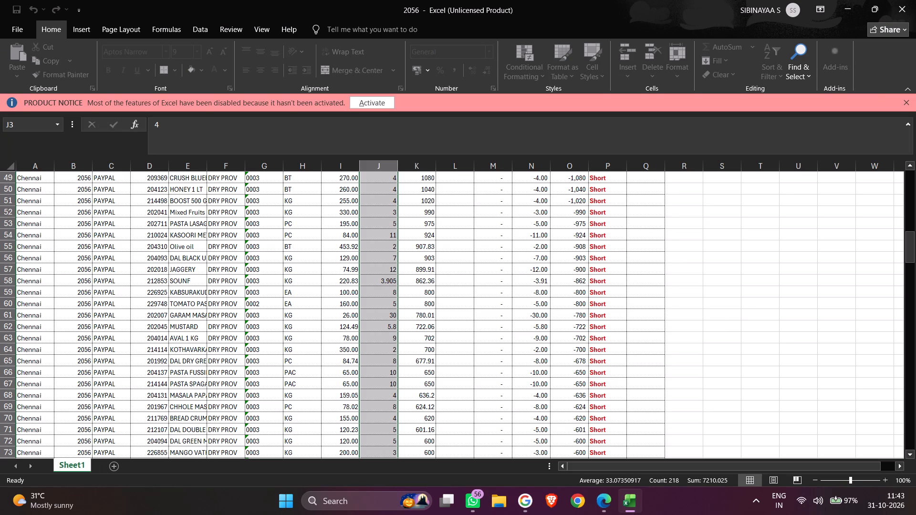
key("ctrl+c")
left_click(915, 0)
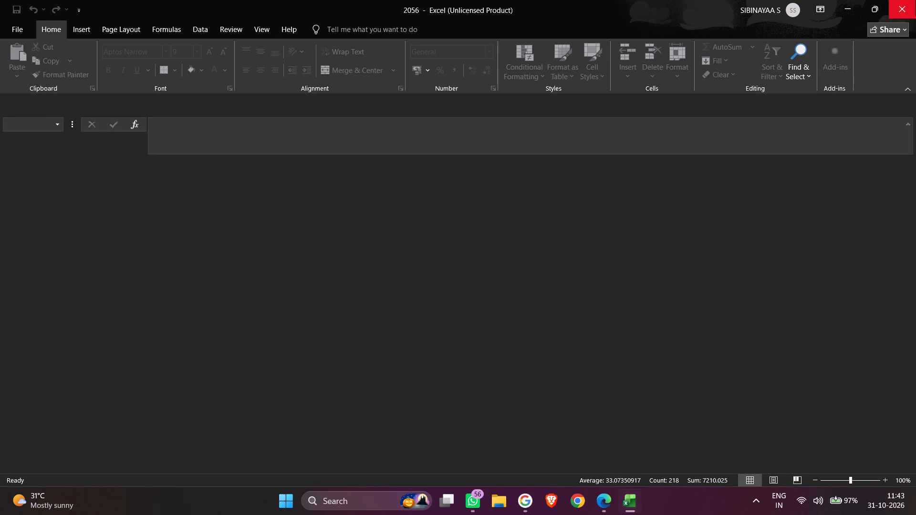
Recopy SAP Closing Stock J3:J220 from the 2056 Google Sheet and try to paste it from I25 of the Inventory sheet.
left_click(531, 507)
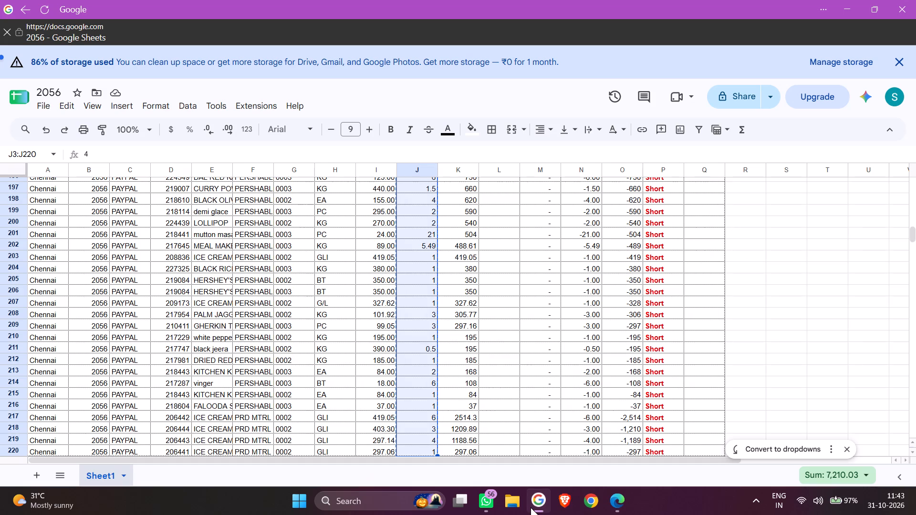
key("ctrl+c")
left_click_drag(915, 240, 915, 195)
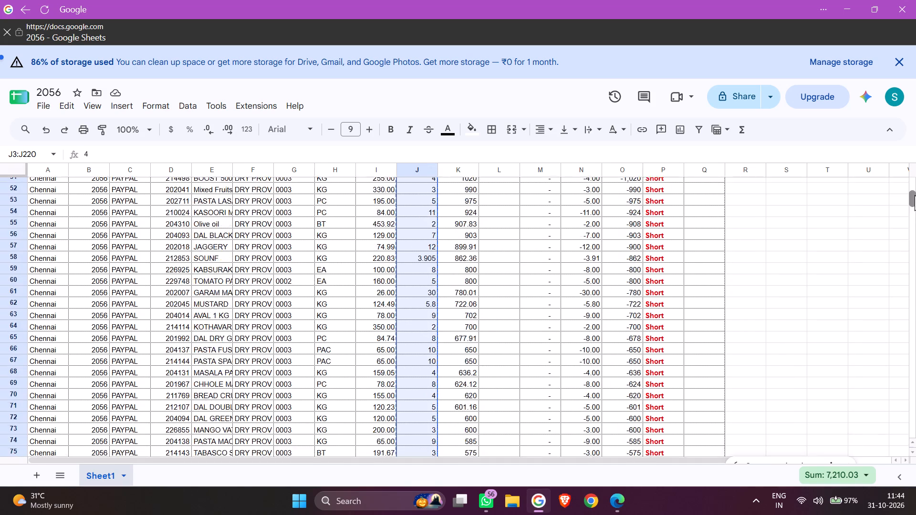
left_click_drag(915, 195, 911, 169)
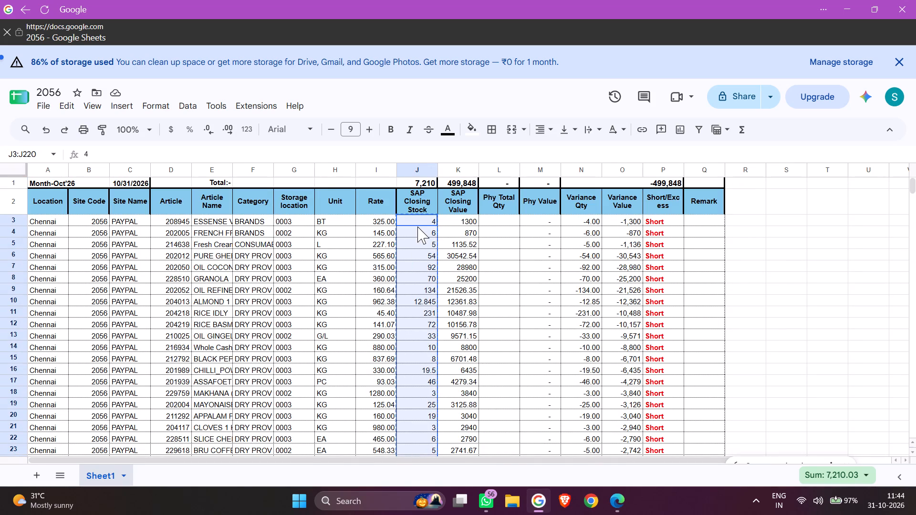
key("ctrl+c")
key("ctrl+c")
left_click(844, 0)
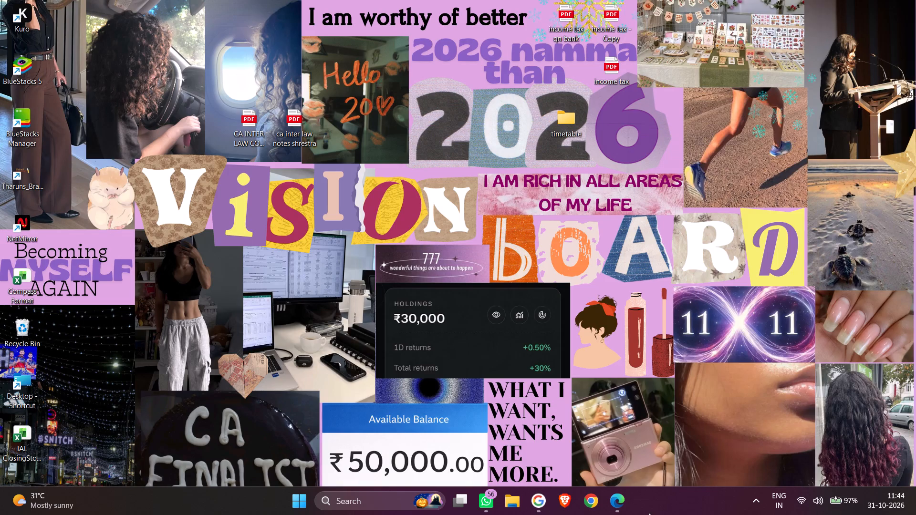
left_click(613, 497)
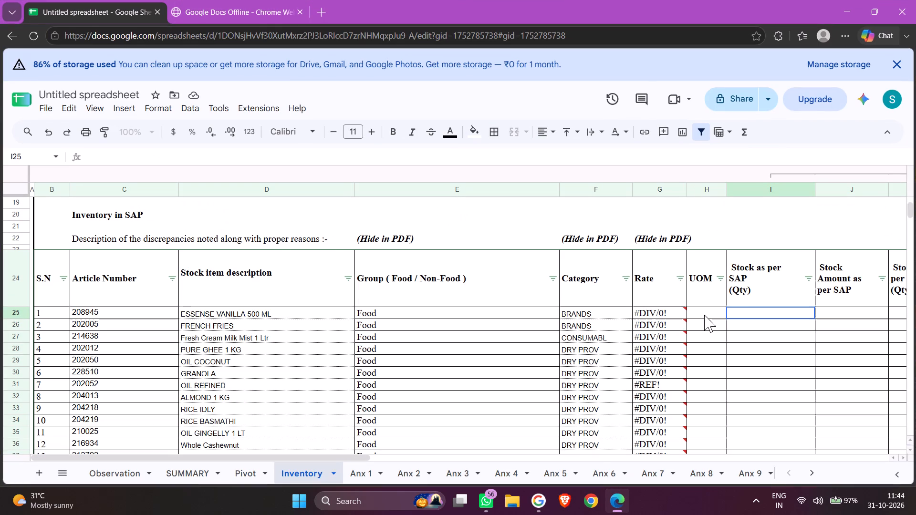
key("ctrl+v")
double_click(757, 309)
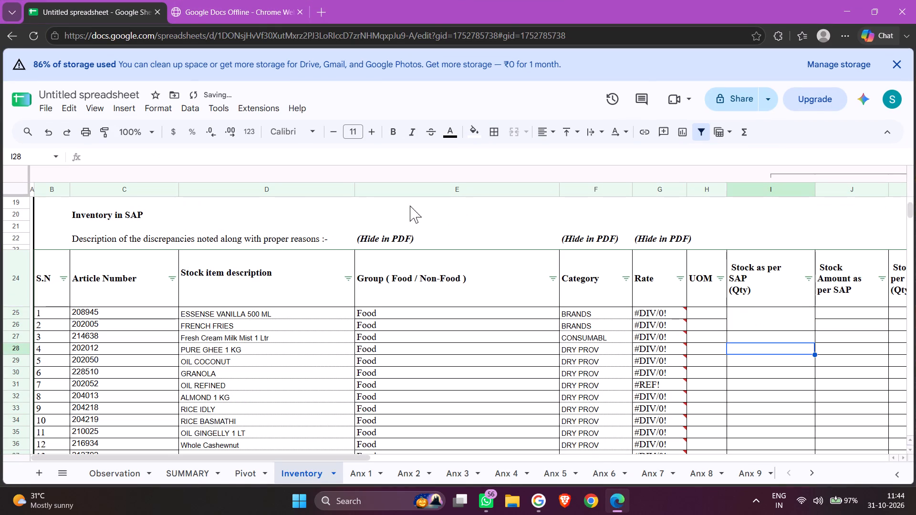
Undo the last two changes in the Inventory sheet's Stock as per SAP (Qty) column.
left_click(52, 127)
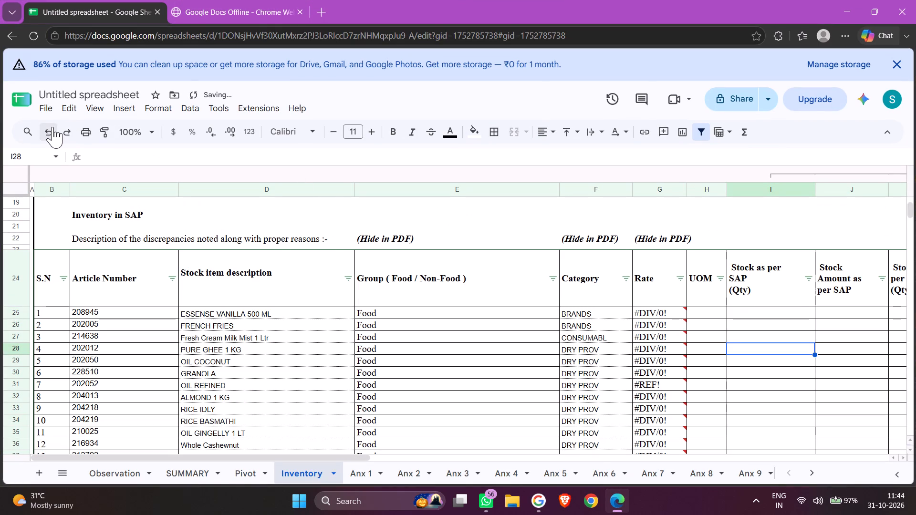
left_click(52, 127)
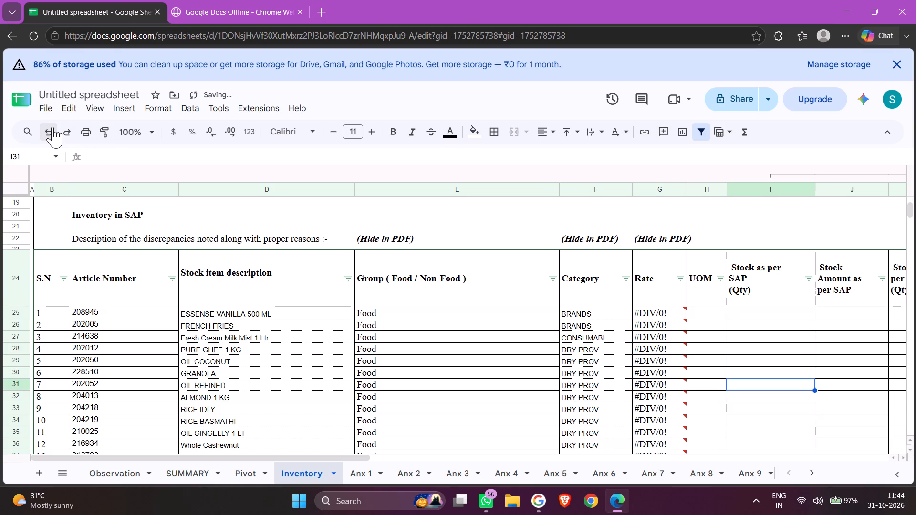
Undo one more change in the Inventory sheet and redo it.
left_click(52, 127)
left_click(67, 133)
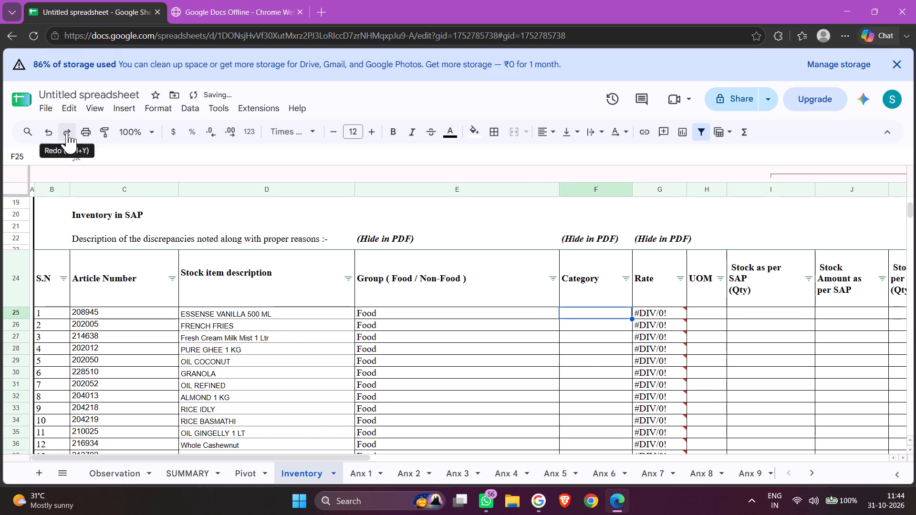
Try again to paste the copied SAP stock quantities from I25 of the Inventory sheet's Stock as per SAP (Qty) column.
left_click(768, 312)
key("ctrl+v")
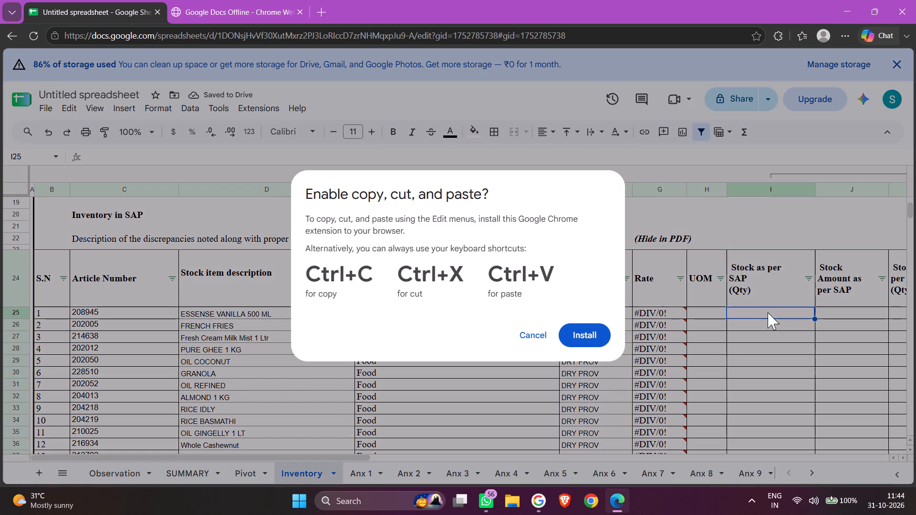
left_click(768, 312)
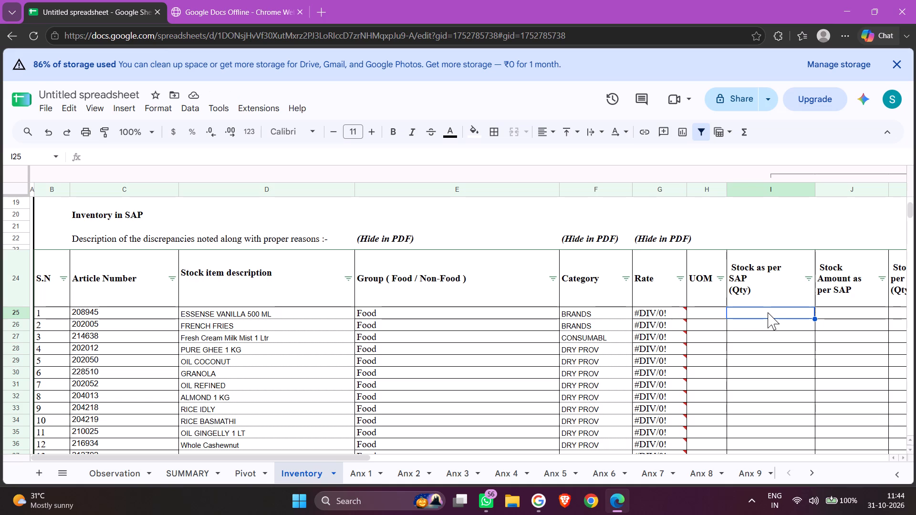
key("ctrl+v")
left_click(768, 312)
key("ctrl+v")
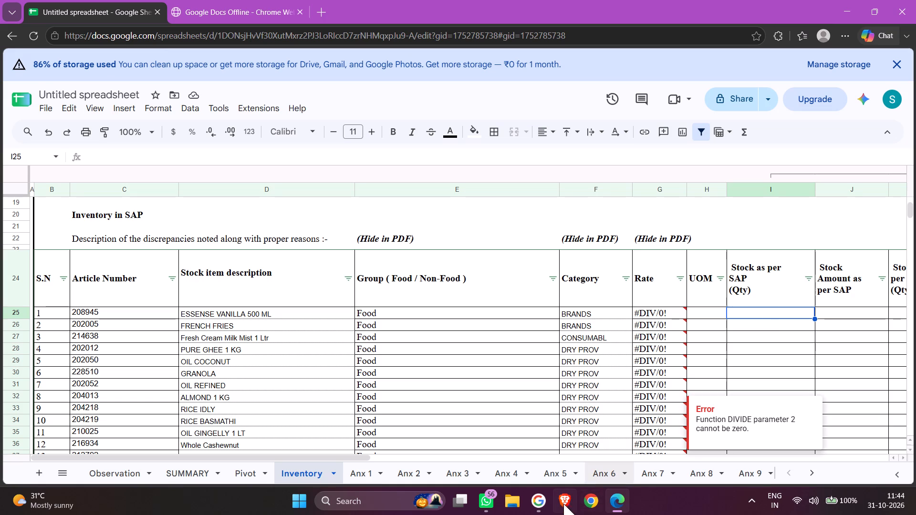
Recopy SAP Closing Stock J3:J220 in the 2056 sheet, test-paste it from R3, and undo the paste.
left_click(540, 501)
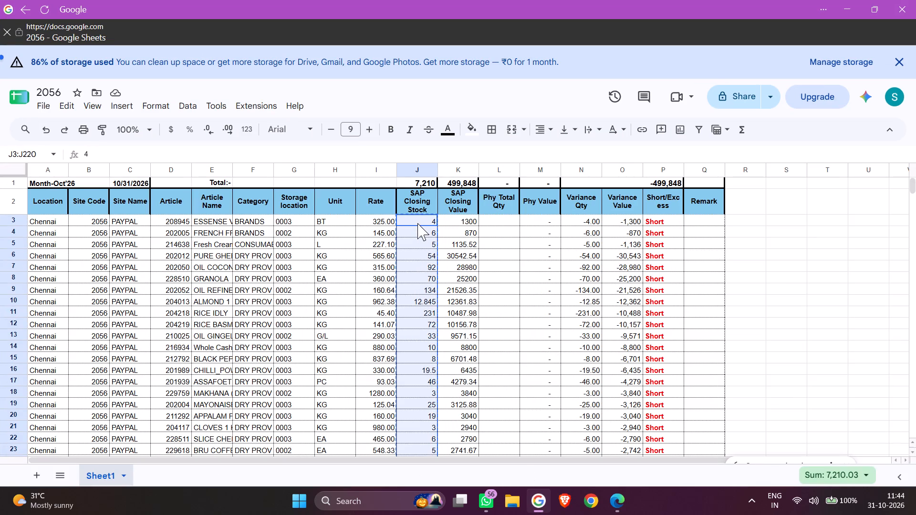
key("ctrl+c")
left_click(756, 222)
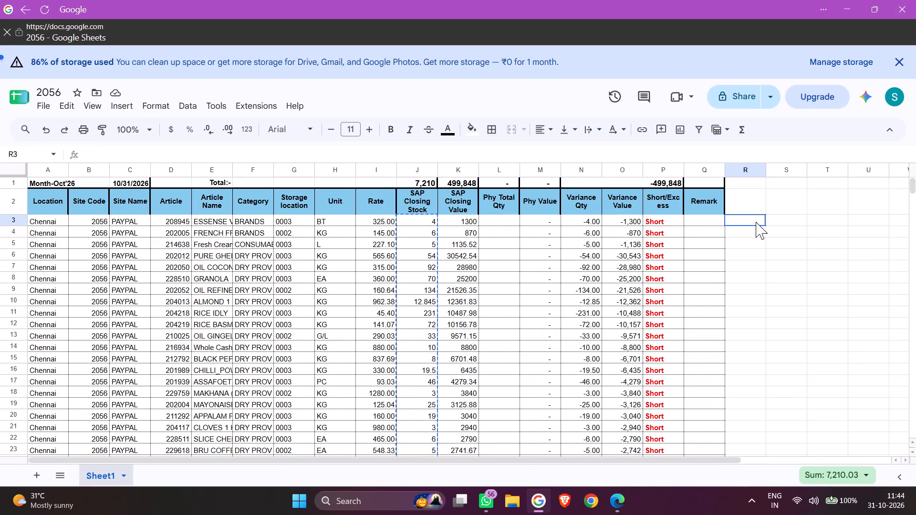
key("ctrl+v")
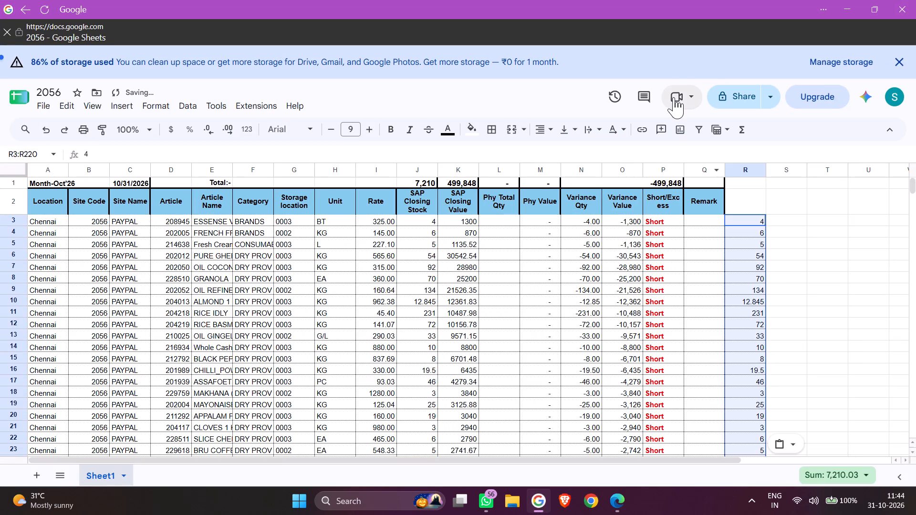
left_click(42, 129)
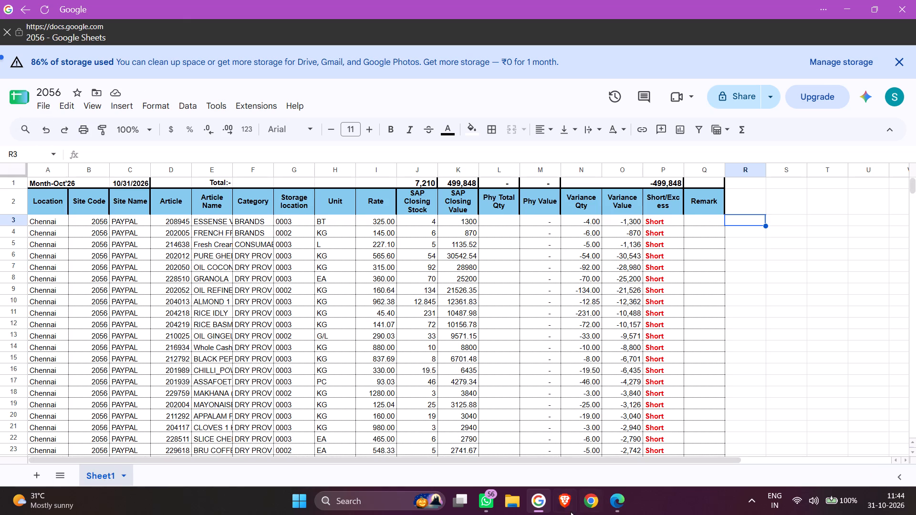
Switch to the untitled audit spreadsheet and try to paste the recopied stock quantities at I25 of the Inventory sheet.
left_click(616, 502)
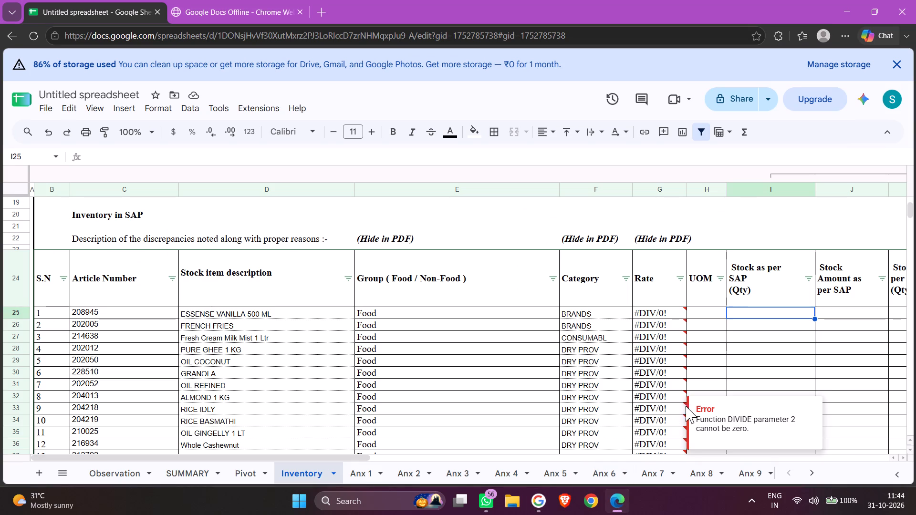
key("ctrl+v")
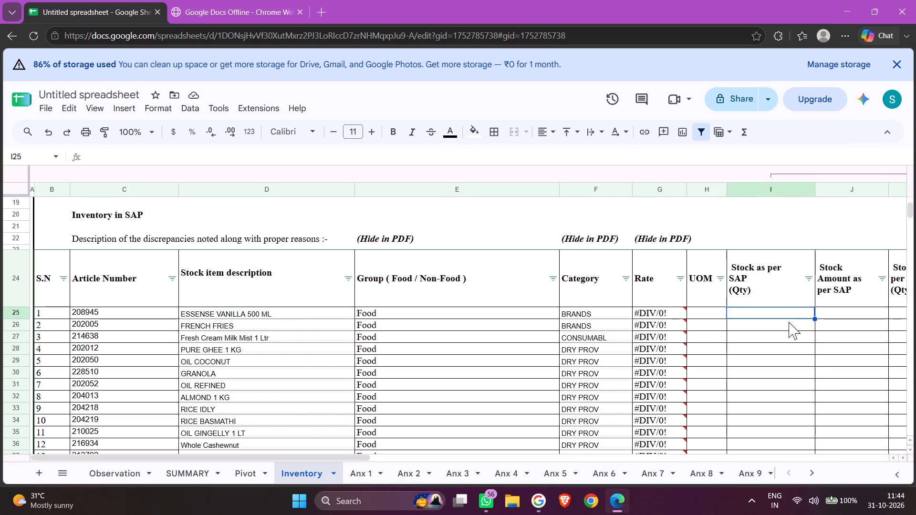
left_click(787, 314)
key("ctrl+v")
Start sharing the untitled audit spreadsheet and name it pv.
left_click(742, 106)
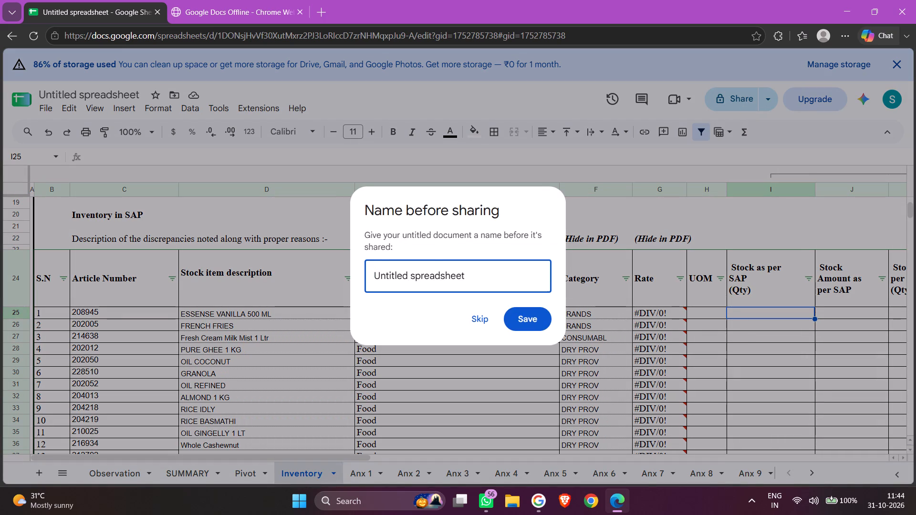
key("p")
key("v")
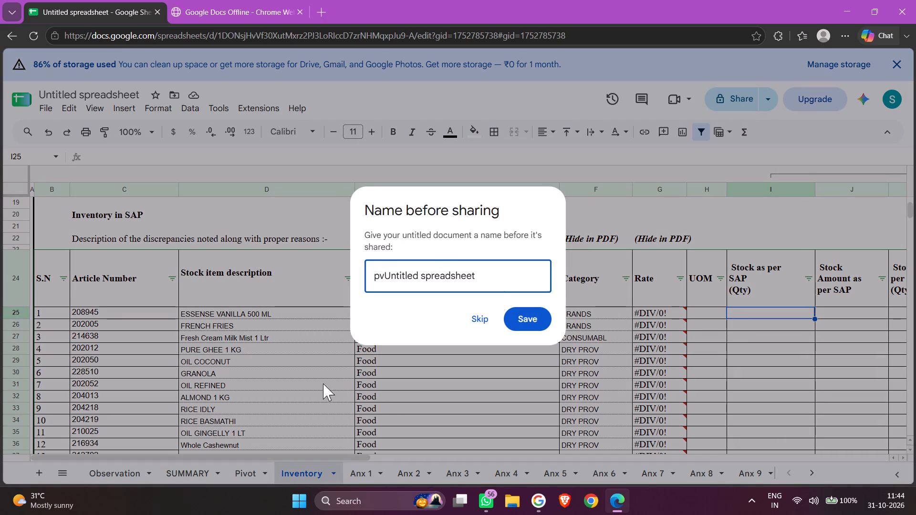
left_click_drag(501, 283, 392, 278)
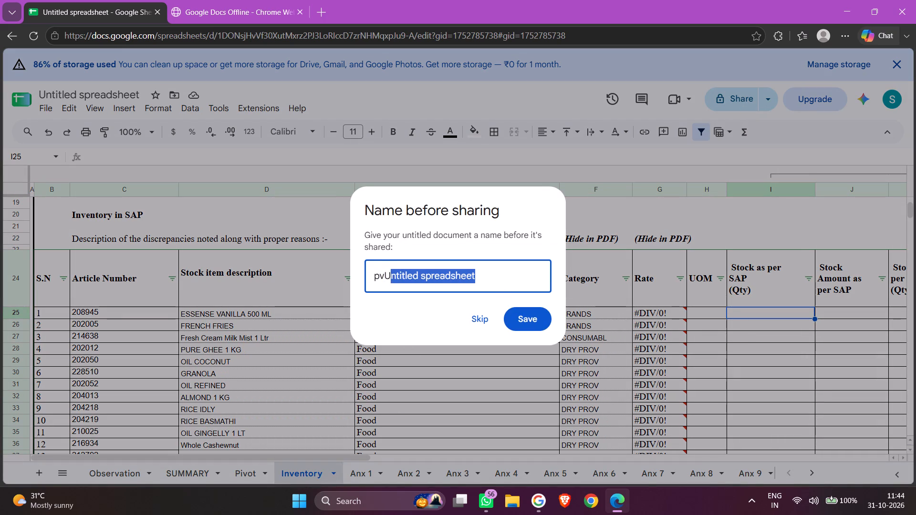
left_click_drag(392, 278, 383, 277)
key("BackSpace")
left_click(517, 320)
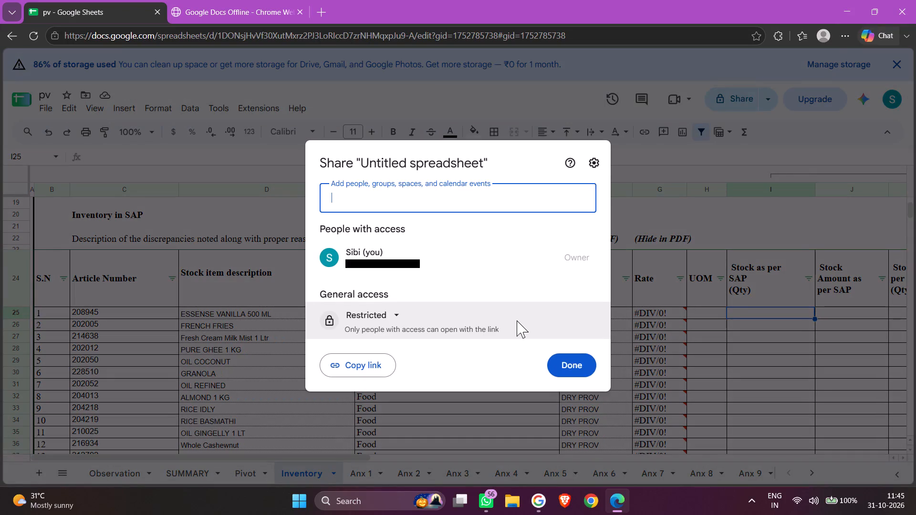
Copy the pv spreadsheet's sharing link and finish the sharing dialog with access left restricted.
left_click(517, 320)
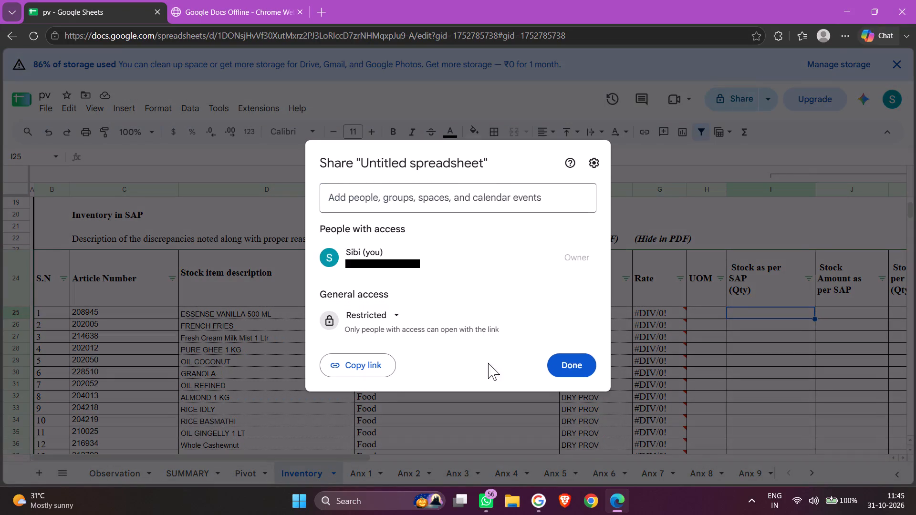
left_click(383, 375)
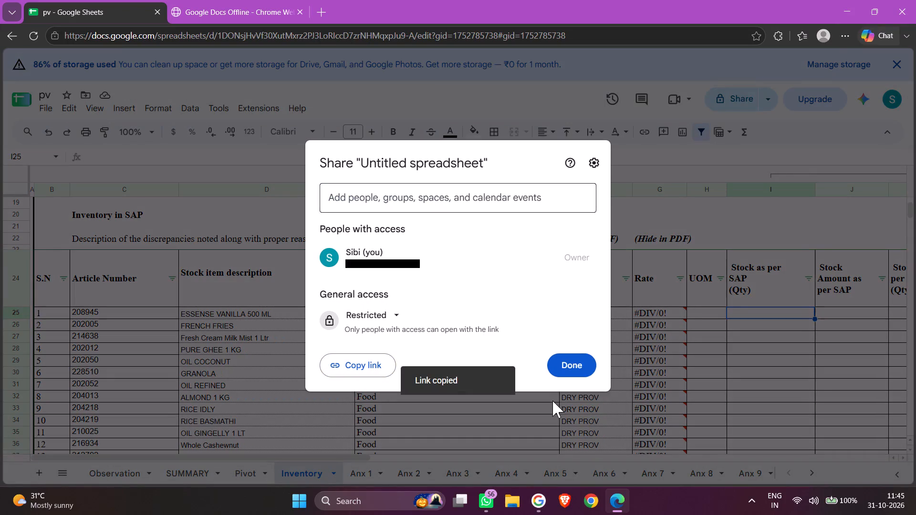
left_click(566, 362)
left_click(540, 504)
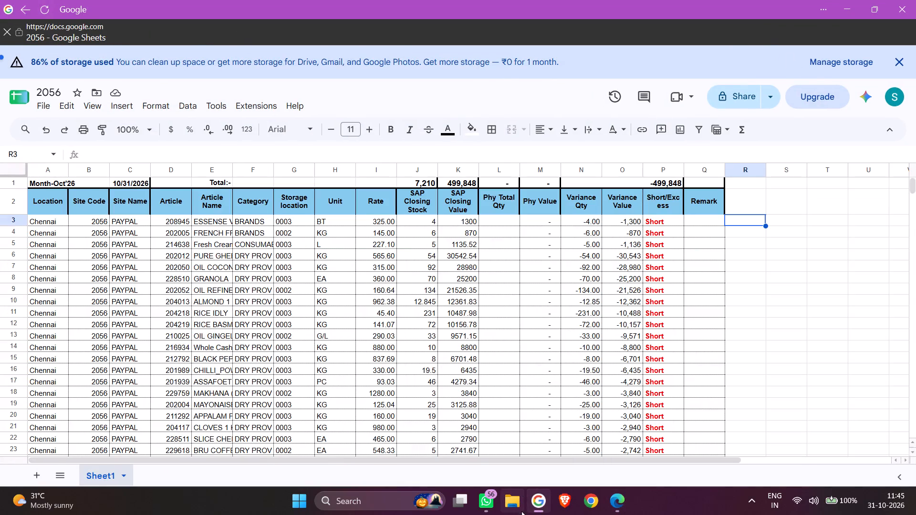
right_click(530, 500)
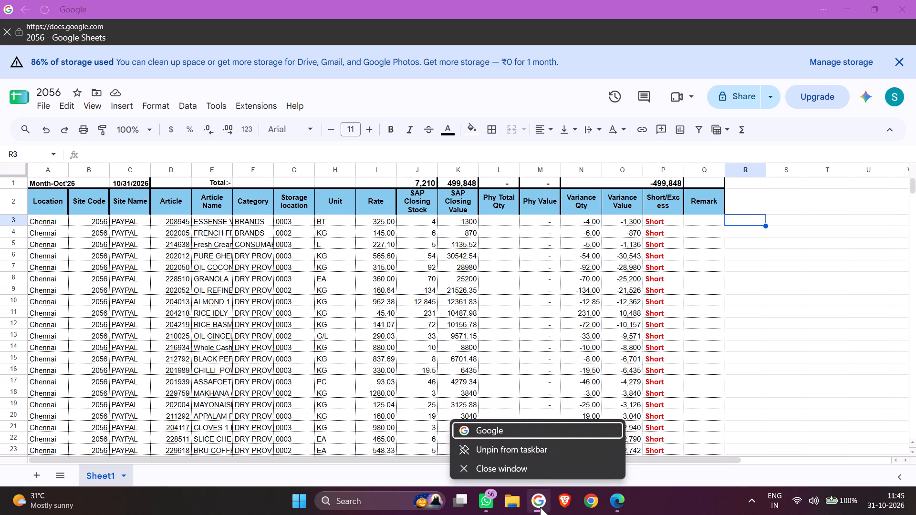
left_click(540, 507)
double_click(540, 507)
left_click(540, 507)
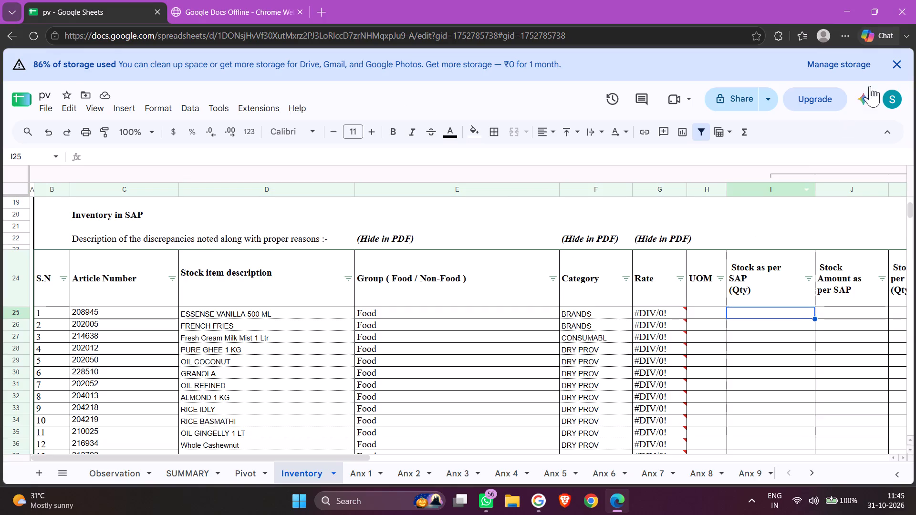
Check which Google account is signed in on the pv spreadsheet, and return to cell I25 of the Inventory sheet.
left_click(894, 90)
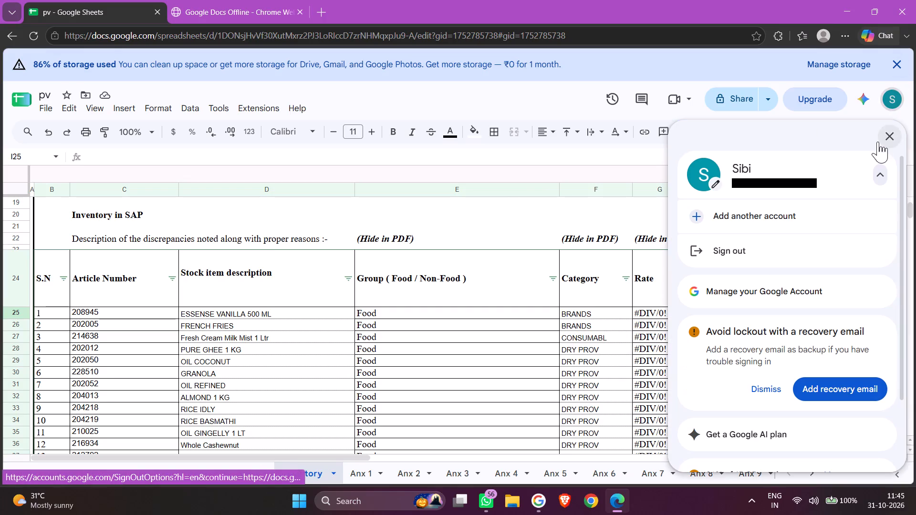
left_click(885, 137)
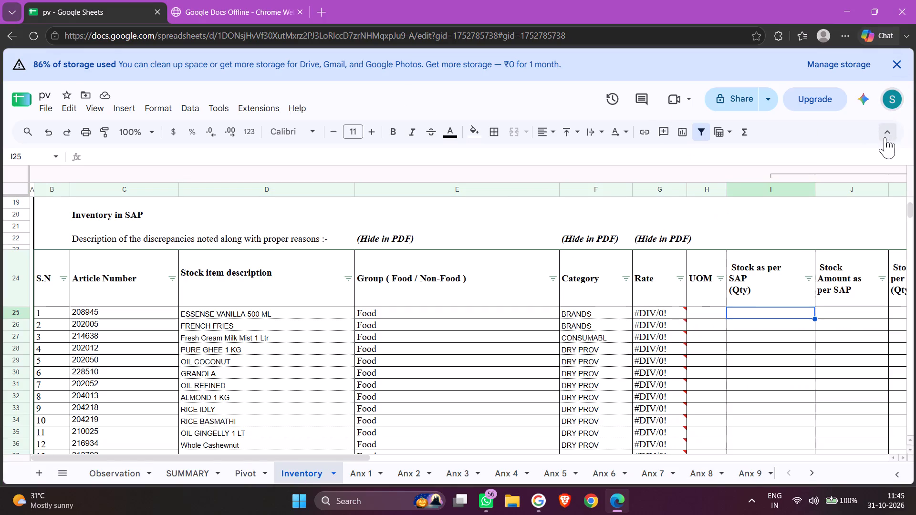
left_click(770, 318)
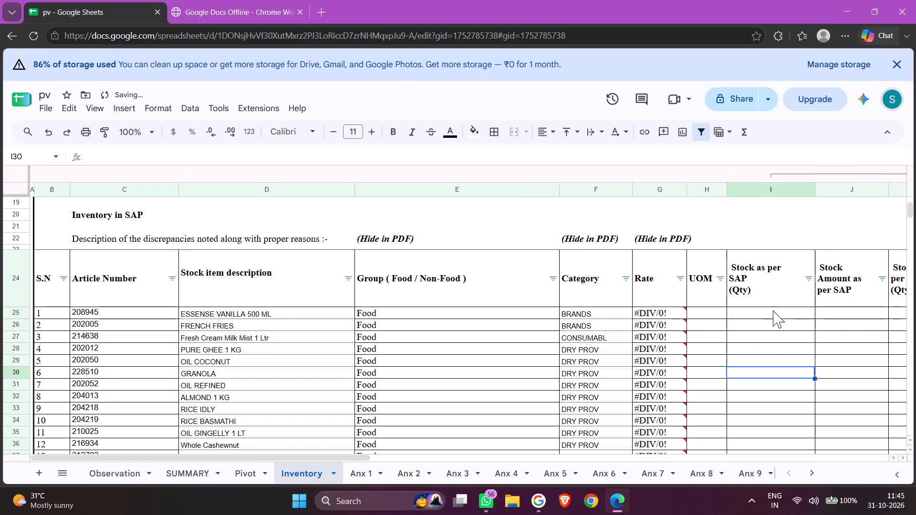
left_click(773, 310)
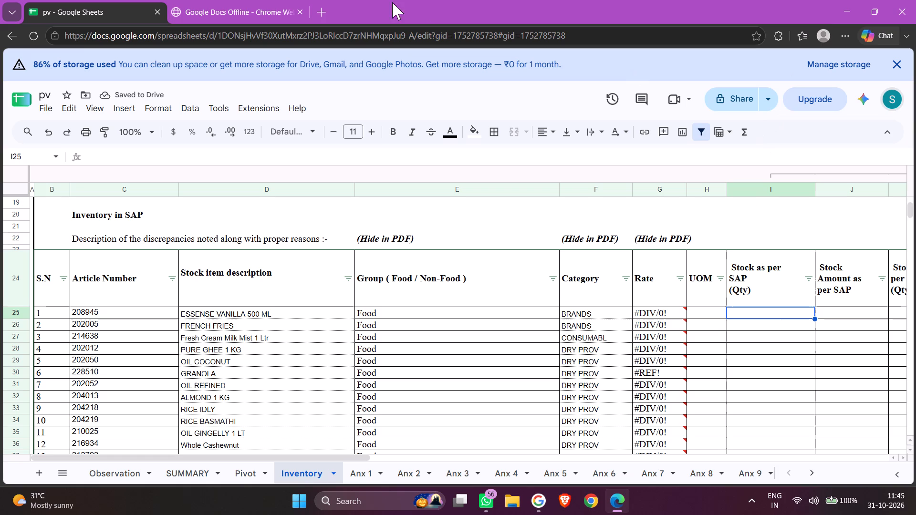
Close the 2056 sheet in the separate Google window and search Google for the pv spreadsheet's copied link.
left_click(854, 9)
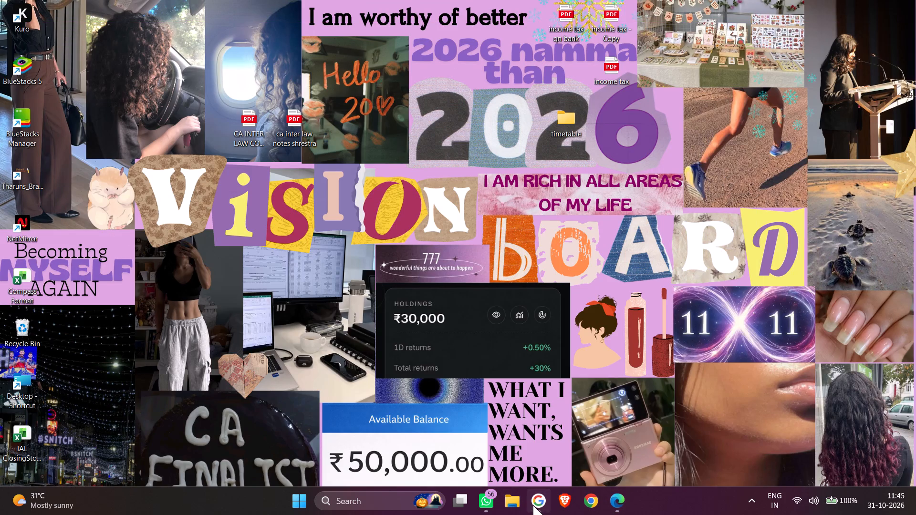
double_click(539, 503)
left_click(539, 503)
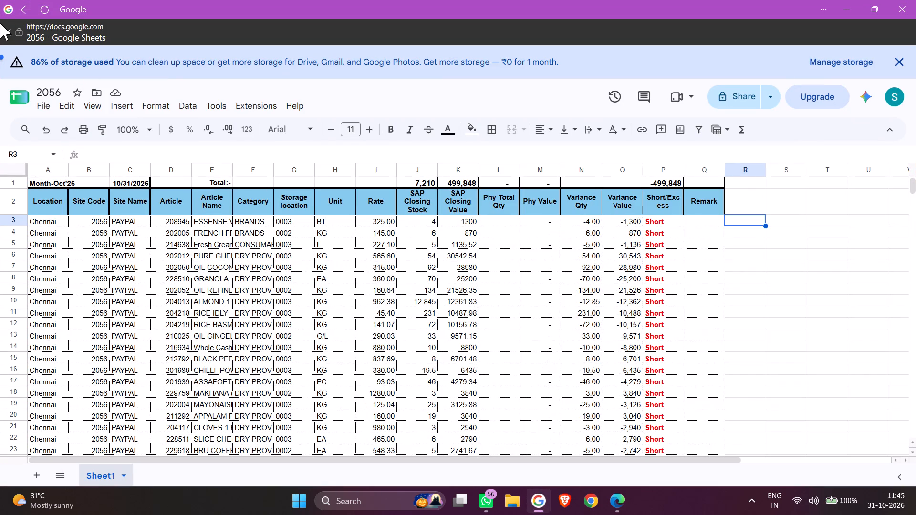
left_click(0, 23)
left_click(5, 28)
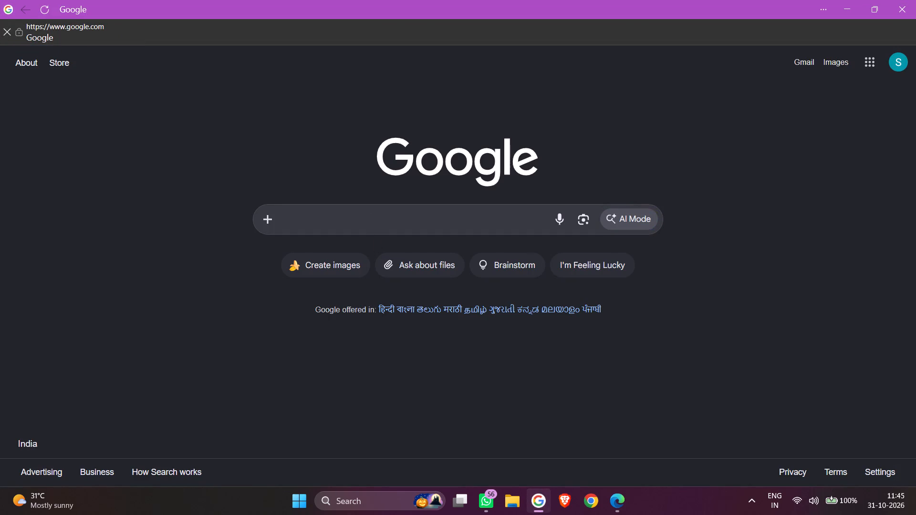
key("ctrl+v")
key("Return")
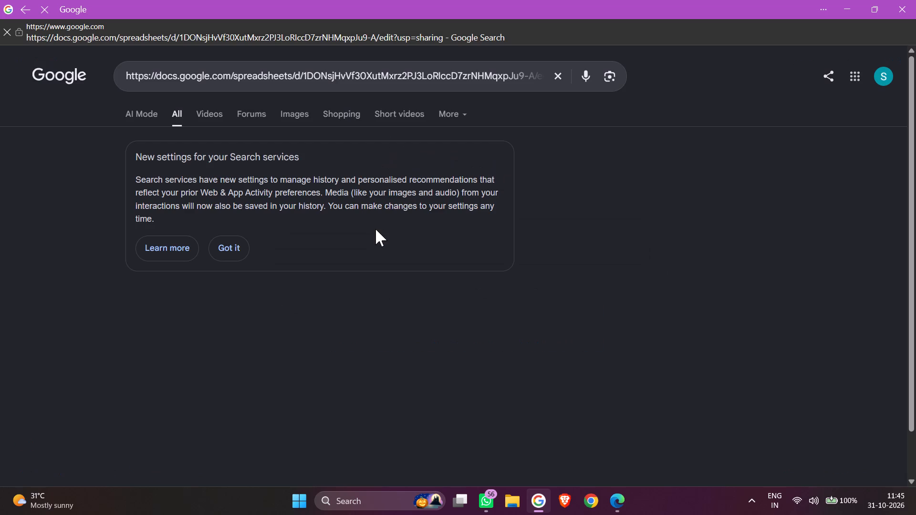
left_click(223, 248)
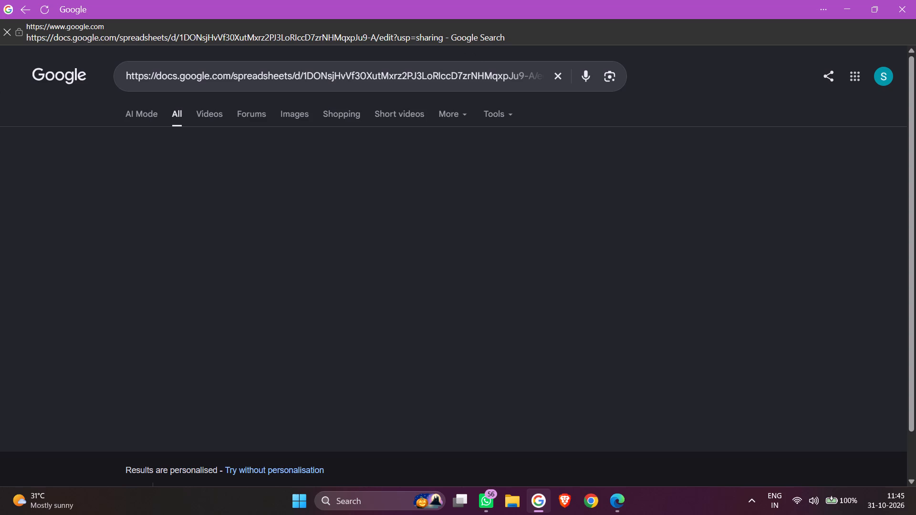
key("Return")
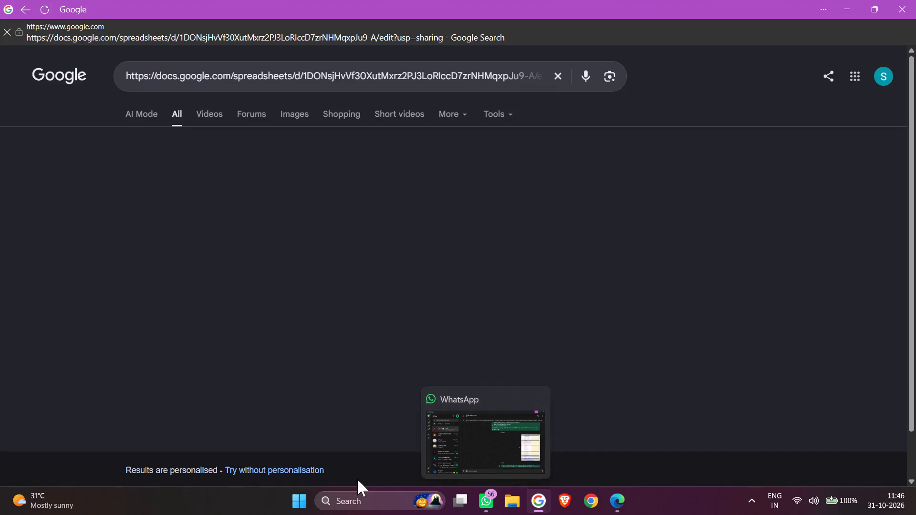
Switch back to the pv spreadsheet in Microsoft Edge.
left_click(616, 500)
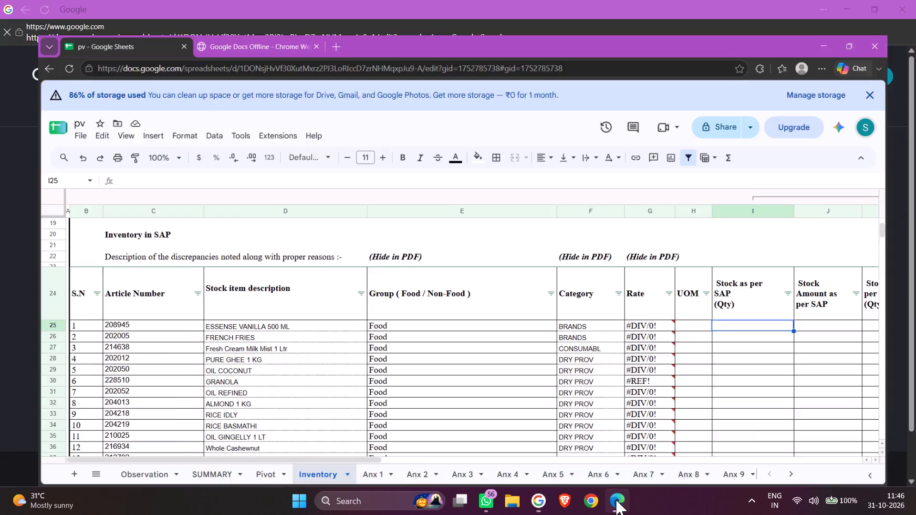
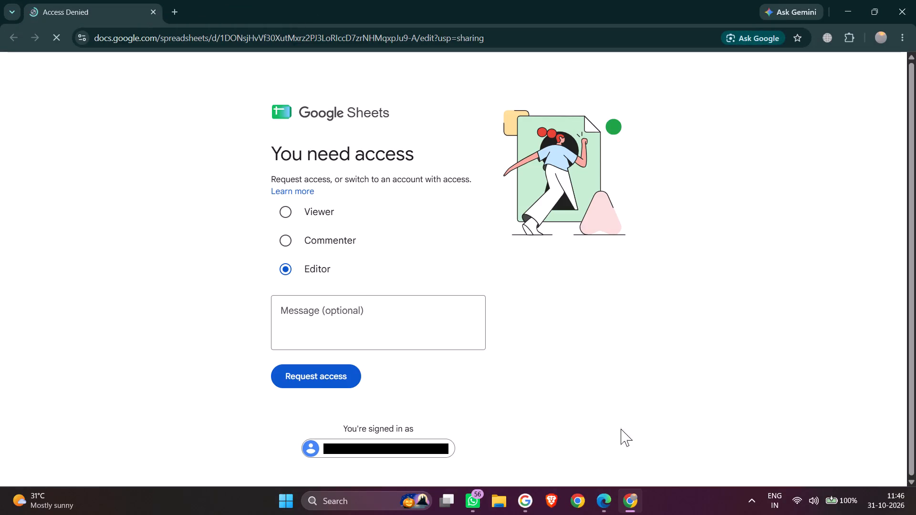
In the pv spreadsheet in Microsoft Edge, set general access to Anyone with the link and copy the sharing link.
left_click(610, 504)
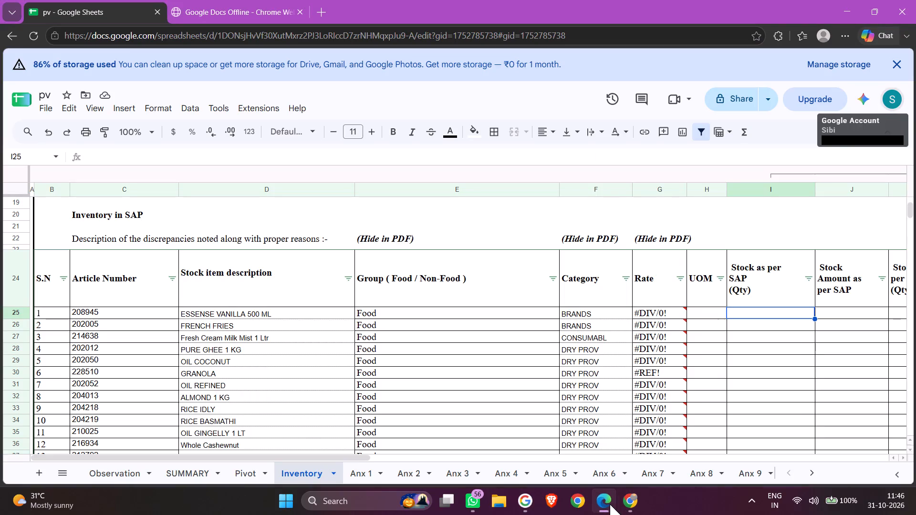
left_click(755, 107)
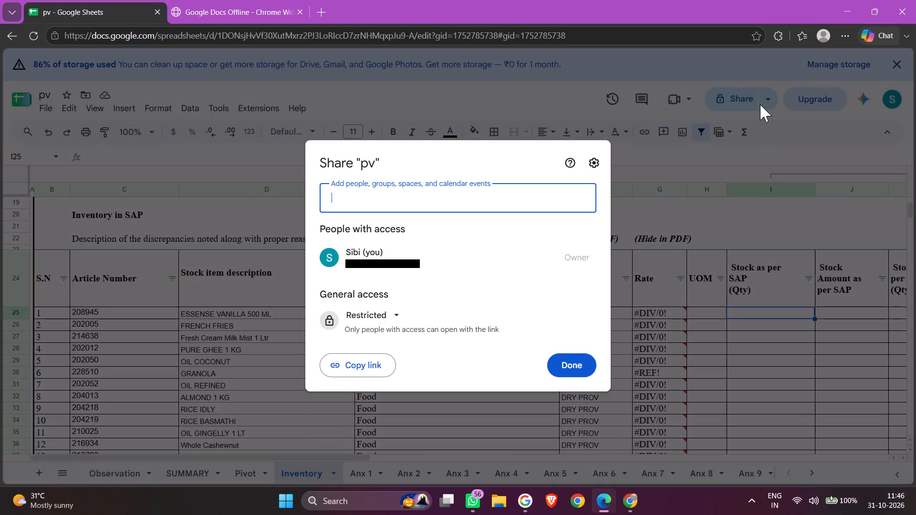
left_click(468, 323)
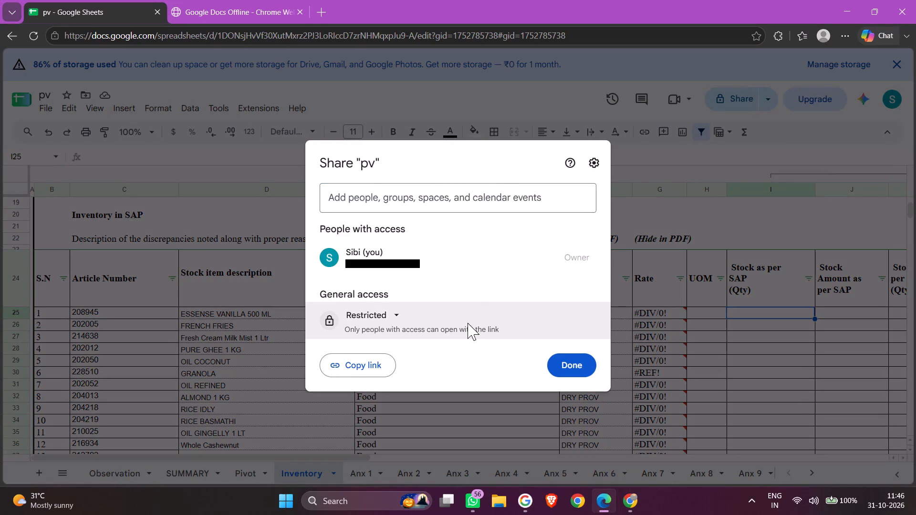
left_click(380, 307)
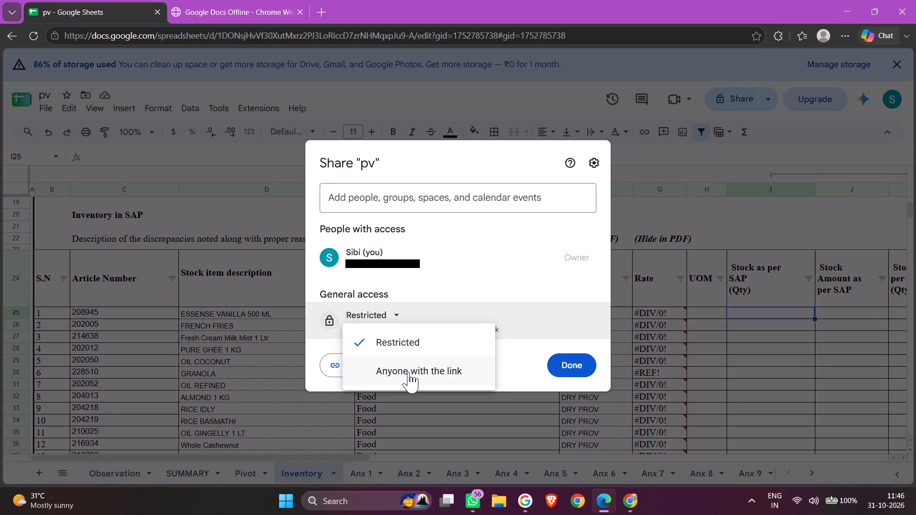
left_click(408, 372)
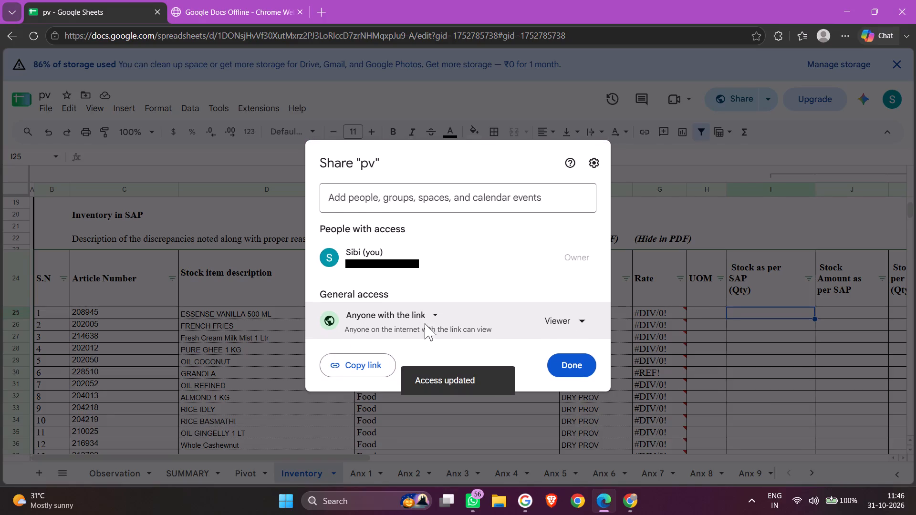
left_click(380, 366)
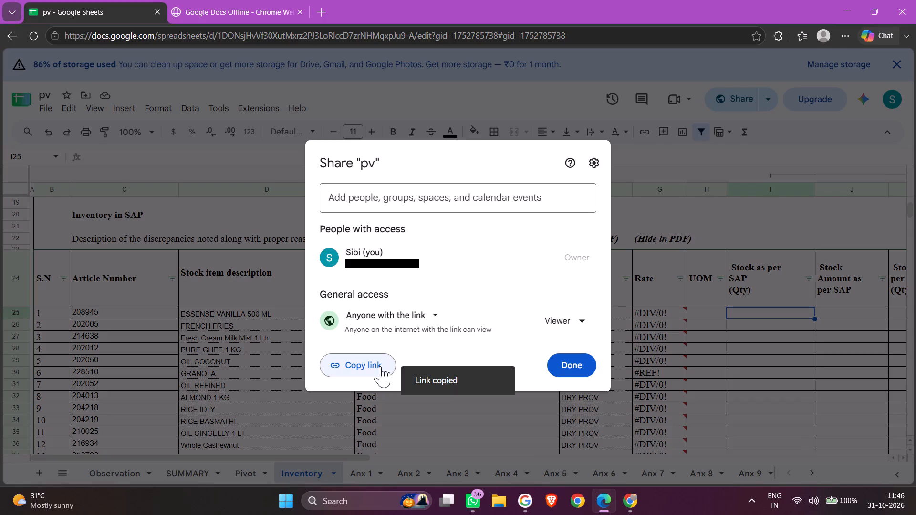
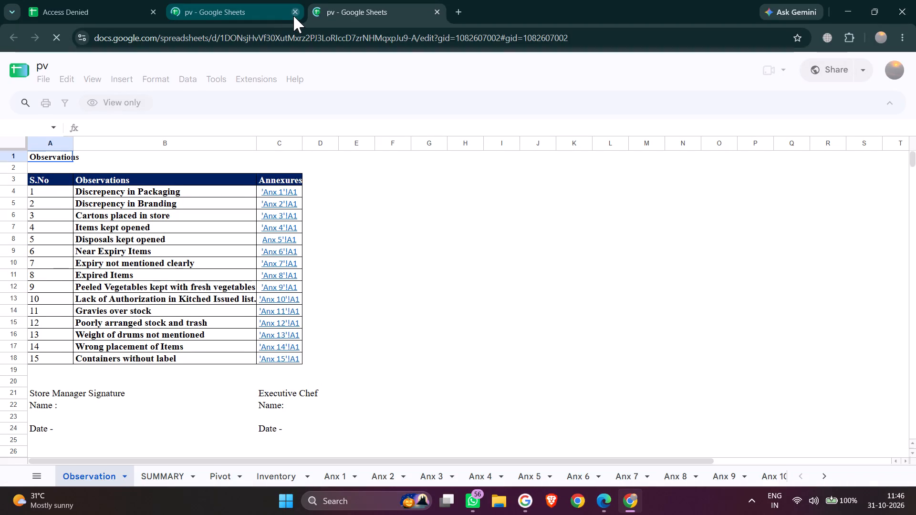
In Chrome, close the duplicate pv tab and the Access Denied tab.
left_click(293, 16)
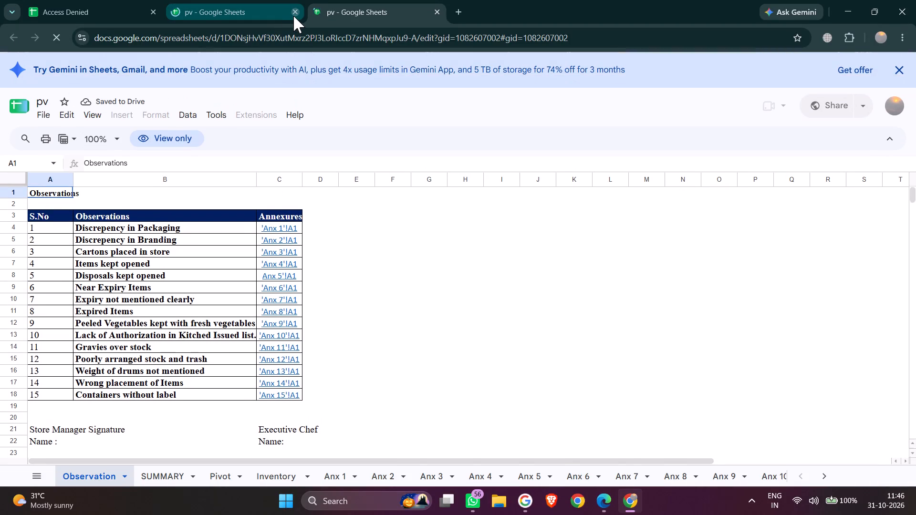
left_click(156, 11)
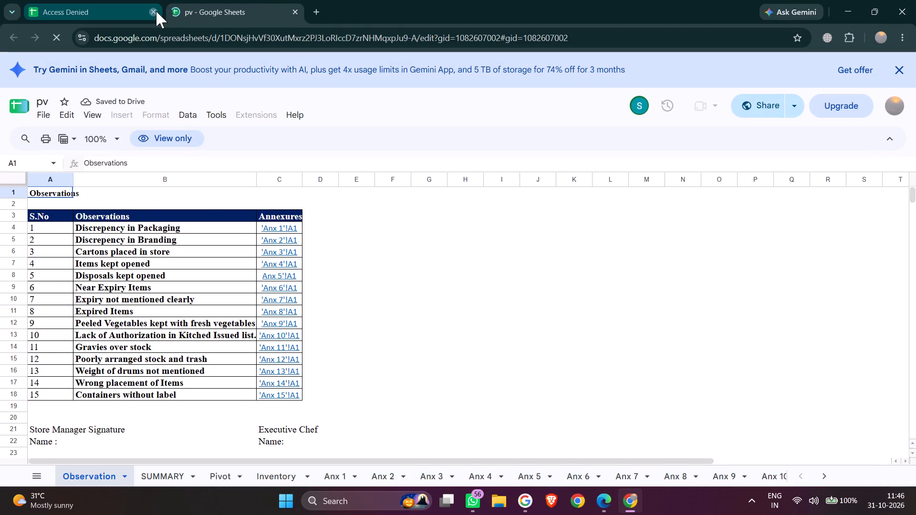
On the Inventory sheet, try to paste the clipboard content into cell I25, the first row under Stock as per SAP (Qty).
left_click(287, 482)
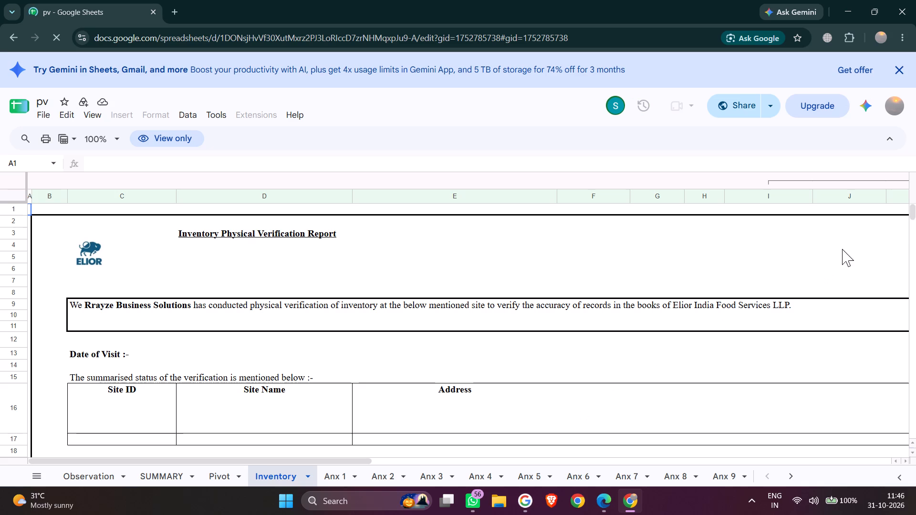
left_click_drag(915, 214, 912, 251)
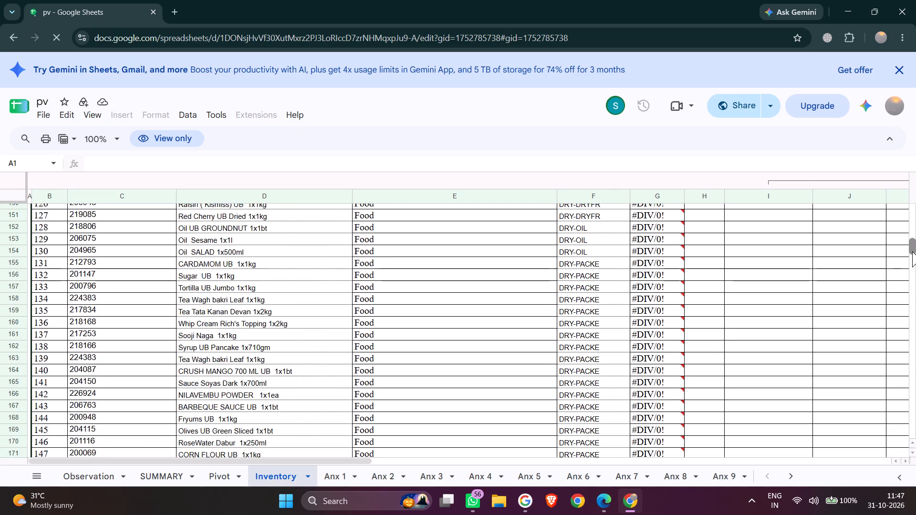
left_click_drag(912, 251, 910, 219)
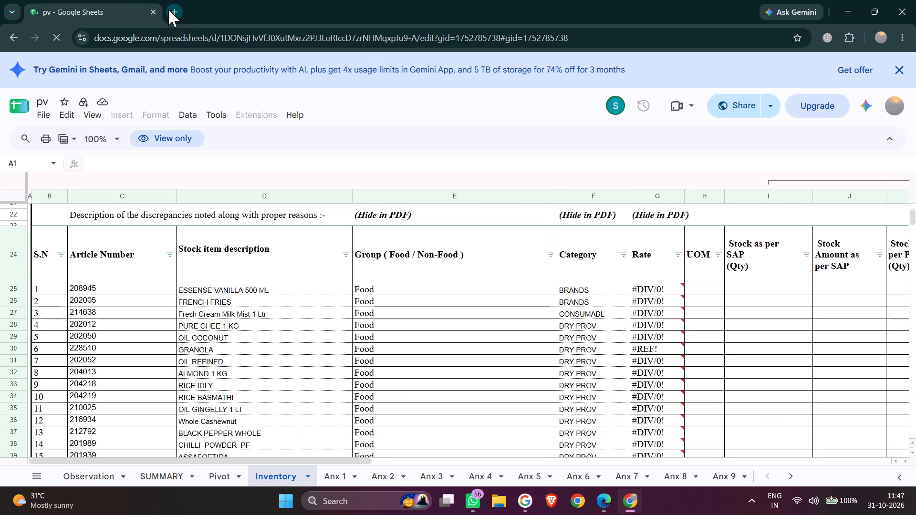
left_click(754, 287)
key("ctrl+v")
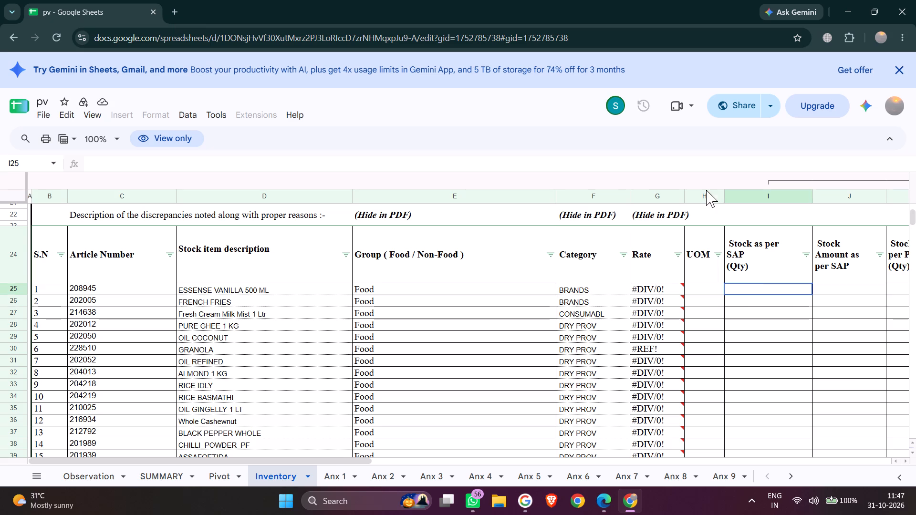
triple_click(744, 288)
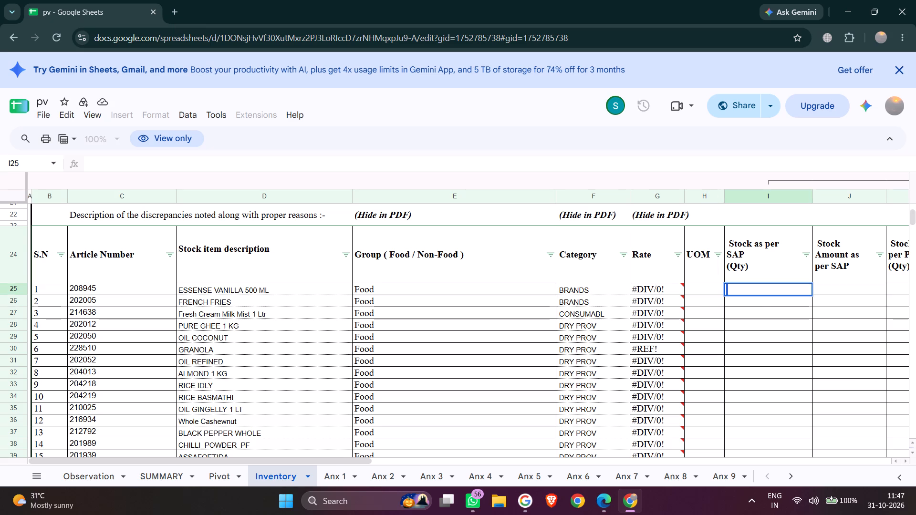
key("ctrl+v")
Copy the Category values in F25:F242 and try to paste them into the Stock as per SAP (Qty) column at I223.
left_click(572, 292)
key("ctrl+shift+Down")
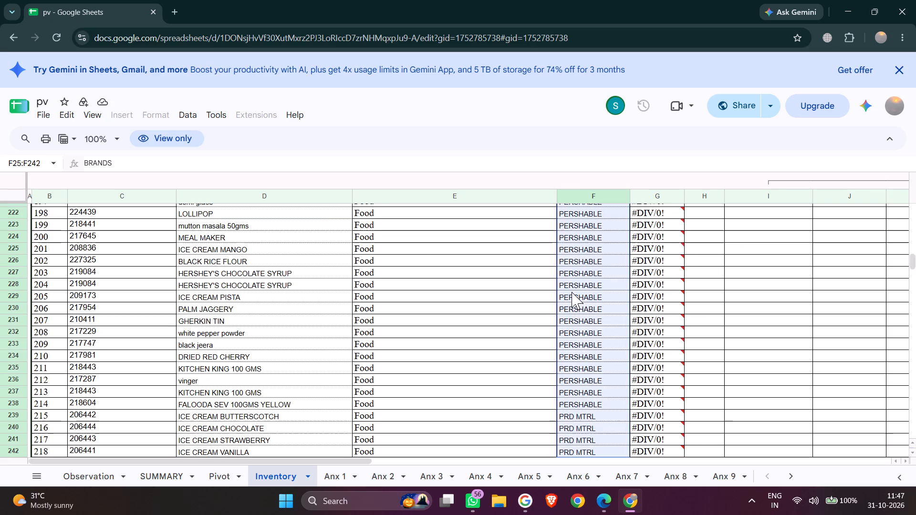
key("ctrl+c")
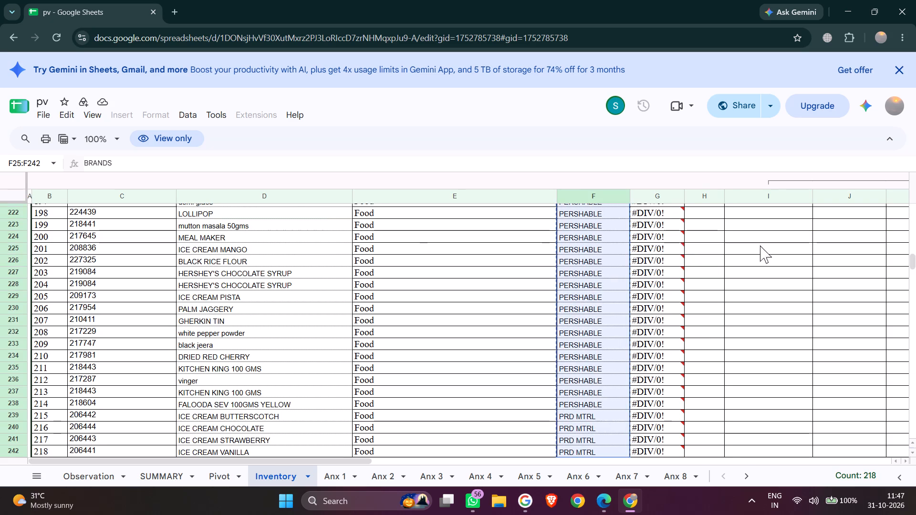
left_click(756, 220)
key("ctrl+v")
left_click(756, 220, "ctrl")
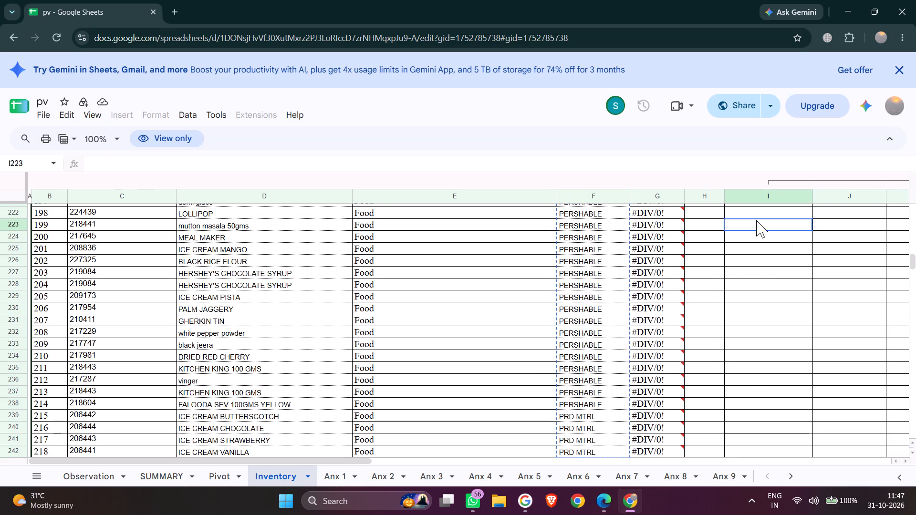
Open the spreadsheet's View only mode details to check the edit access.
left_click(176, 136)
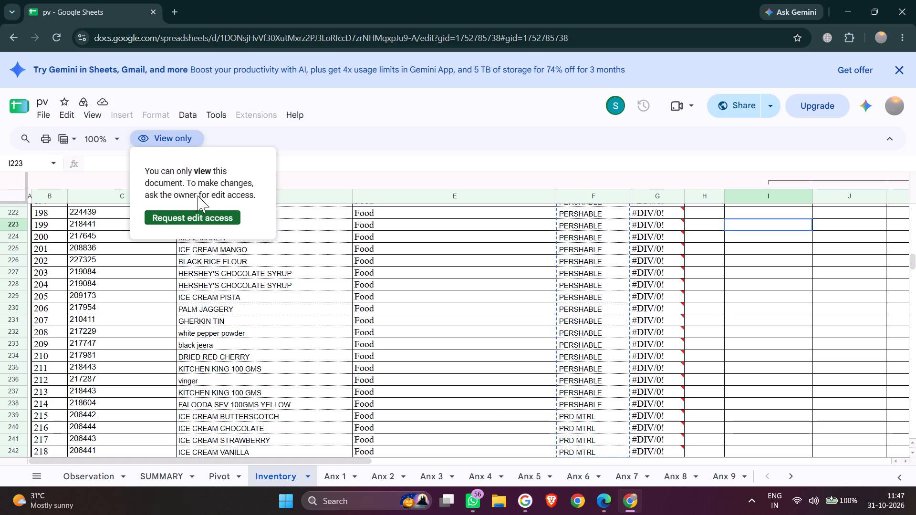
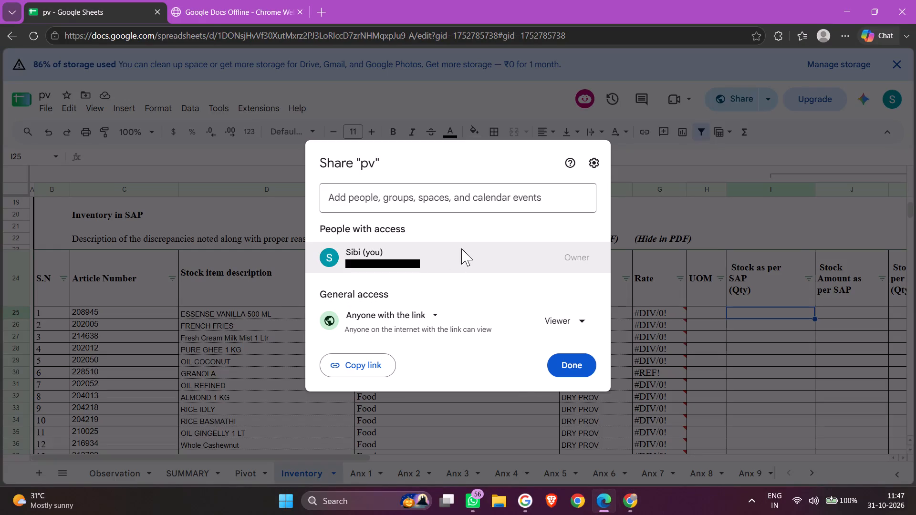
Change the pv spreadsheet's general access for anyone with the link to Editor and copy the share link.
left_click(593, 161)
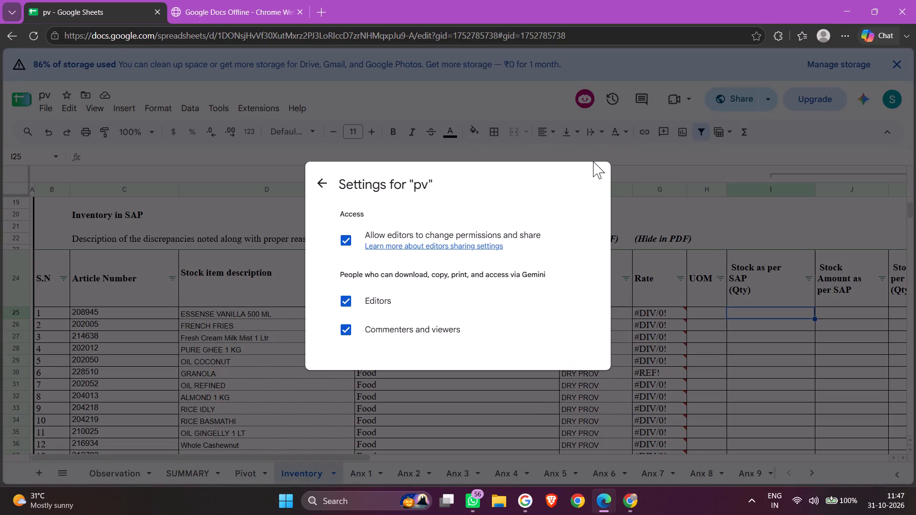
left_click(316, 184)
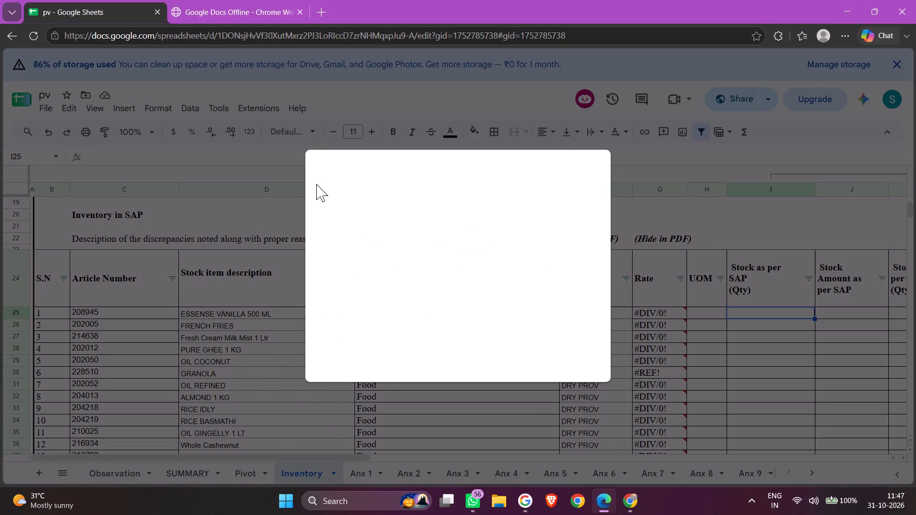
left_click(568, 316)
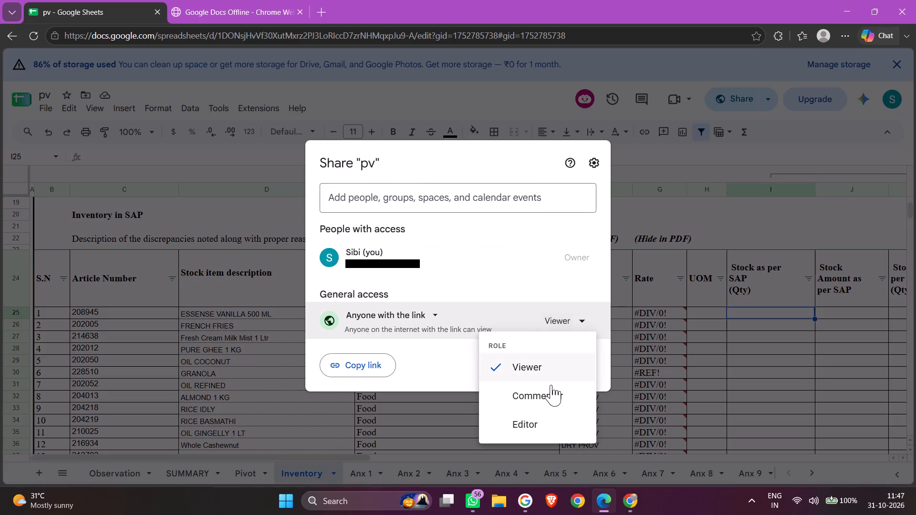
left_click(544, 414)
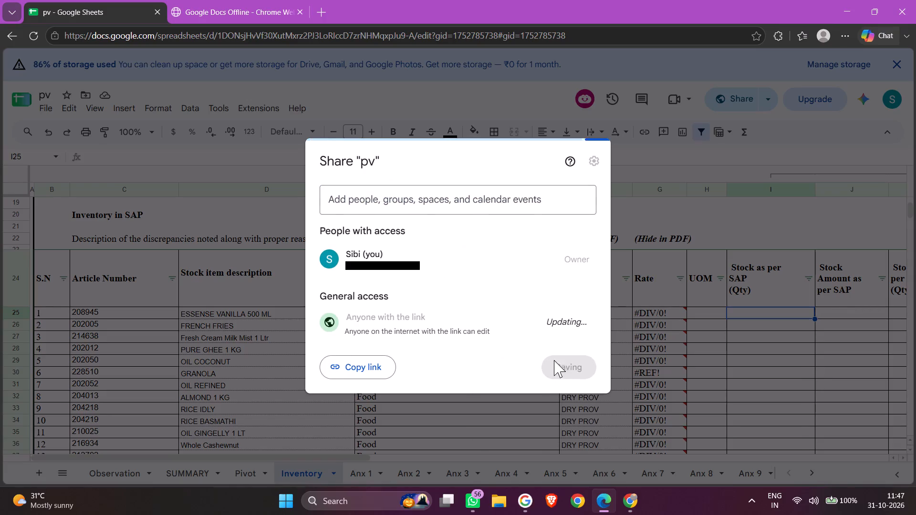
left_click(387, 368)
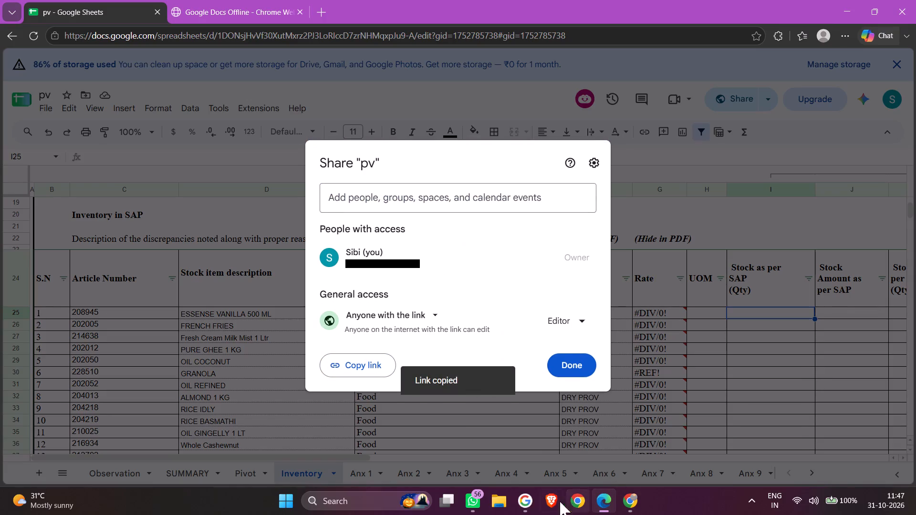
Switch to the Chrome window with the pv spreadsheet's Inventory sheet.
left_click(520, 505)
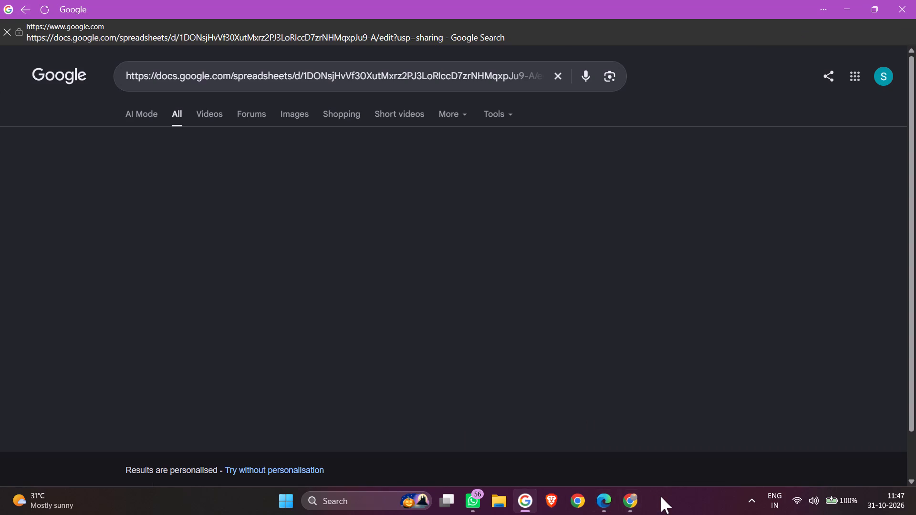
left_click(627, 501)
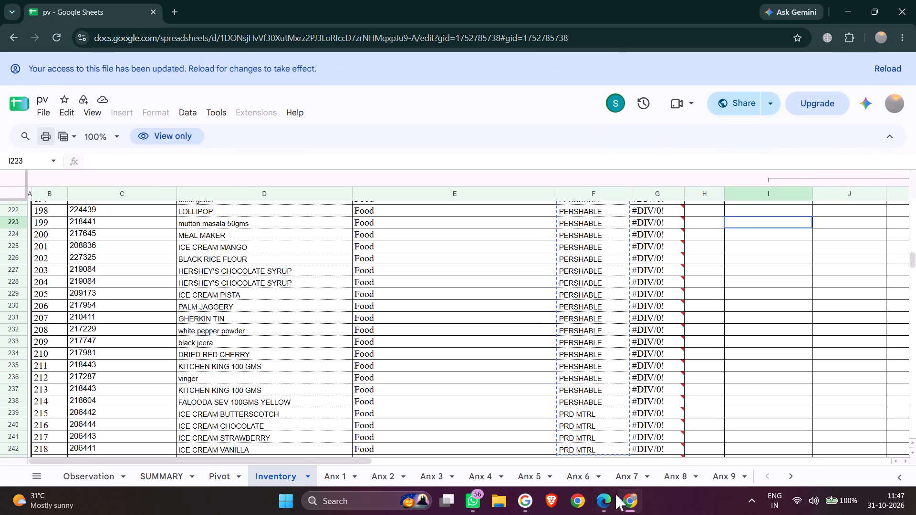
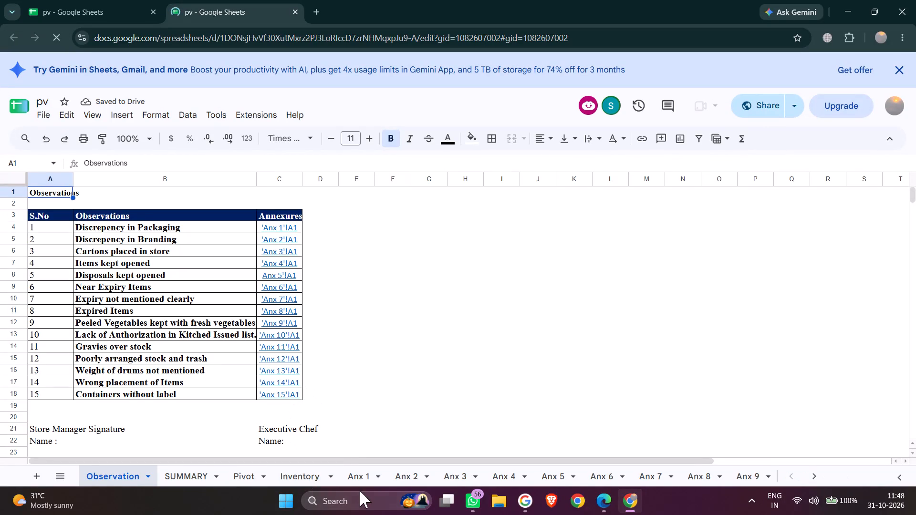
Open the Inventory sheet at the first item rows under the Stock as per SAP (Qty) header.
left_click(309, 477)
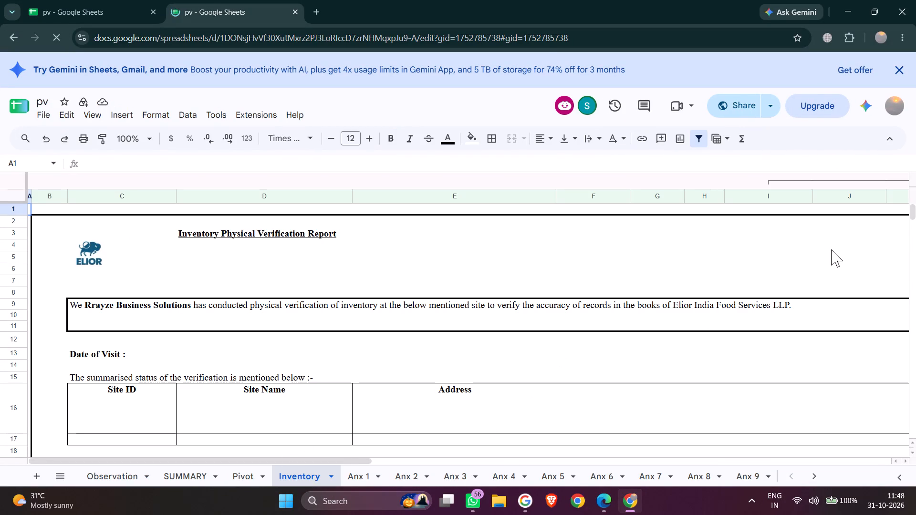
left_click_drag(914, 210, 914, 218)
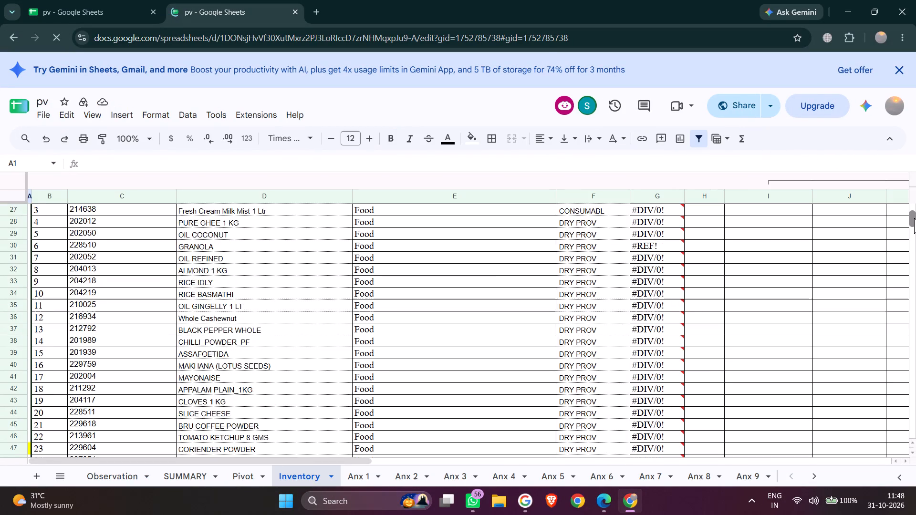
left_click_drag(914, 218, 914, 216)
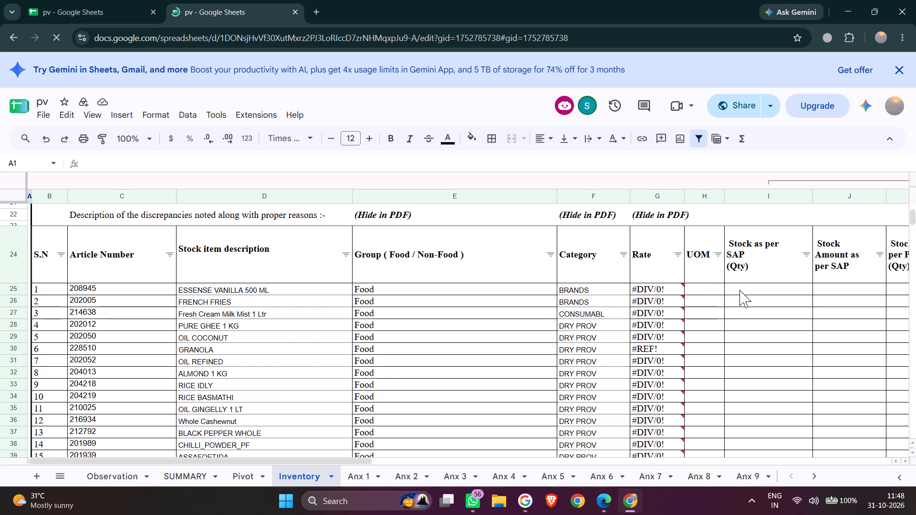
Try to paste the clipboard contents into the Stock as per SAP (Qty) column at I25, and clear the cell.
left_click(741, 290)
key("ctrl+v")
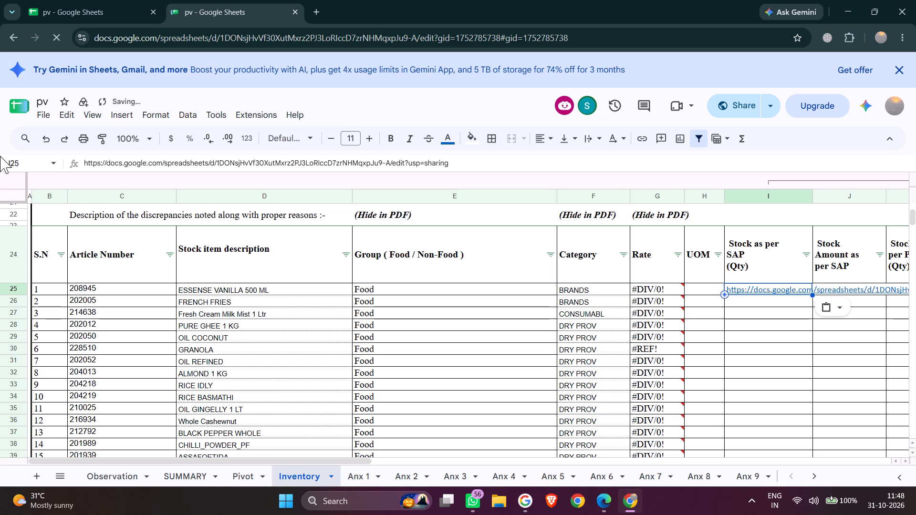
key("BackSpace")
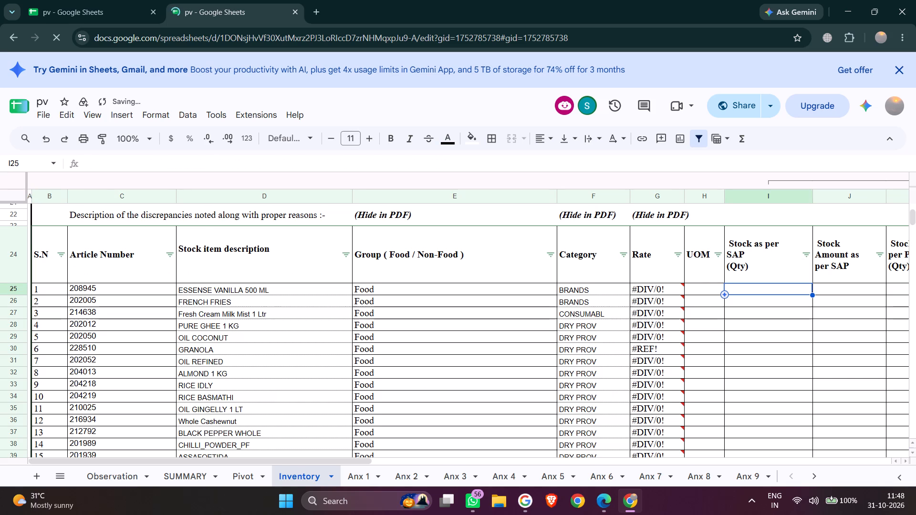
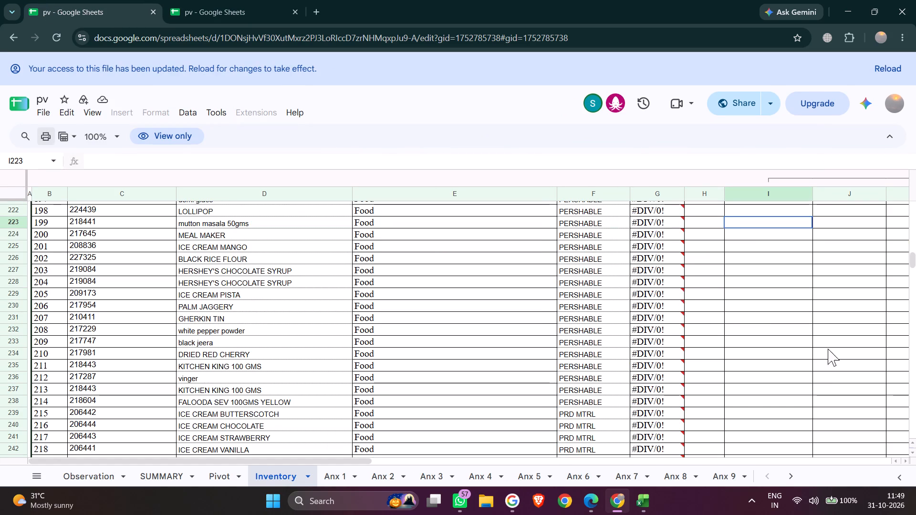
Close the outdated view-only tab of the pv spreadsheet.
left_click(153, 10)
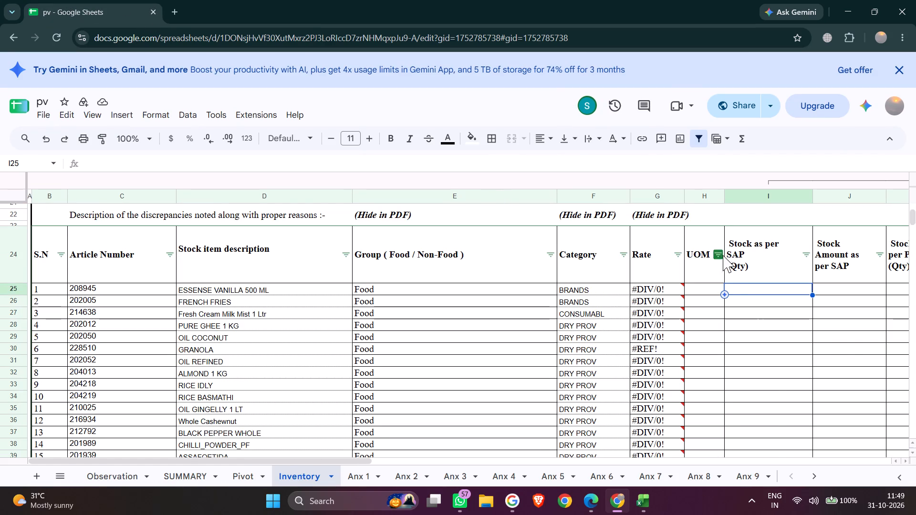
Switch to Microsoft Edge and finish the sharing settings of the pv spreadsheet.
left_click(583, 501)
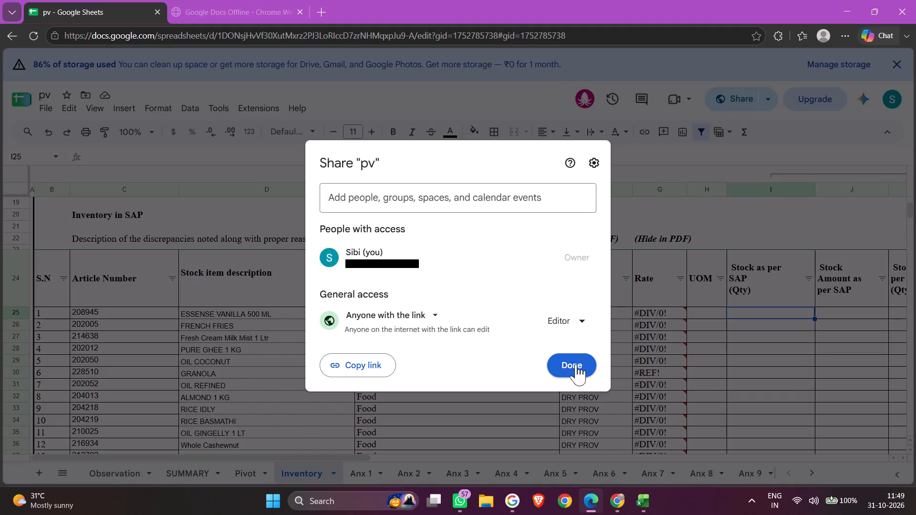
left_click(576, 363)
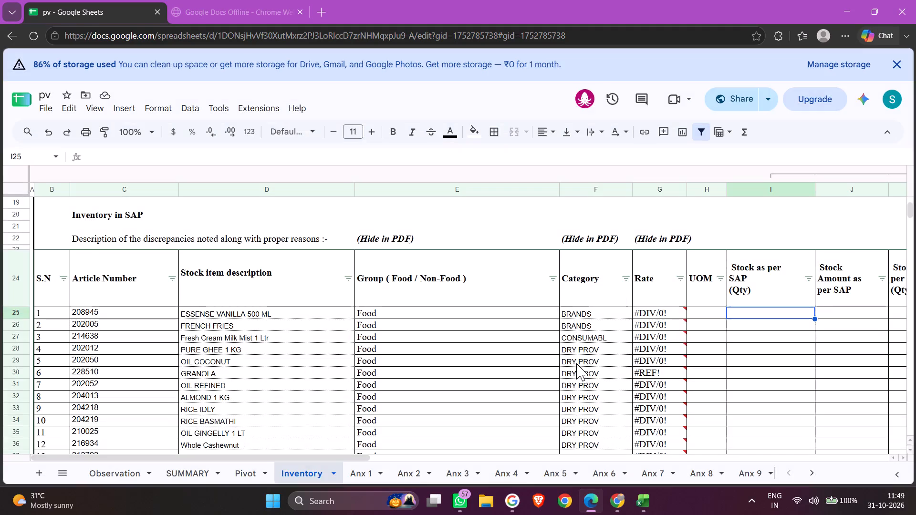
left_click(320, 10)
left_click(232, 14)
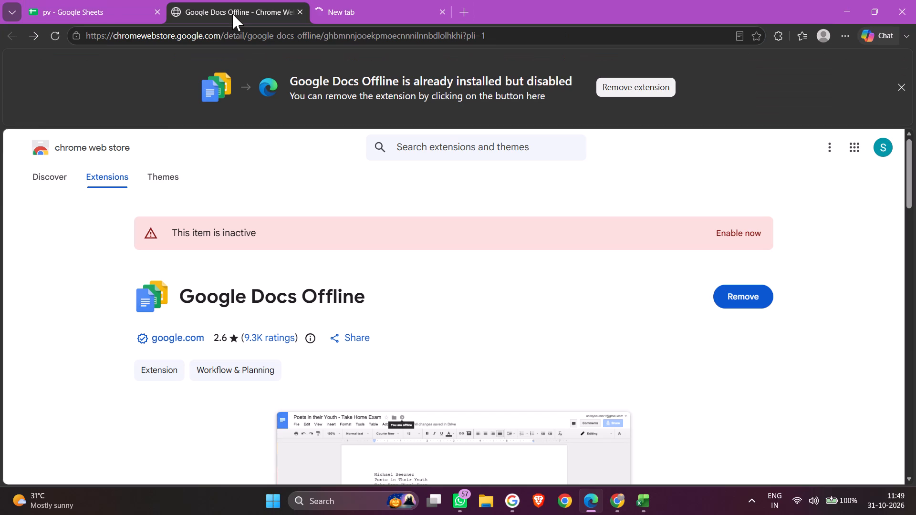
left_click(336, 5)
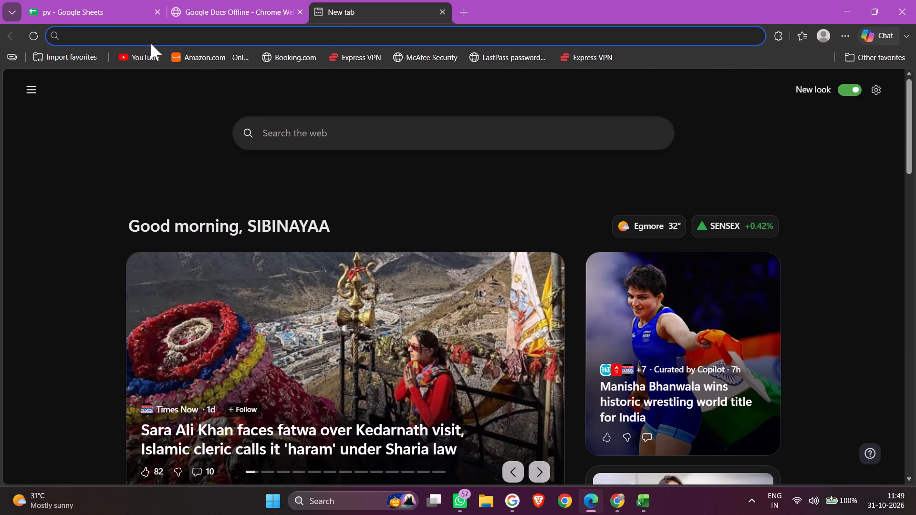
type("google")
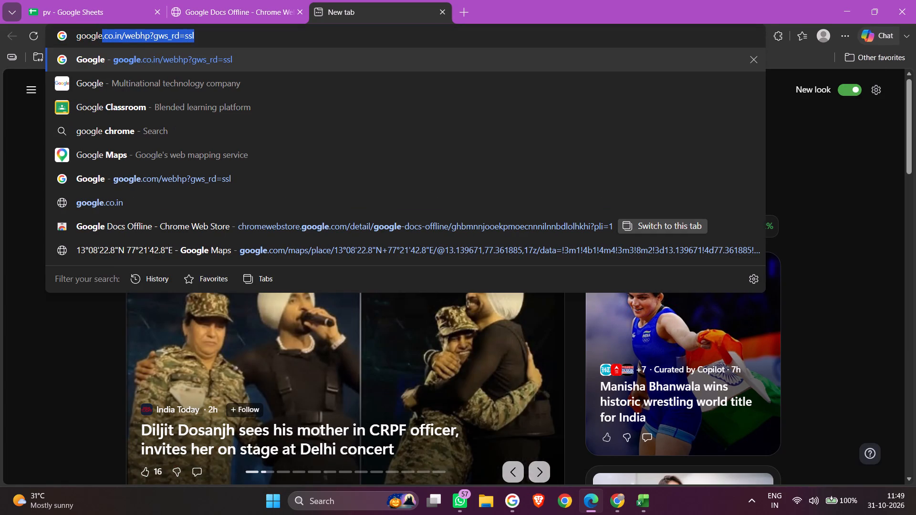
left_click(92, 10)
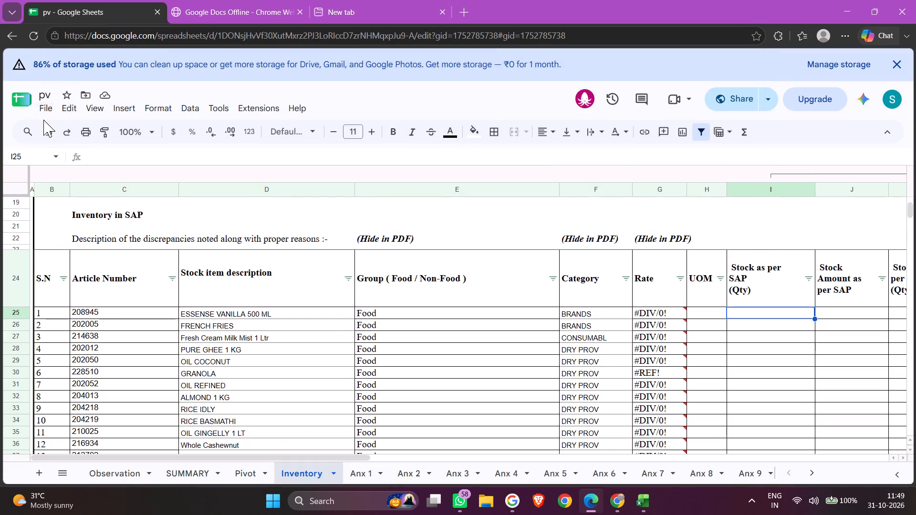
Import the file 2056 from Downloads as a new spreadsheet and open it.
left_click(51, 107)
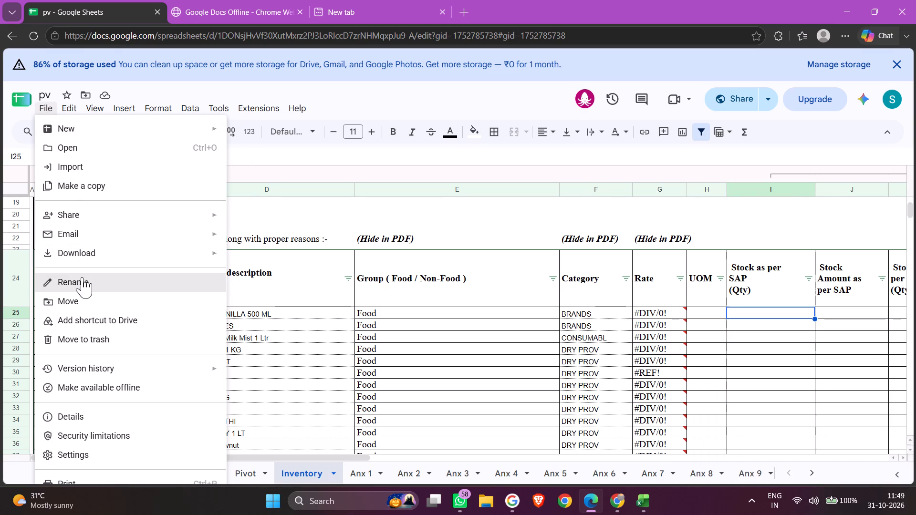
left_click(93, 167)
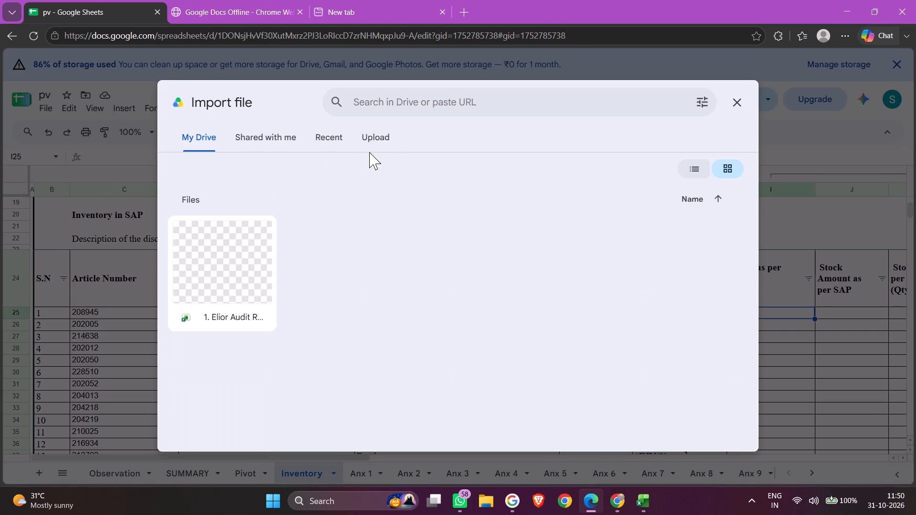
left_click(374, 138)
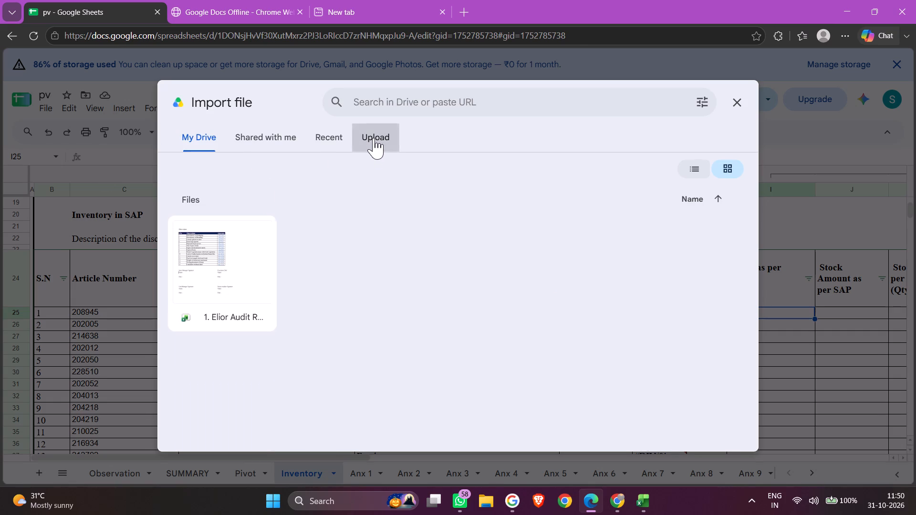
left_click(473, 329)
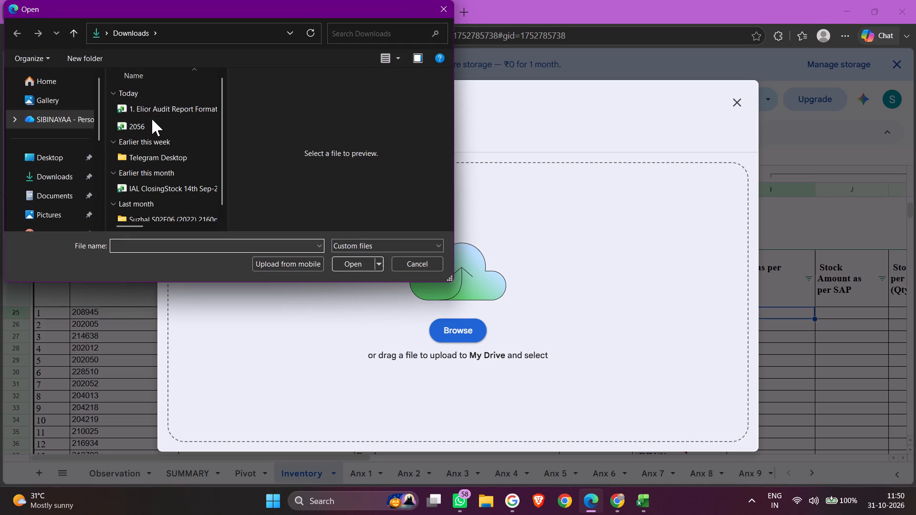
left_click(152, 125)
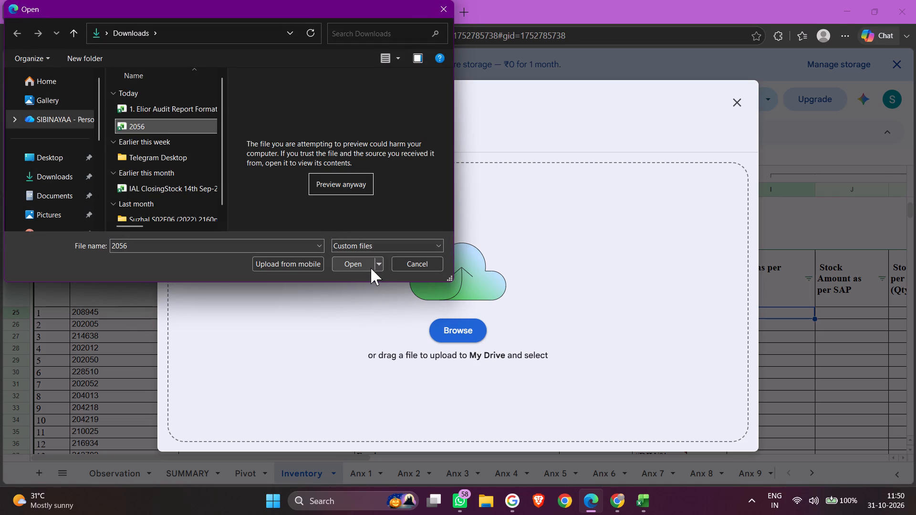
left_click(371, 268)
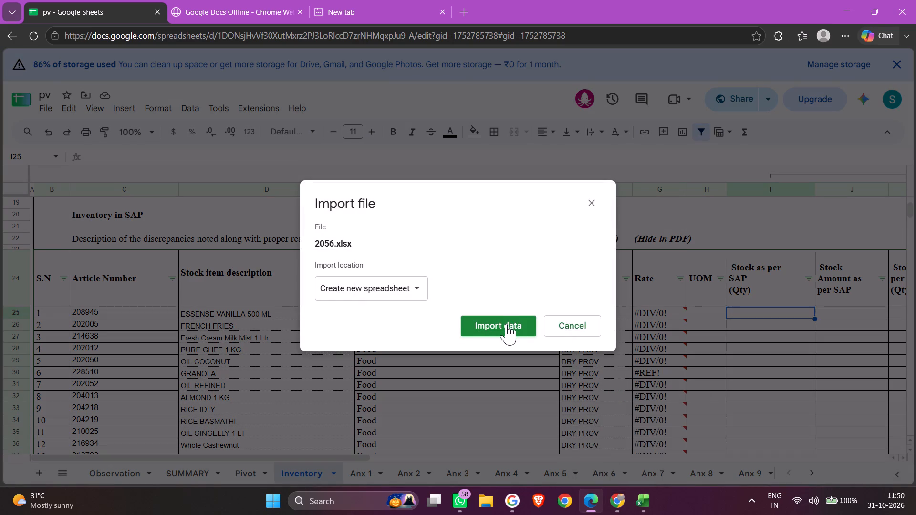
left_click(506, 324)
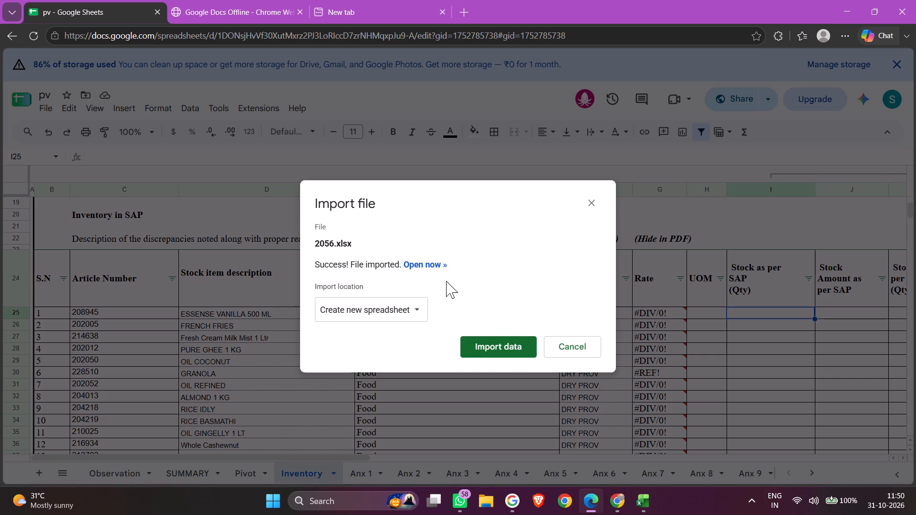
left_click(430, 263)
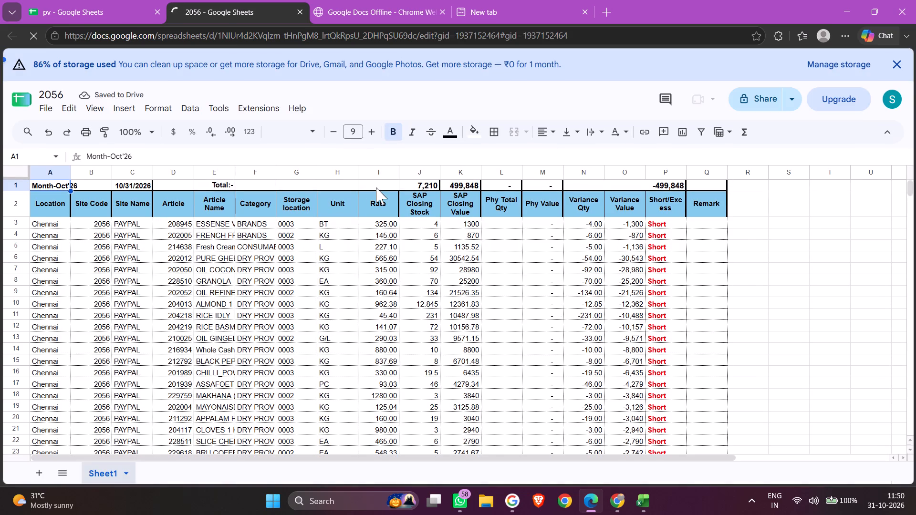
Copy the SAP Closing Stock values from J3 down in 2056 into pv's Stock as per SAP (Qty) column at I25 in Chrome.
left_click(422, 220)
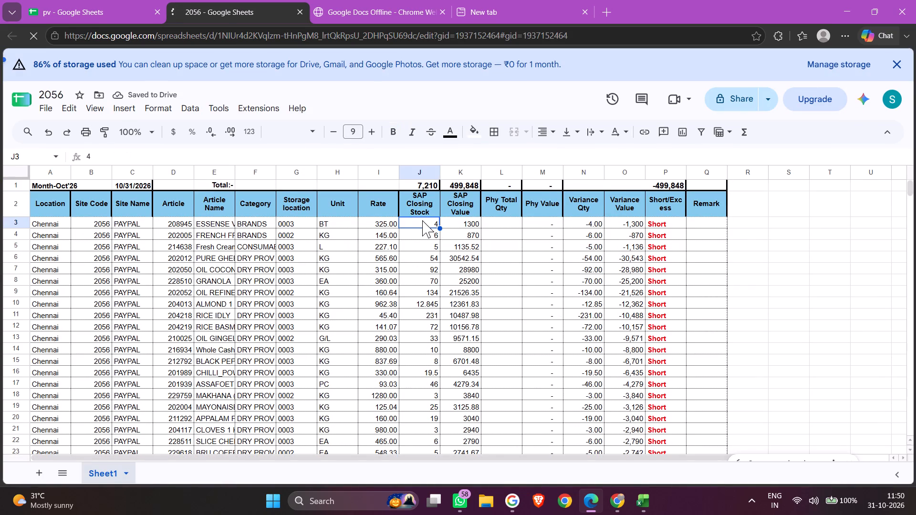
key("ctrl+shift+Down")
key("ctrl+c")
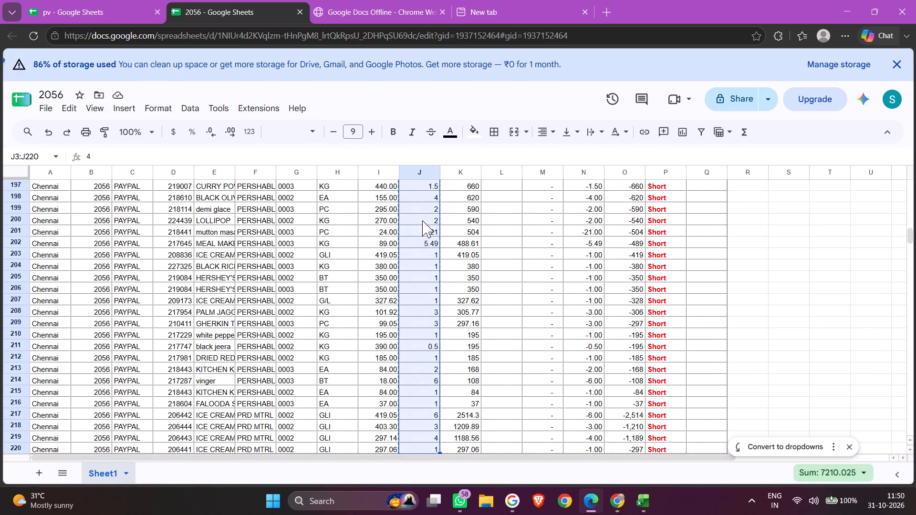
left_click(377, 0)
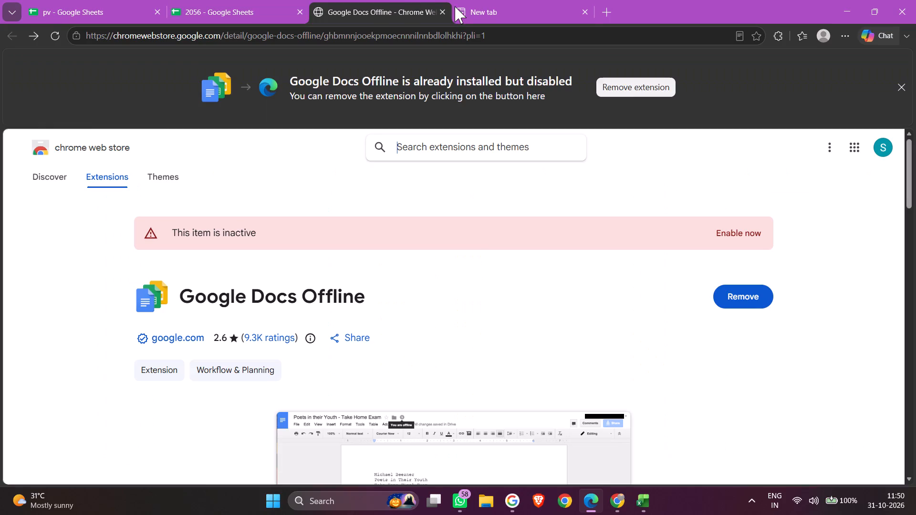
left_click(614, 503)
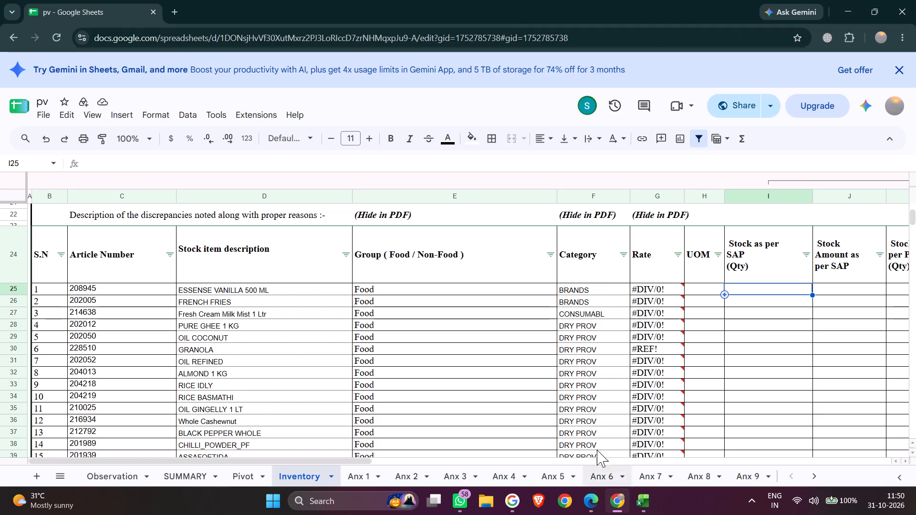
key("ctrl+v")
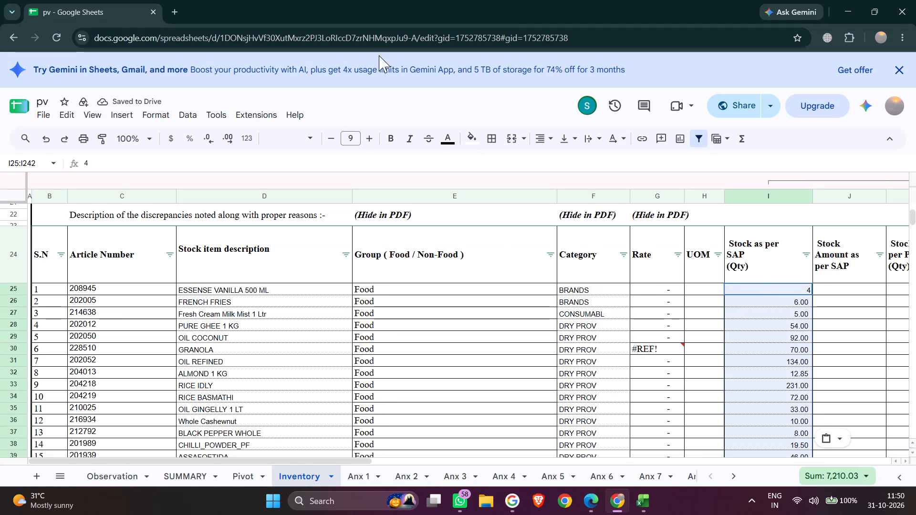
Copy the SAP Closing Value column from K3 down in 2056 in Edge into pv's Stock Amount as per SAP column at J25 in Chrome.
left_click(591, 504)
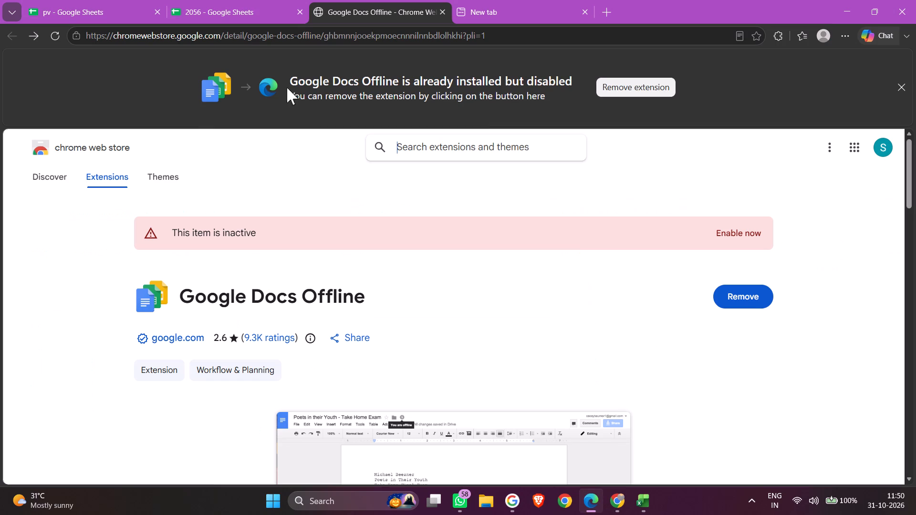
left_click(249, 0)
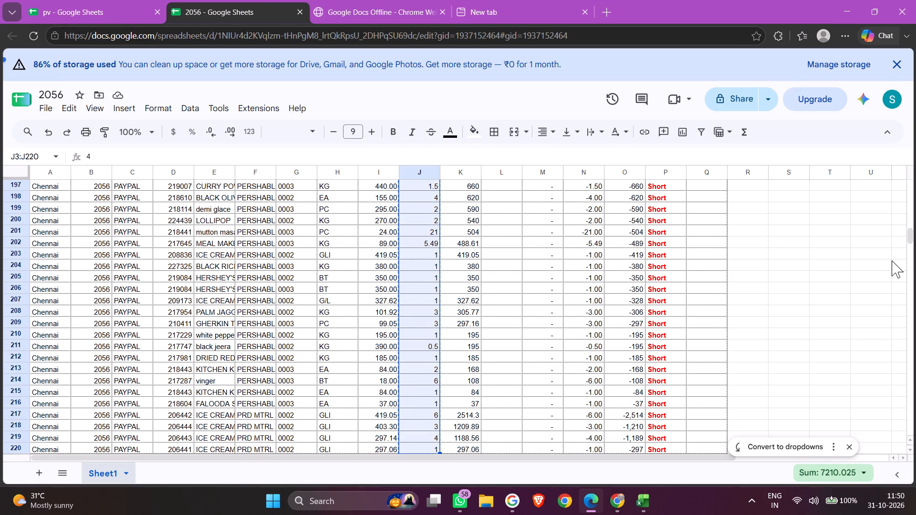
left_click_drag(915, 241, 906, 194)
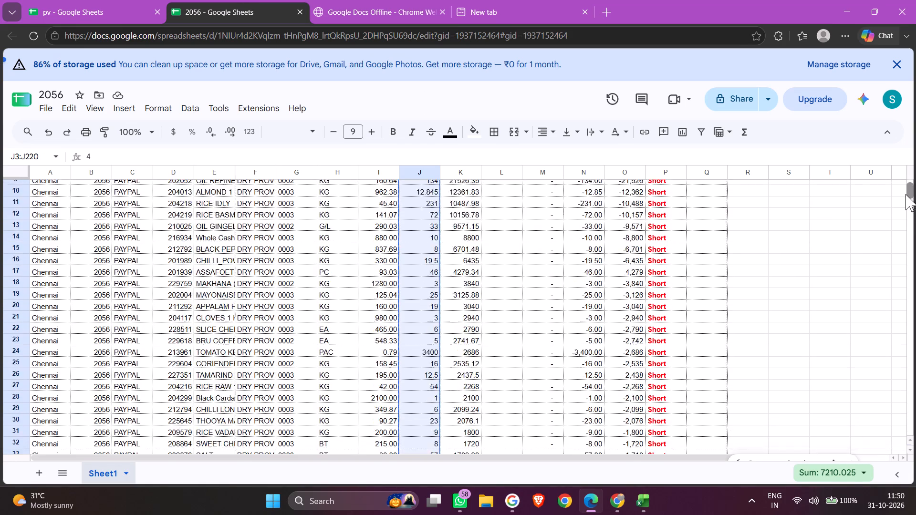
left_click_drag(906, 194, 903, 182)
left_click(466, 226)
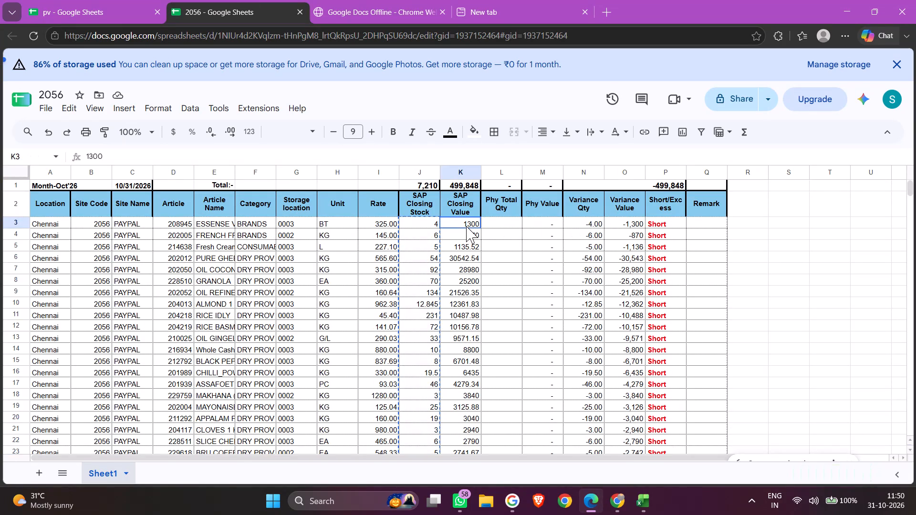
double_click(466, 226)
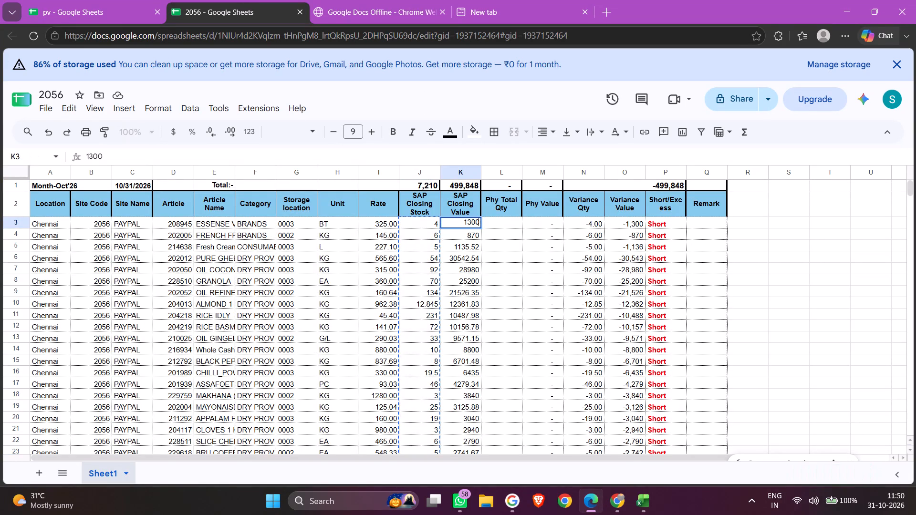
left_click(796, 254)
left_click(453, 227)
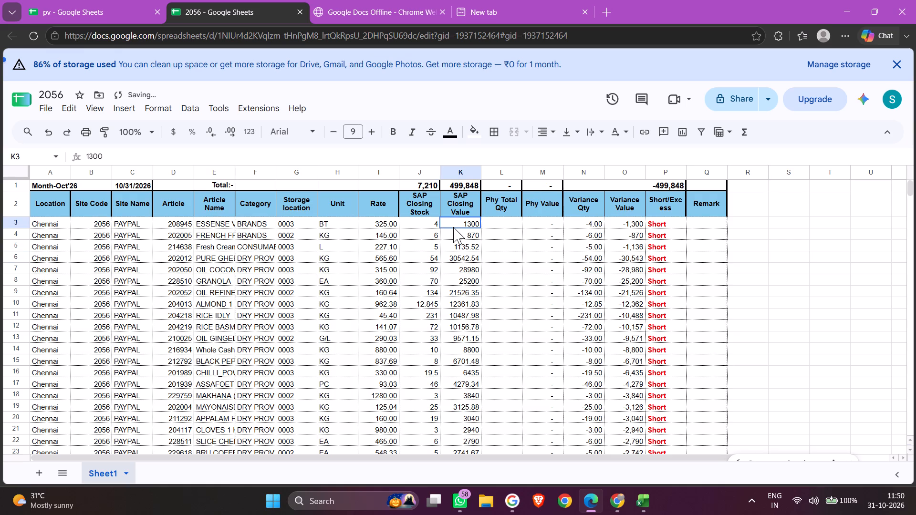
key("ctrl+shift+Down")
key("ctrl+shift+Down")
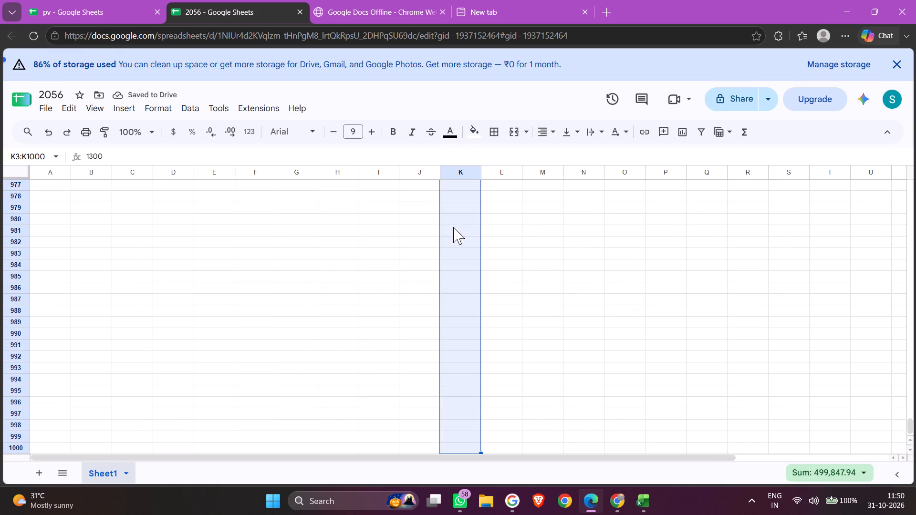
key("ctrl+c")
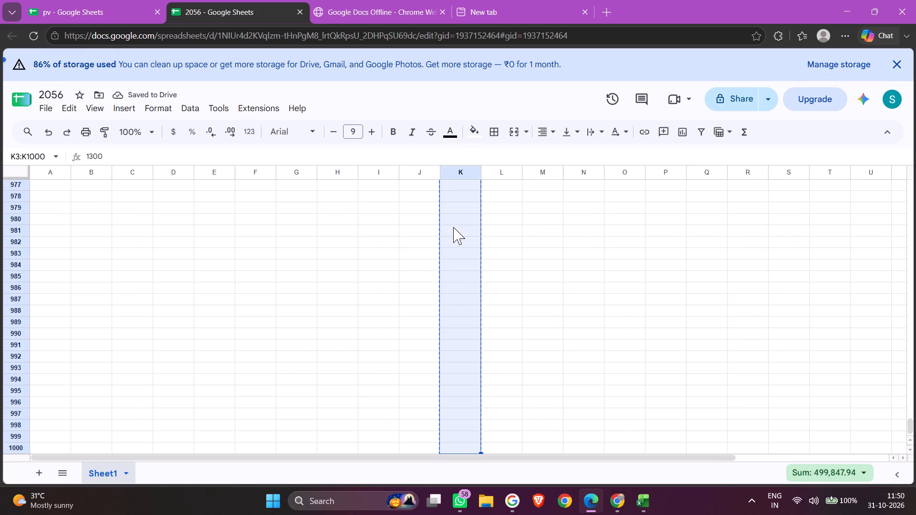
left_click(858, 0)
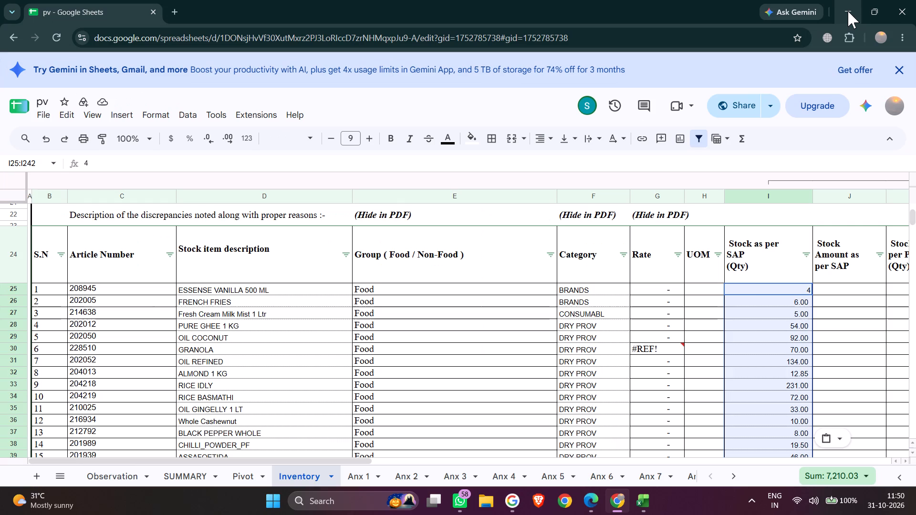
left_click(838, 285)
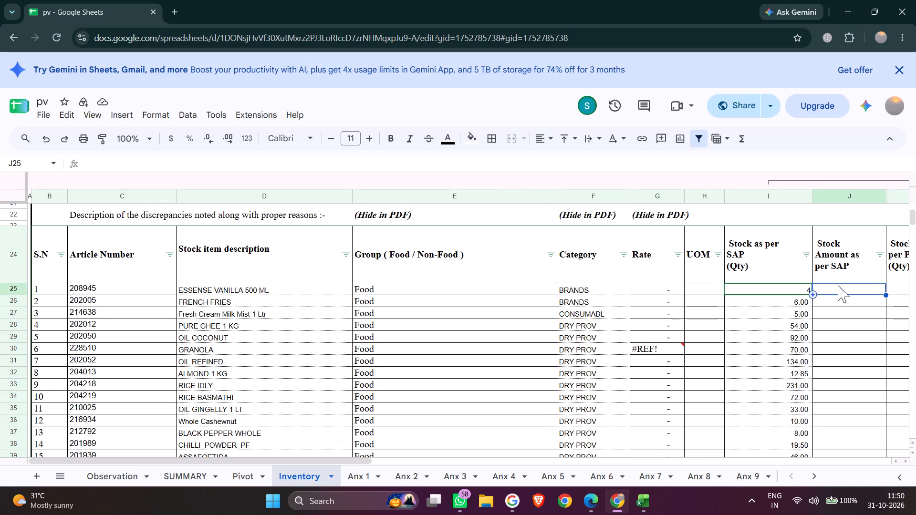
key("ctrl+v")
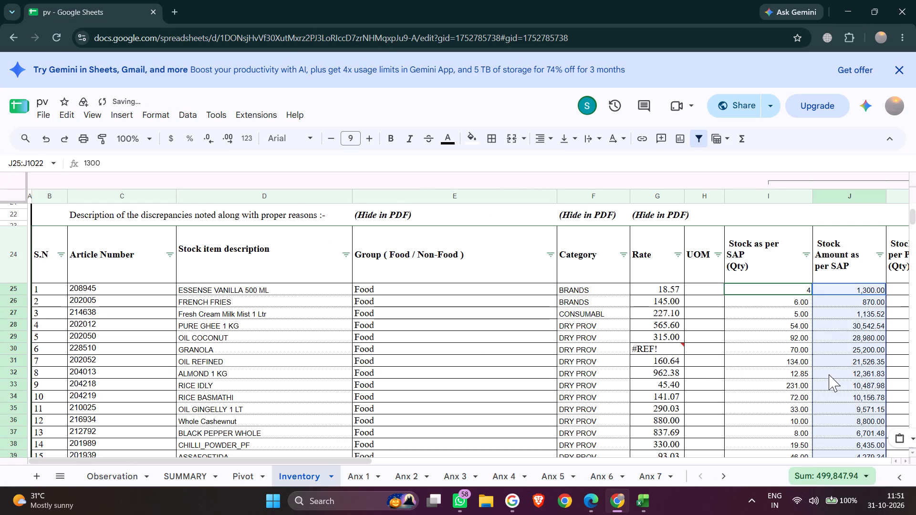
Clear the broken GRANOLA rate in G30 and fill the OIL COCONUT rate formula from G29 down to G31.
left_click(667, 352)
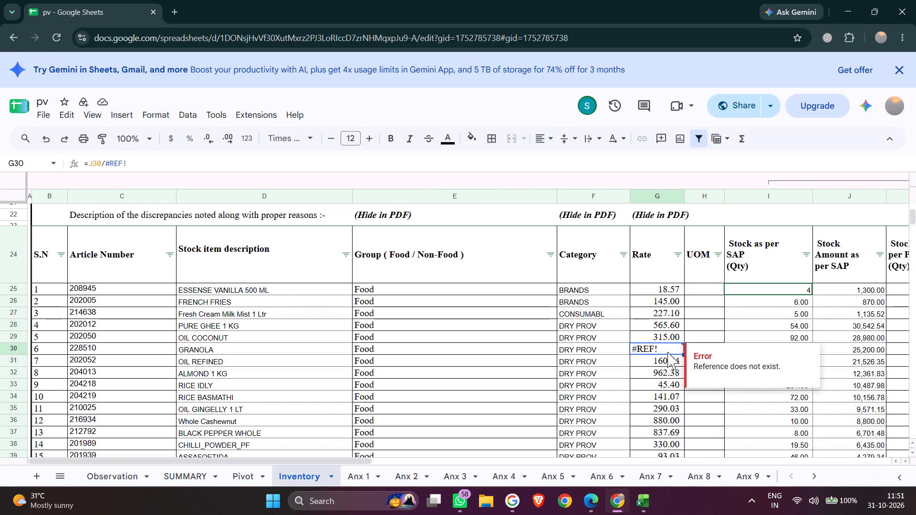
left_click(667, 352)
key("BackSpace")
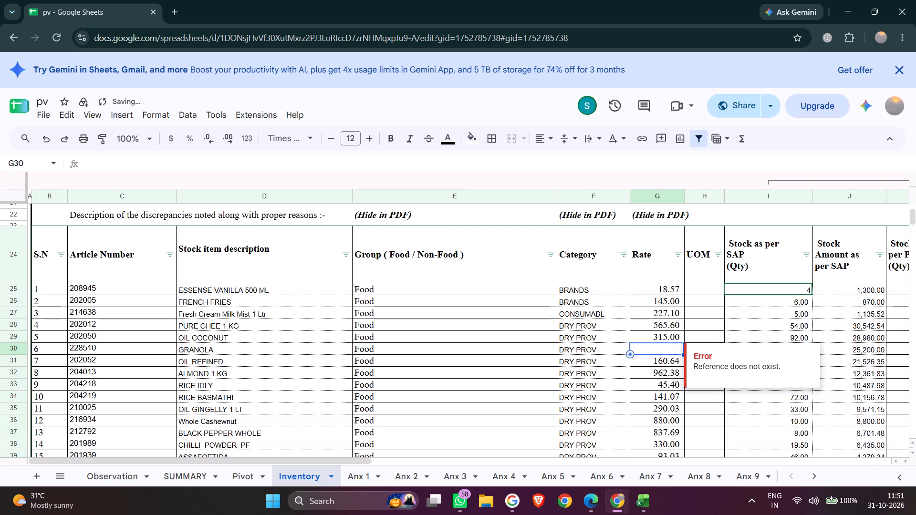
left_click(762, 424)
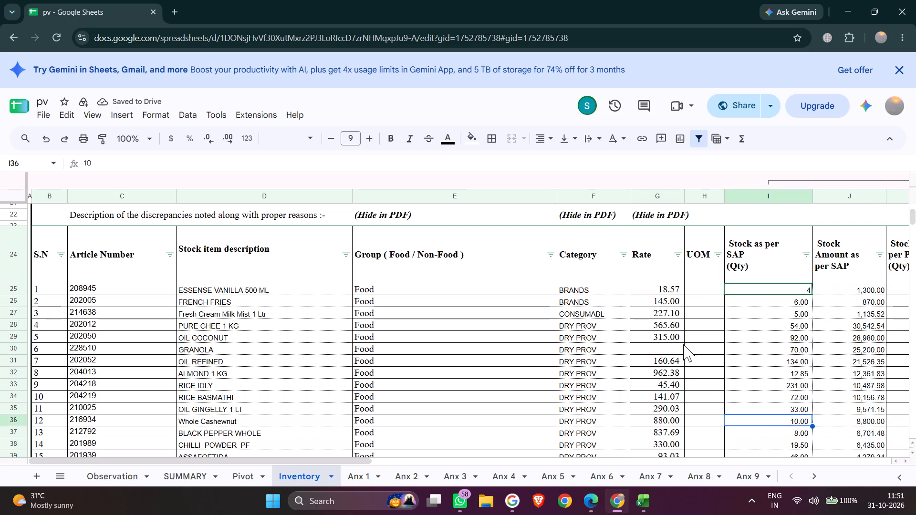
left_click(671, 339)
left_click_drag(684, 344, 687, 358)
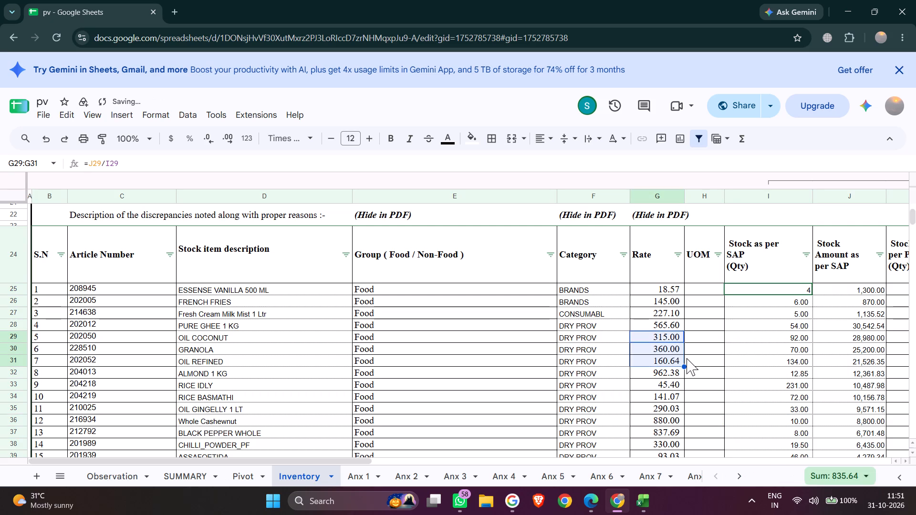
Undo the last rate fill and fill the OIL COCONUT rate formula from G29 down to G30 only.
left_click_drag(687, 358, 682, 362)
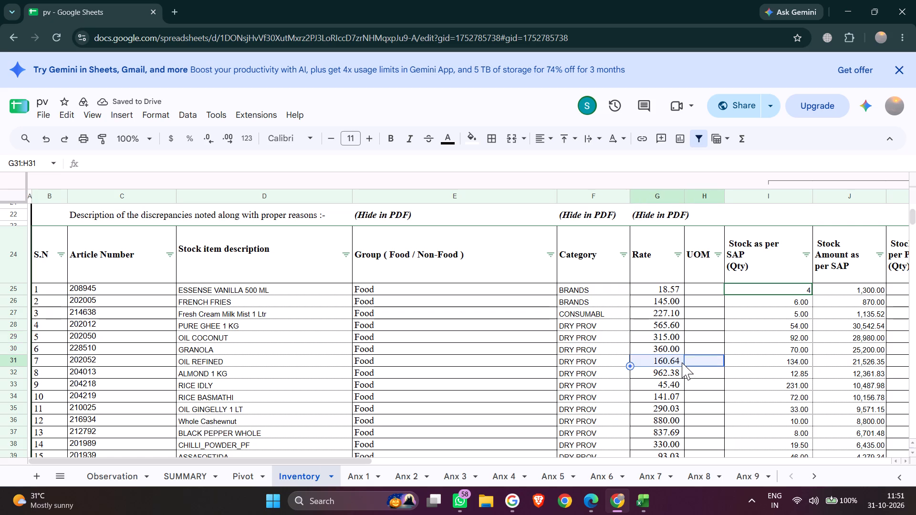
left_click_drag(682, 362, 682, 362)
left_click(41, 140)
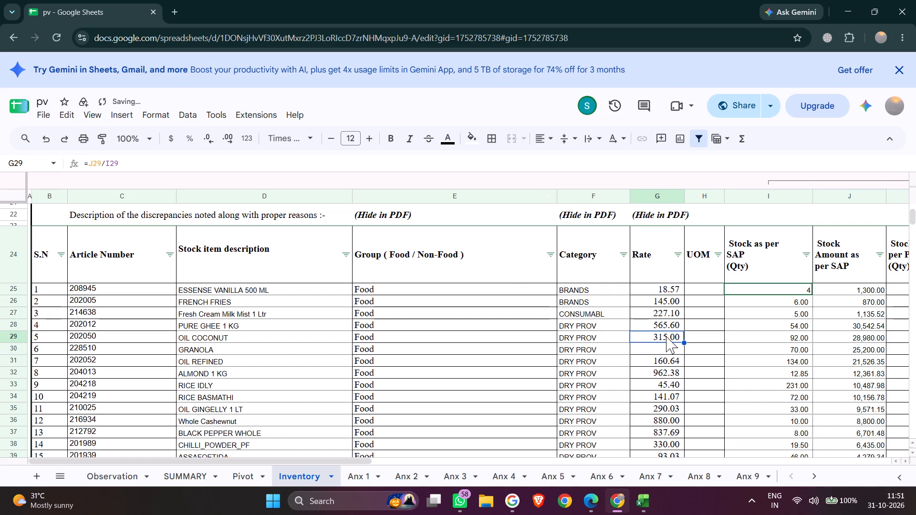
left_click(681, 342)
left_click_drag(684, 343, 682, 352)
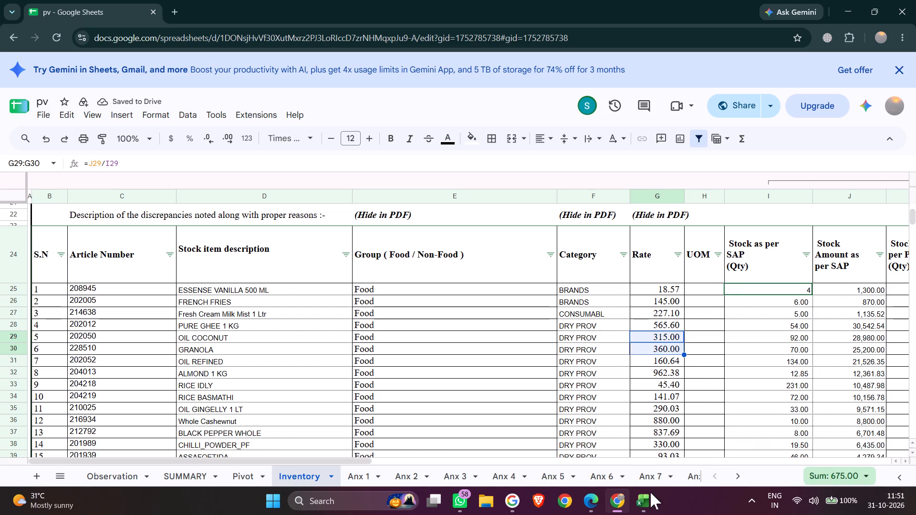
Examine the column headers and first item rows of 2056 in Edge, and return to pv's Inventory sheet in Chrome.
left_click(592, 503)
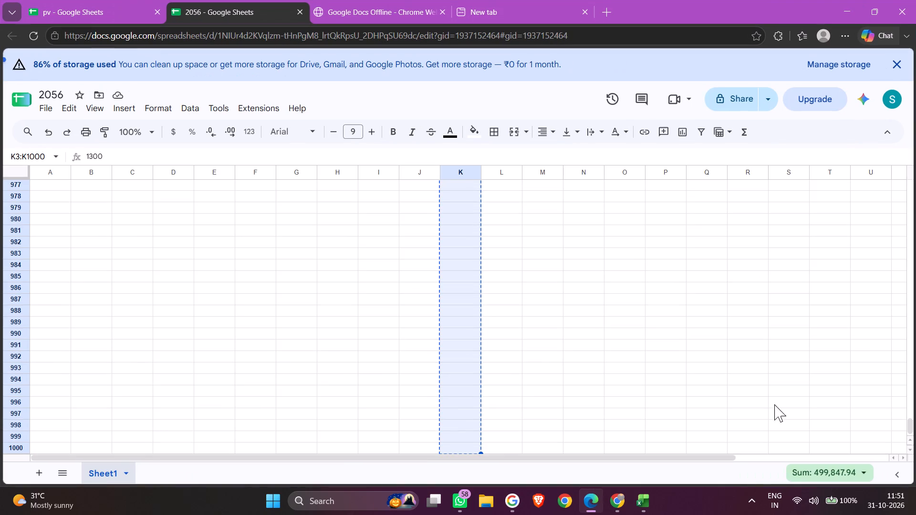
left_click_drag(913, 423, 908, 315)
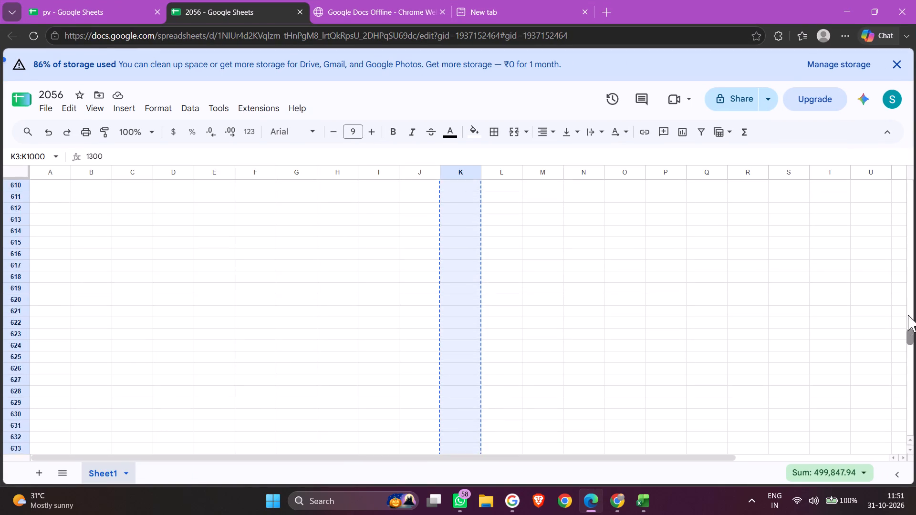
left_click_drag(908, 315, 896, 197)
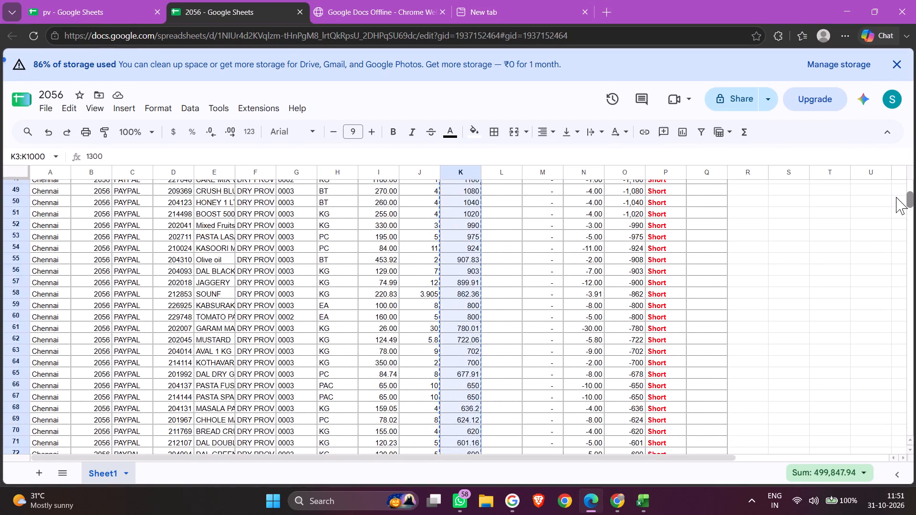
left_click_drag(896, 197, 893, 62)
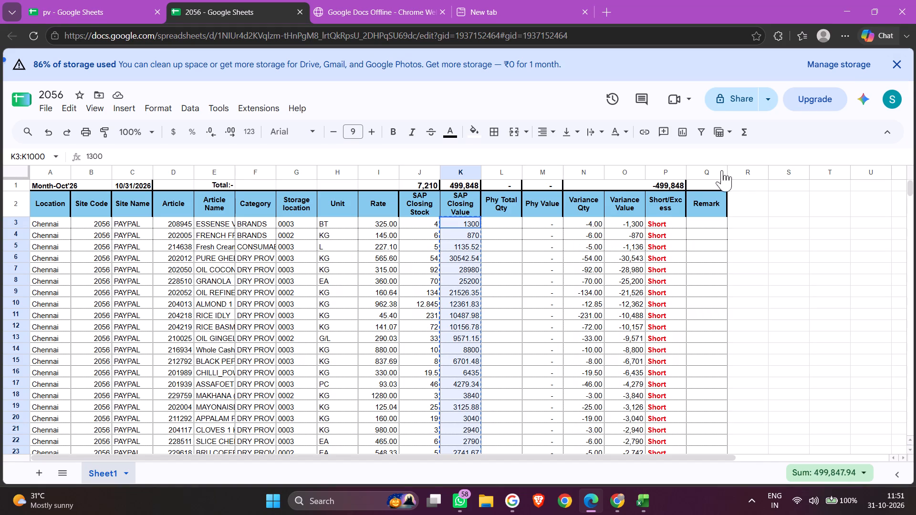
left_click(844, 12)
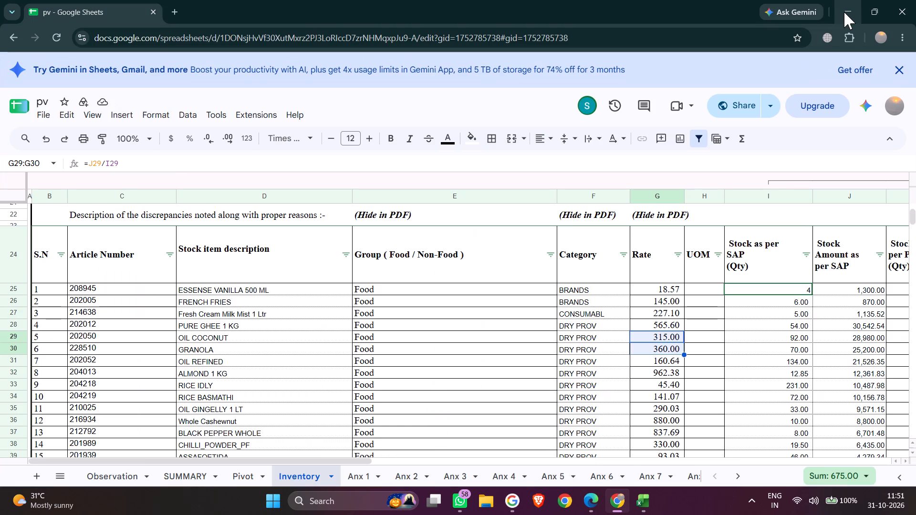
left_click(355, 456)
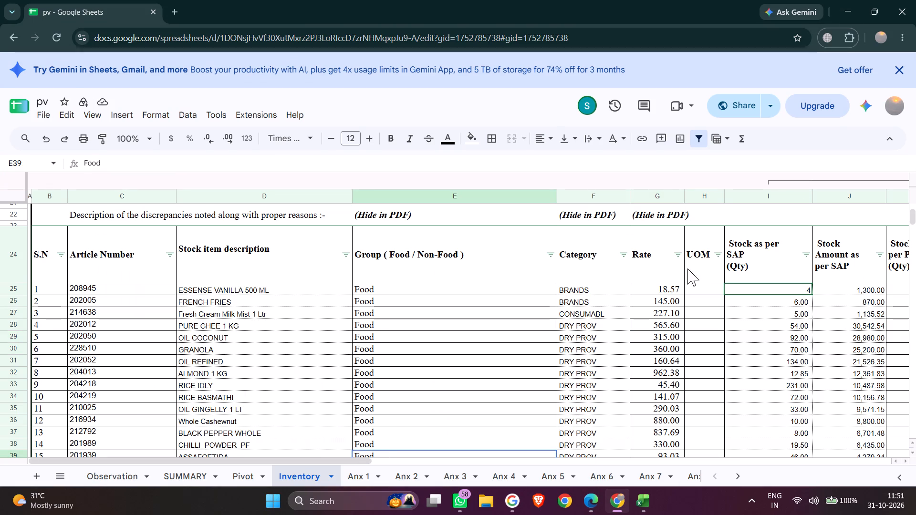
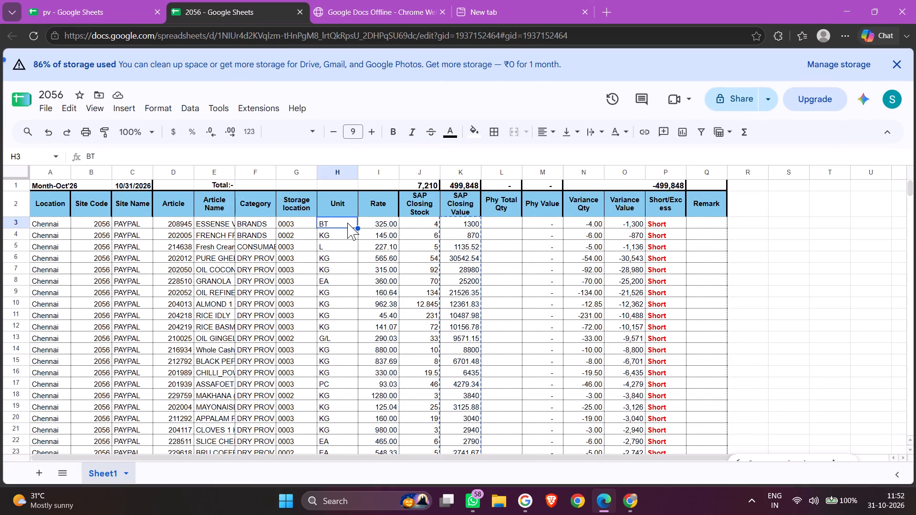
Copy the Unit column from H3 down in 2056 in Edge into pv's UOM column at H25 in Chrome.
key("ctrl+shift+Down")
key("ctrl+c")
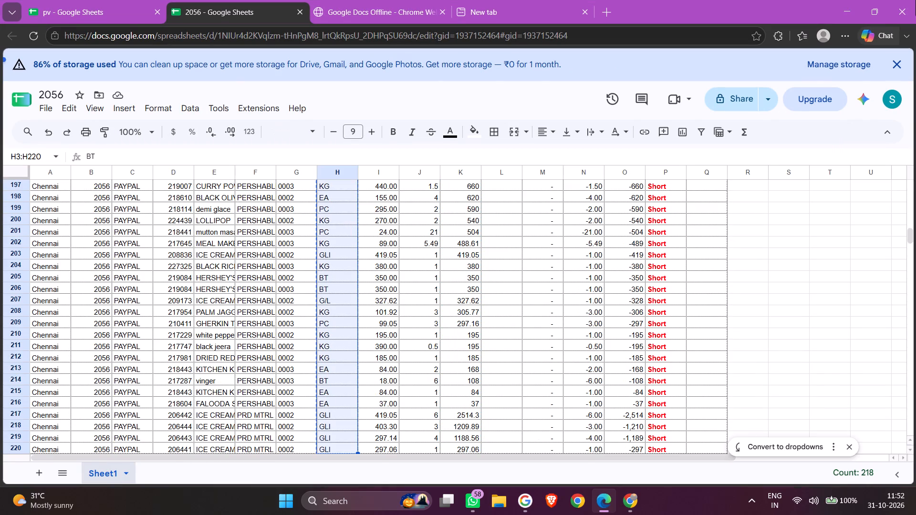
left_click(840, 1)
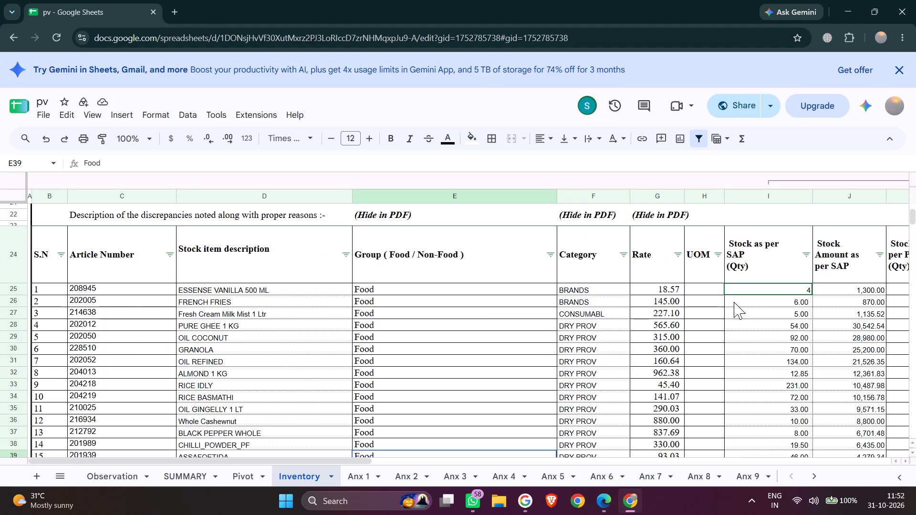
left_click(712, 292)
key("ctrl+v")
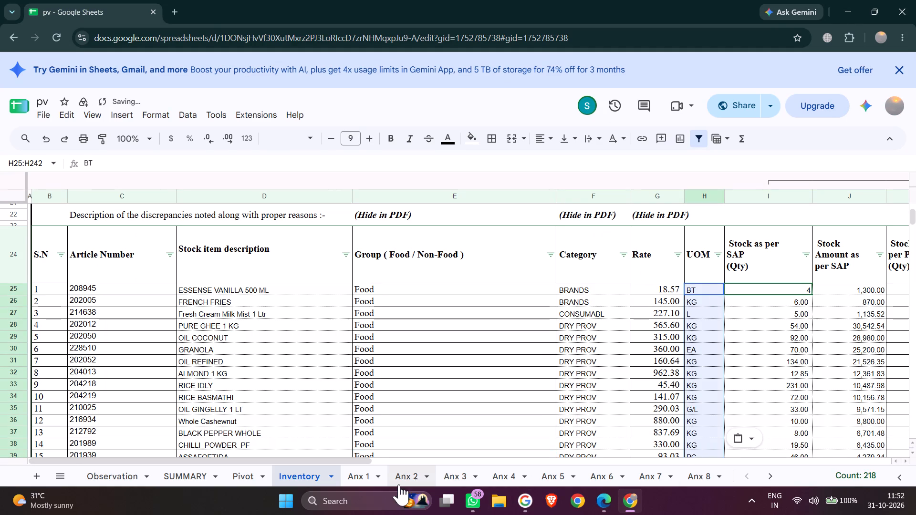
Copy the Stock as per SAP (Qty) values from I25 down into the Stock as per PV (Qty) column at K25.
left_click_drag(356, 459, 372, 460)
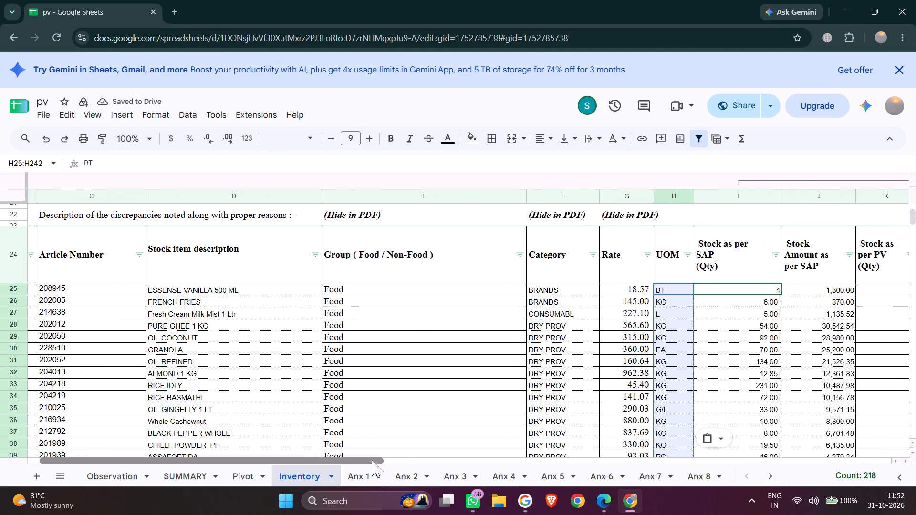
left_click_drag(372, 460, 522, 471)
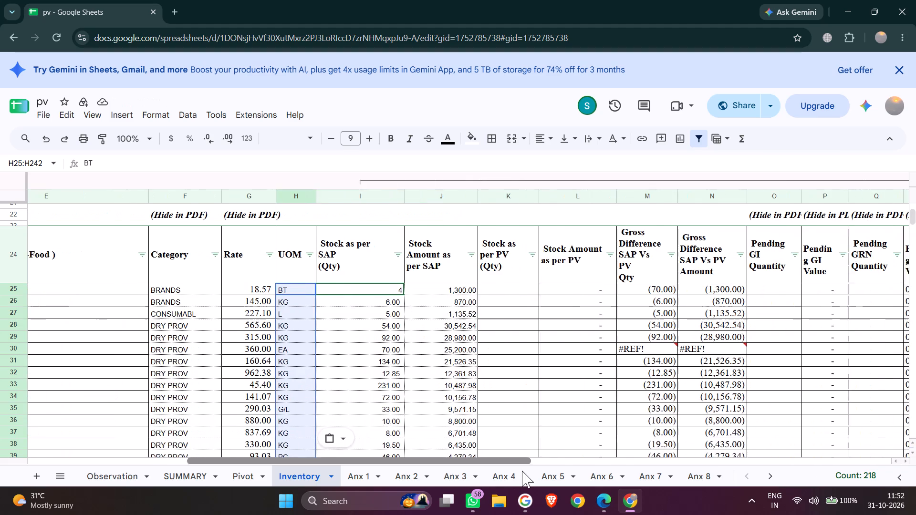
left_click_drag(522, 471, 526, 470)
left_click(463, 289)
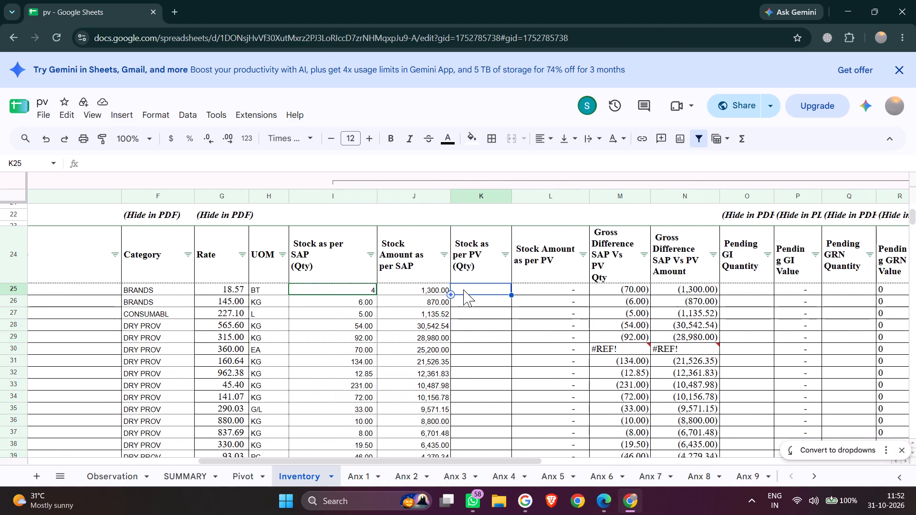
left_click(331, 290)
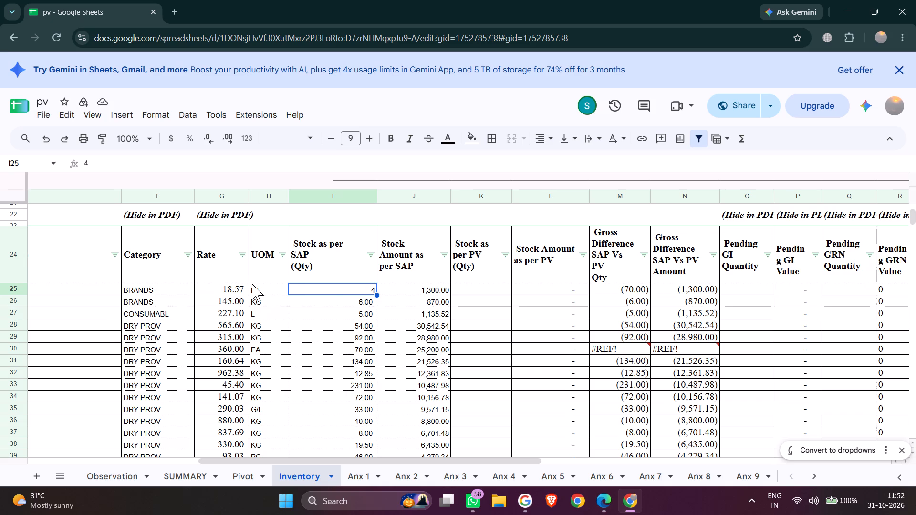
key("ctrl+shift+Down")
key("ctrl+c")
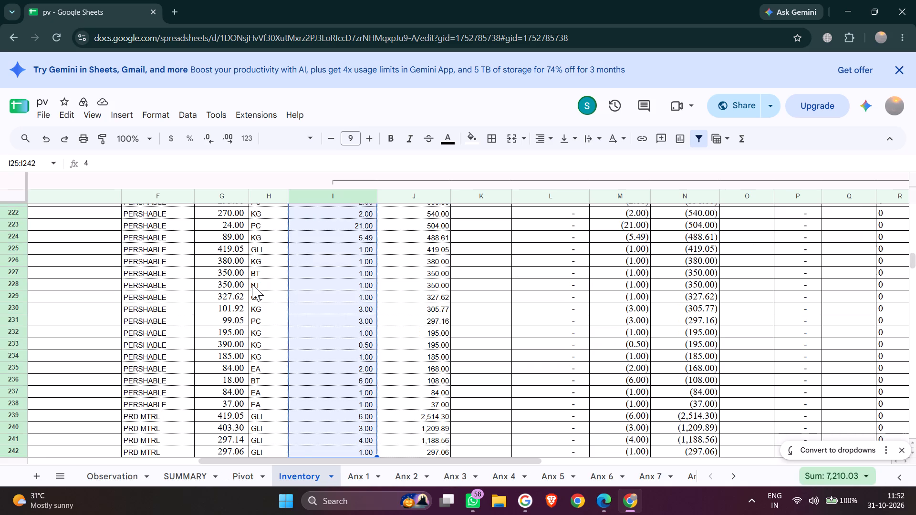
left_click_drag(915, 269, 908, 179)
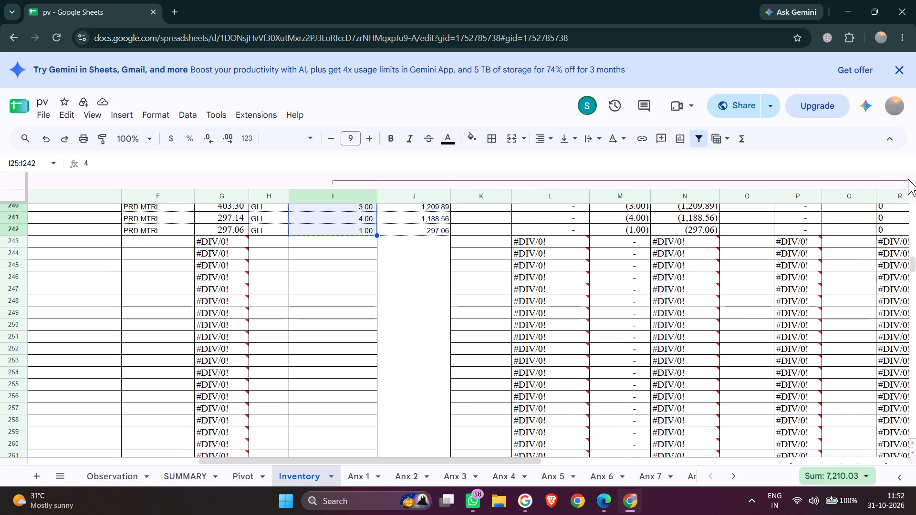
left_click_drag(908, 179, 911, 267)
left_click_drag(911, 267, 911, 256)
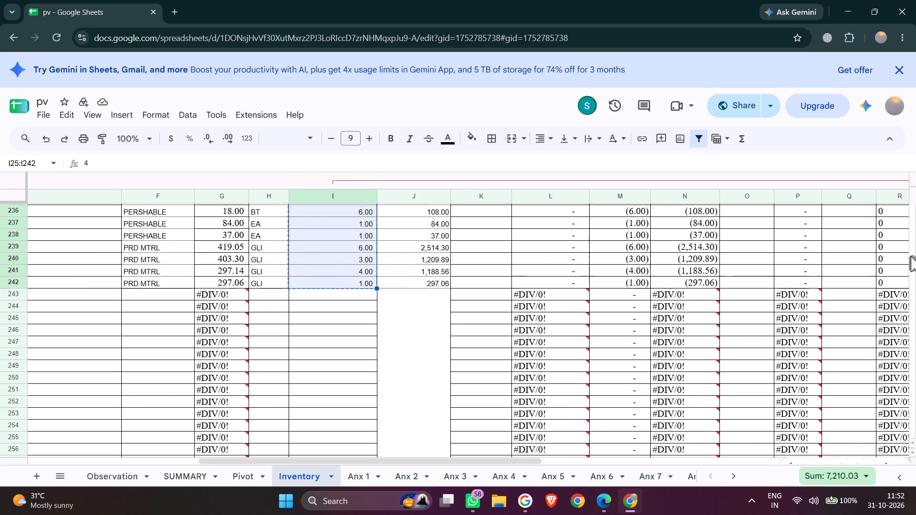
left_click_drag(911, 256, 904, 222)
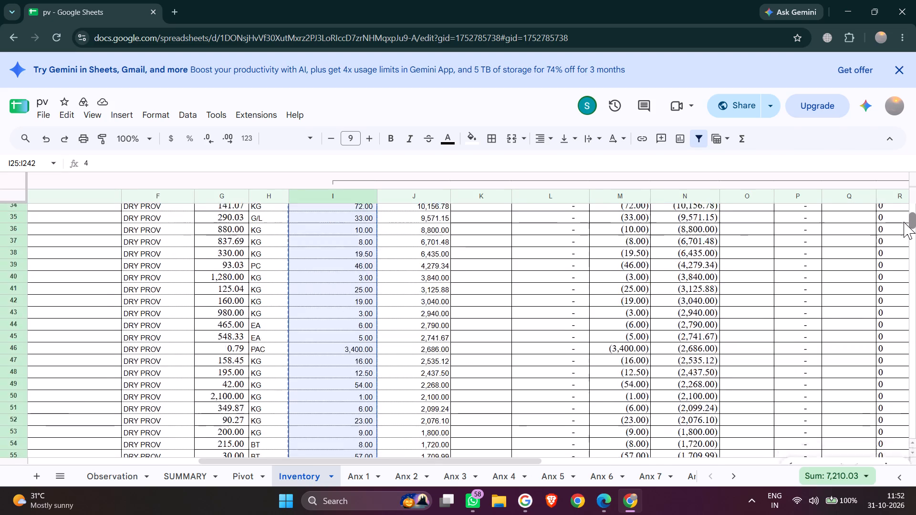
left_click_drag(904, 222, 904, 219)
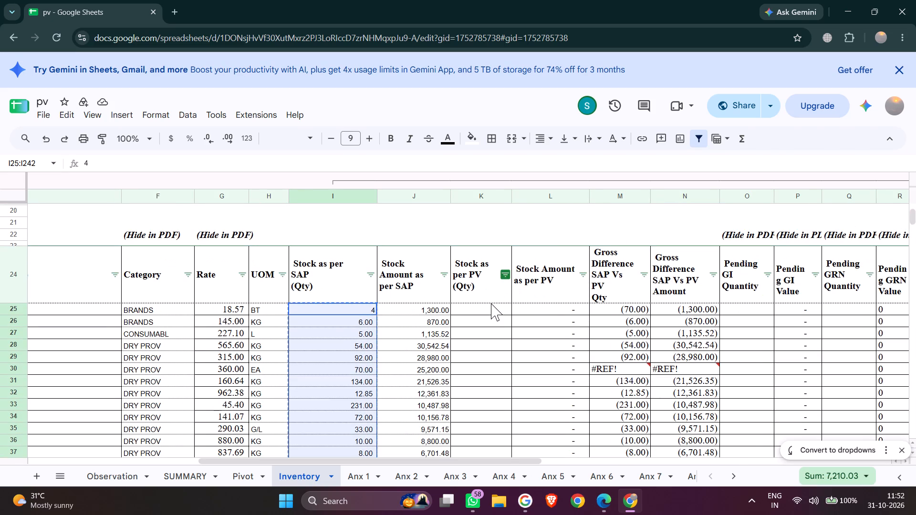
left_click(490, 303)
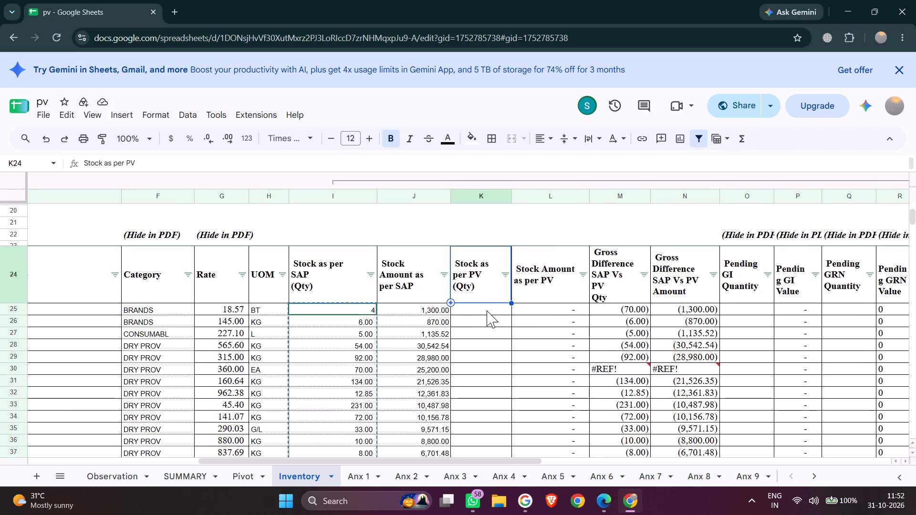
left_click(487, 311)
key("ctrl+v")
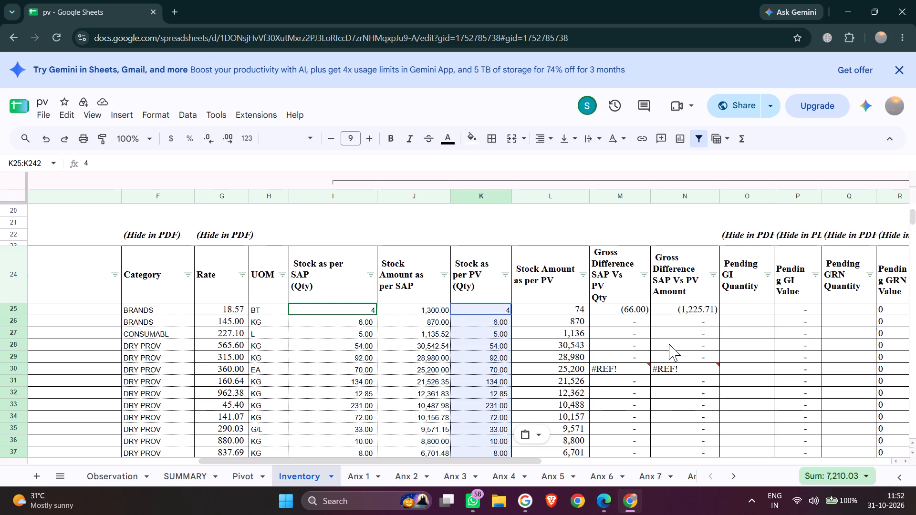
Examine the broken difference formula in M30, the remaining Inventory columns across to Reason for Variance, and the PV amount formula in L25.
left_click(634, 368)
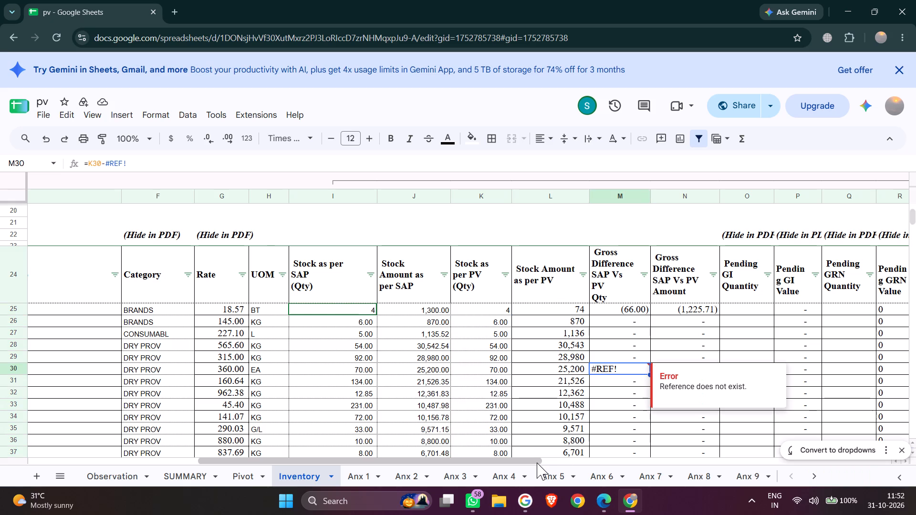
left_click_drag(537, 463, 563, 462)
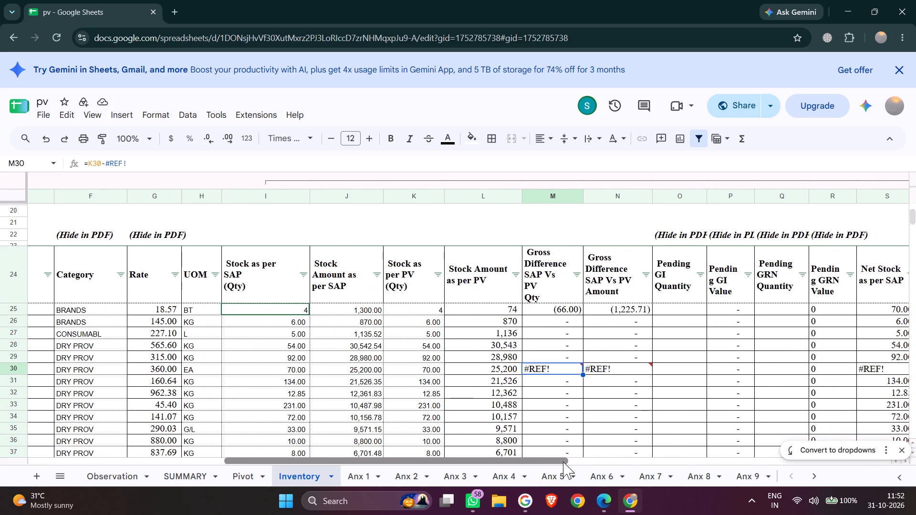
left_click_drag(563, 462, 601, 460)
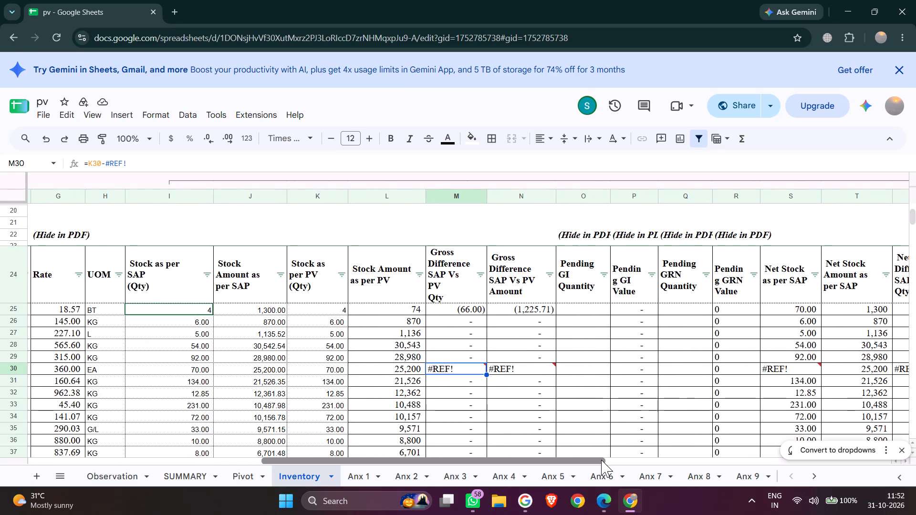
left_click_drag(601, 460, 604, 459)
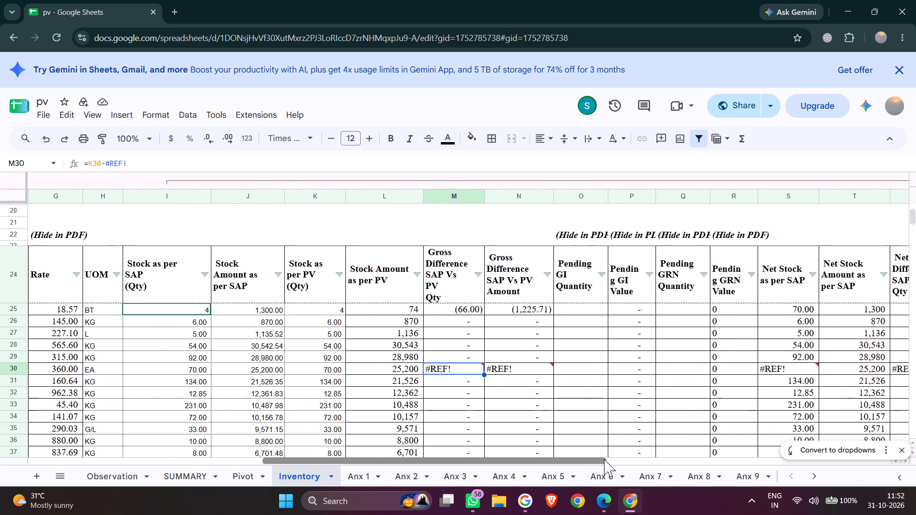
left_click_drag(604, 459, 553, 459)
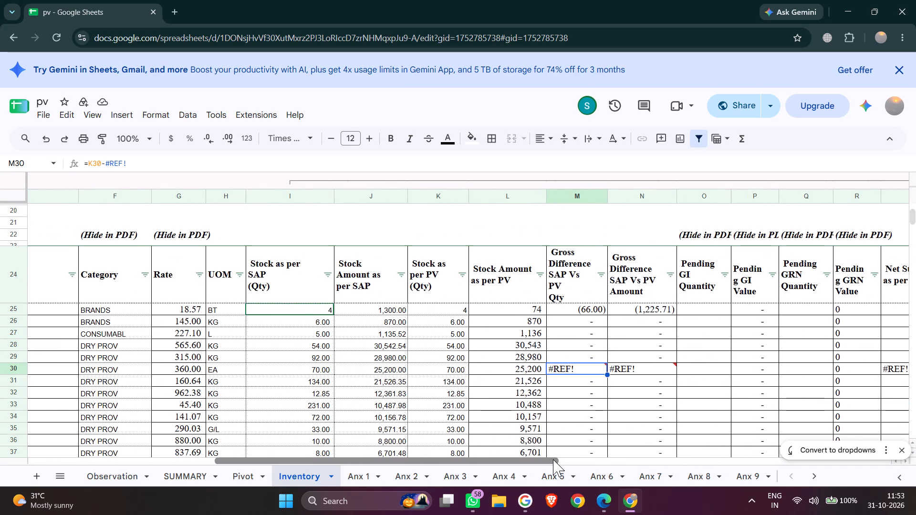
left_click_drag(553, 459, 765, 445)
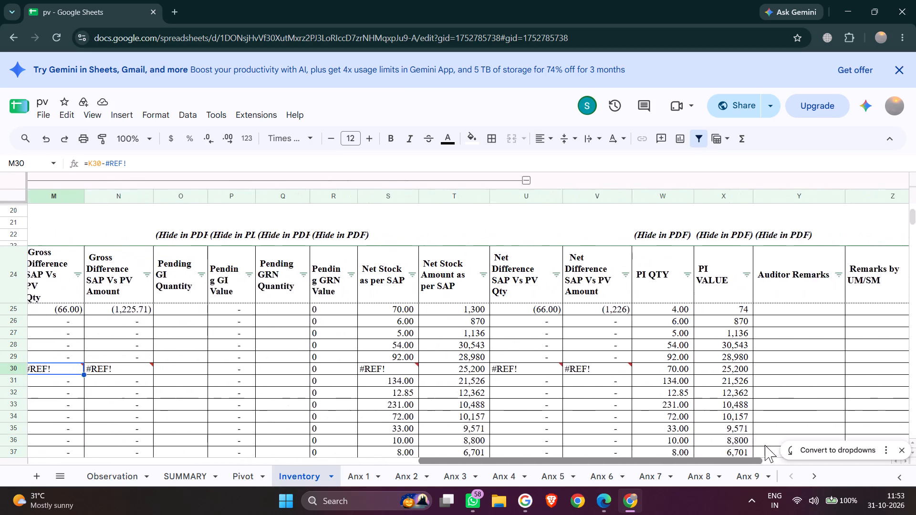
left_click_drag(765, 445, 915, 436)
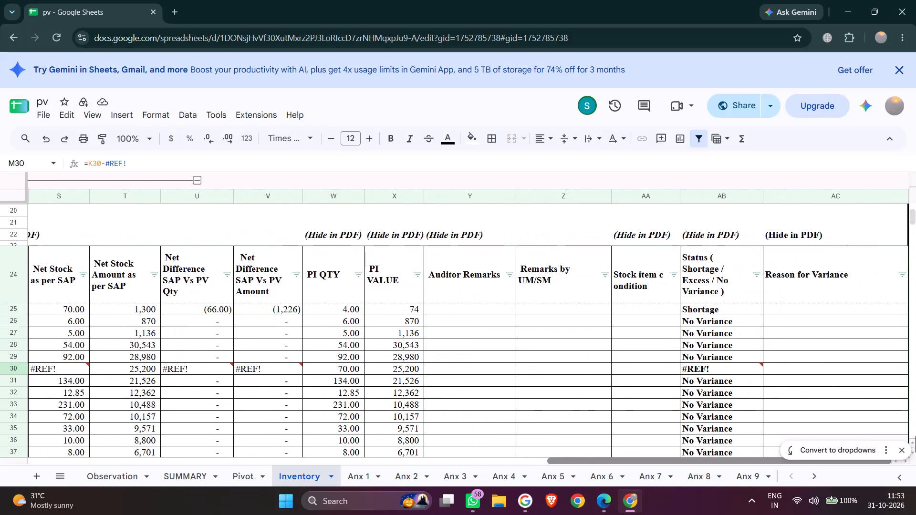
left_click_drag(915, 436, 915, 439)
left_click_drag(915, 439, 366, 417)
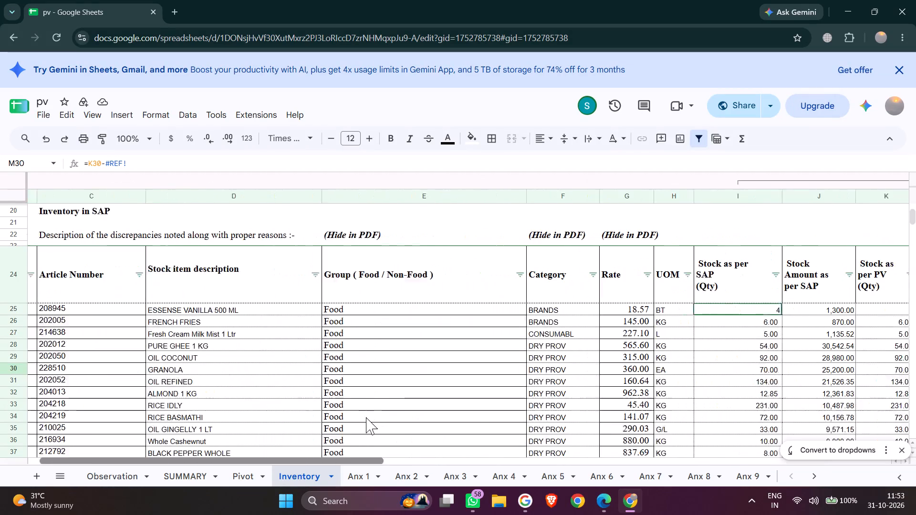
left_click_drag(366, 417, 482, 418)
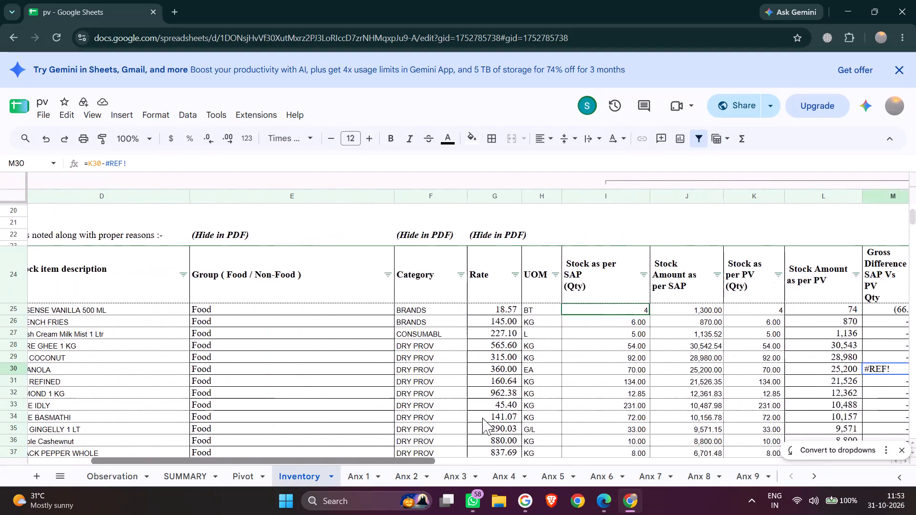
left_click_drag(482, 418, 548, 415)
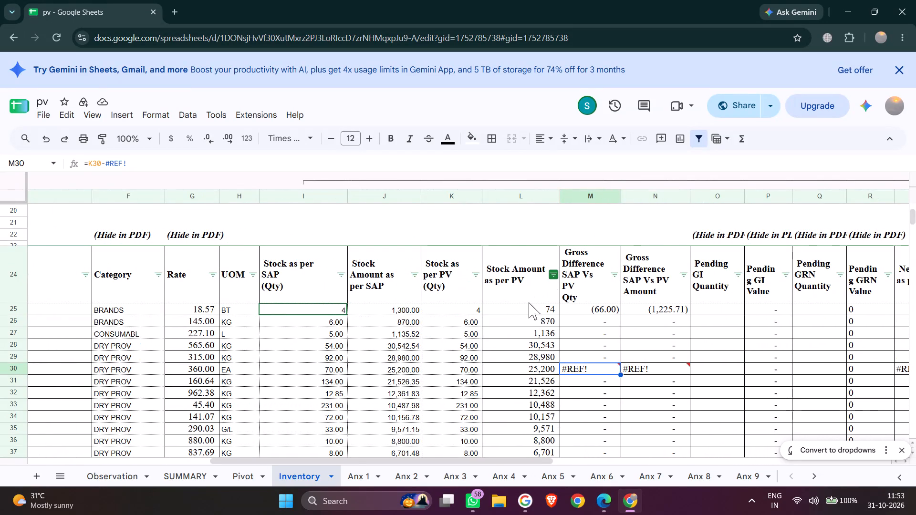
left_click(527, 305)
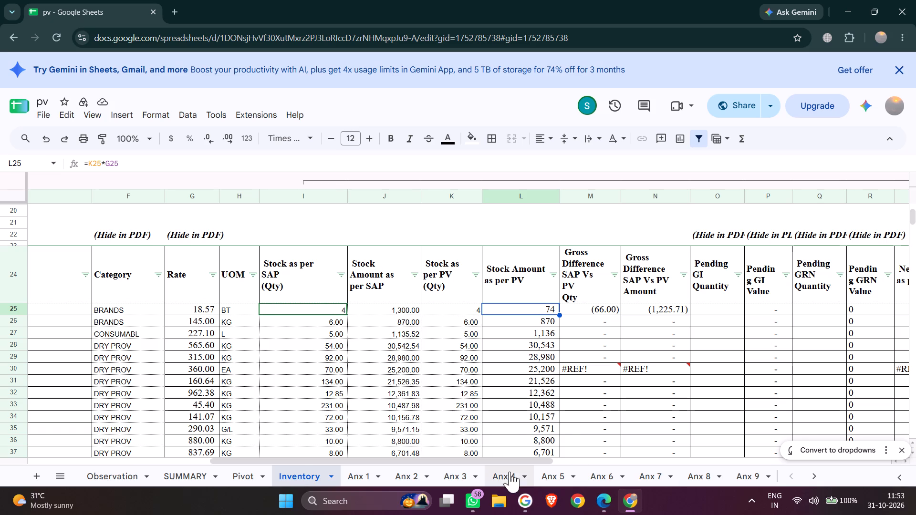
Set the Stock as per PV quantity for ALMOND 1 KG in K32 to 12.840.
left_click(473, 394)
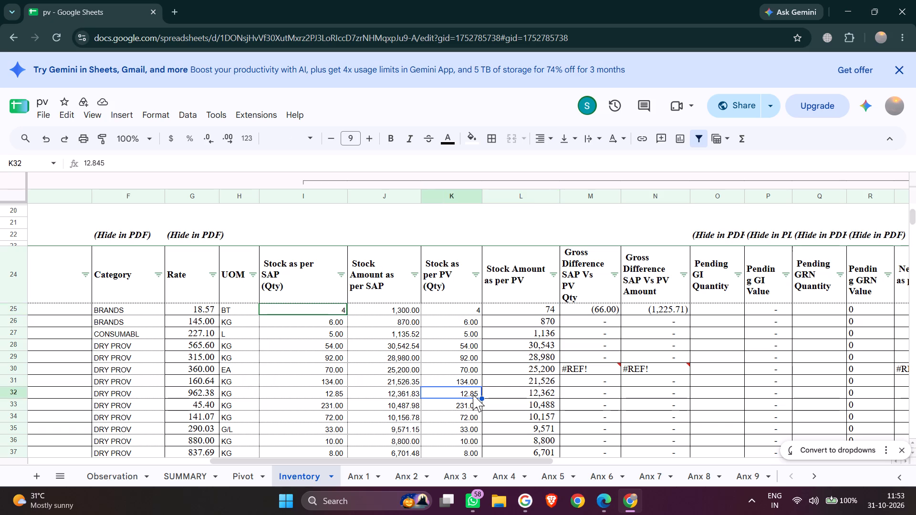
left_click(476, 393)
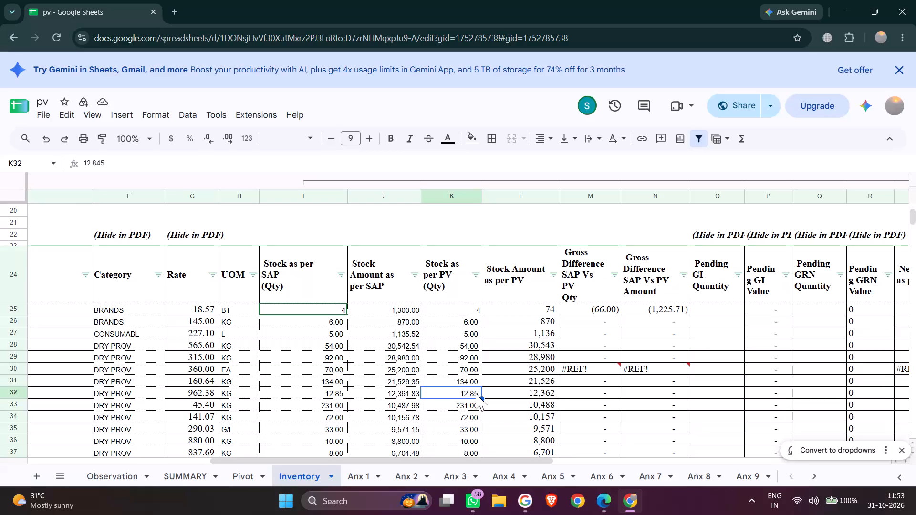
key("Return")
key("BackSpace")
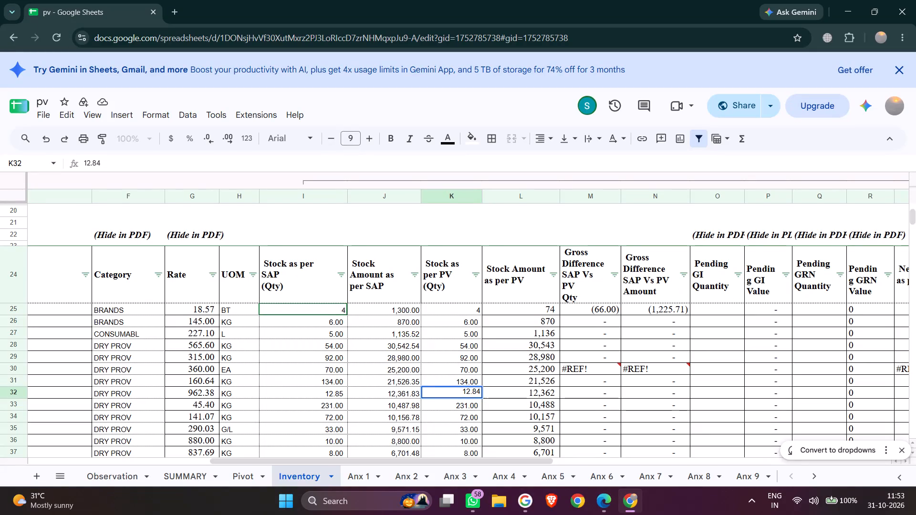
key("0")
key("Return")
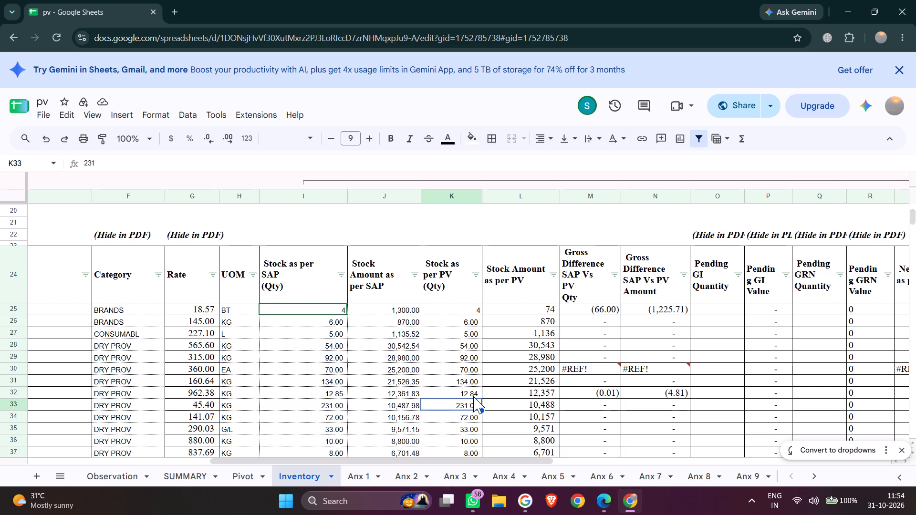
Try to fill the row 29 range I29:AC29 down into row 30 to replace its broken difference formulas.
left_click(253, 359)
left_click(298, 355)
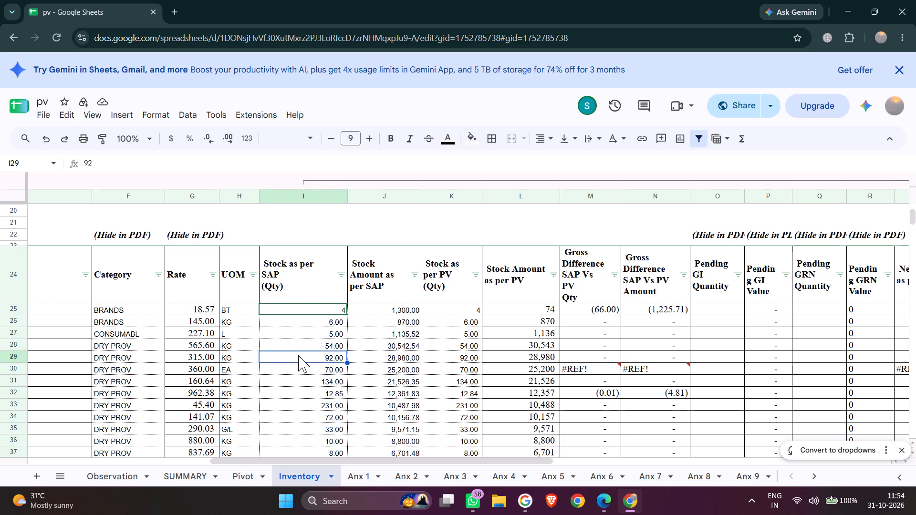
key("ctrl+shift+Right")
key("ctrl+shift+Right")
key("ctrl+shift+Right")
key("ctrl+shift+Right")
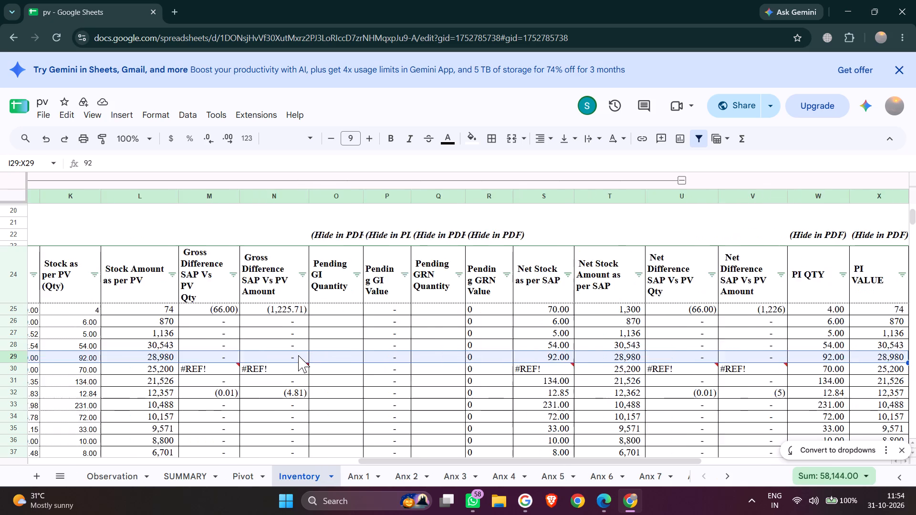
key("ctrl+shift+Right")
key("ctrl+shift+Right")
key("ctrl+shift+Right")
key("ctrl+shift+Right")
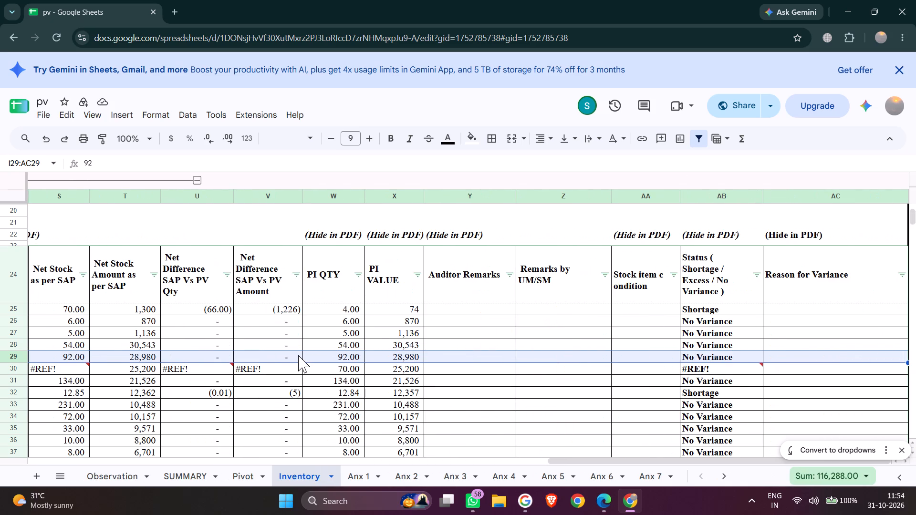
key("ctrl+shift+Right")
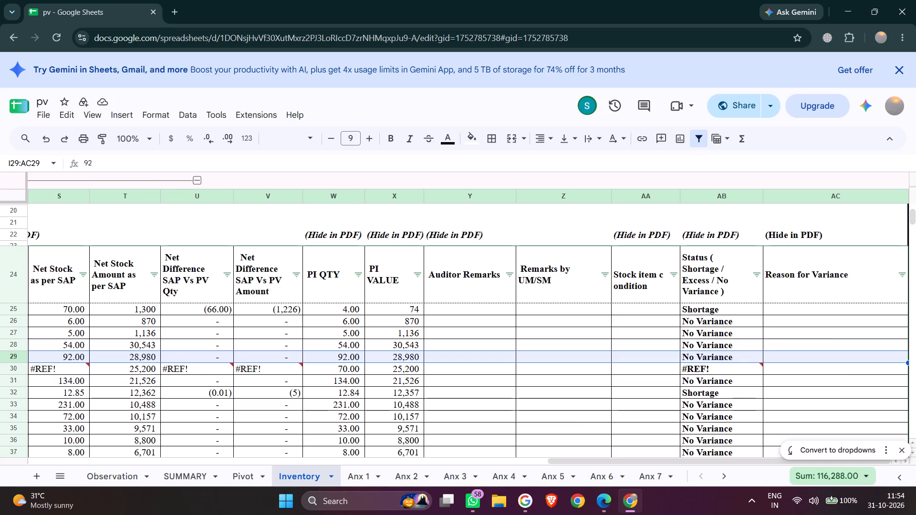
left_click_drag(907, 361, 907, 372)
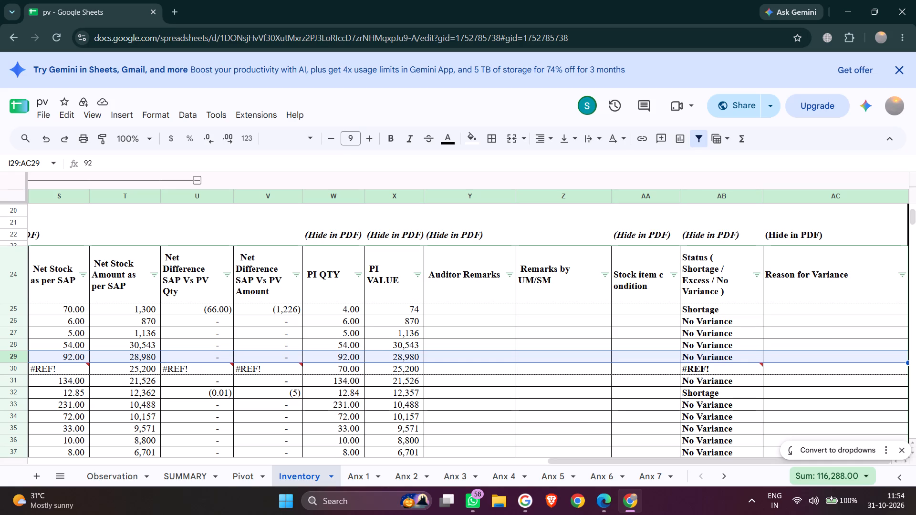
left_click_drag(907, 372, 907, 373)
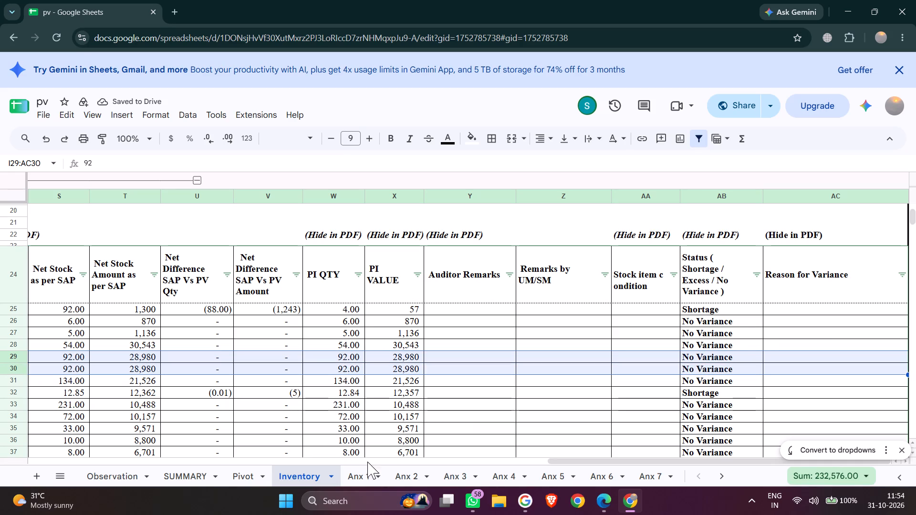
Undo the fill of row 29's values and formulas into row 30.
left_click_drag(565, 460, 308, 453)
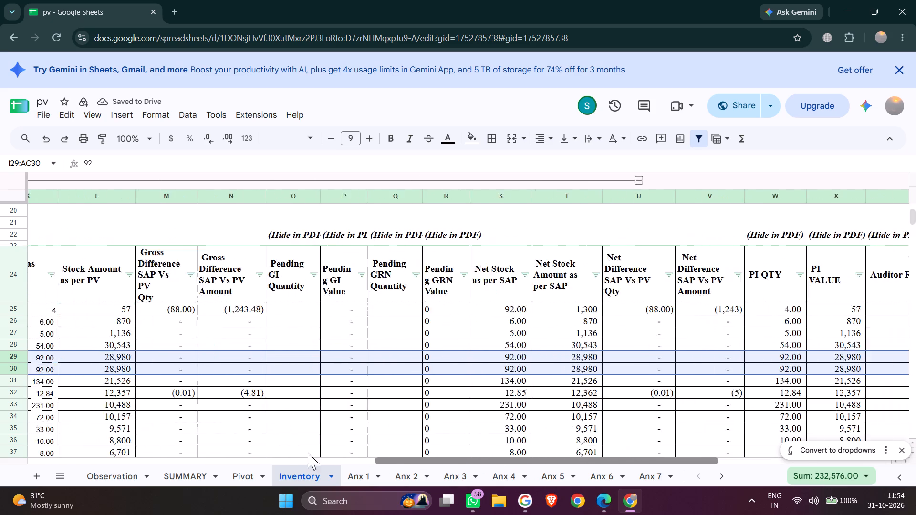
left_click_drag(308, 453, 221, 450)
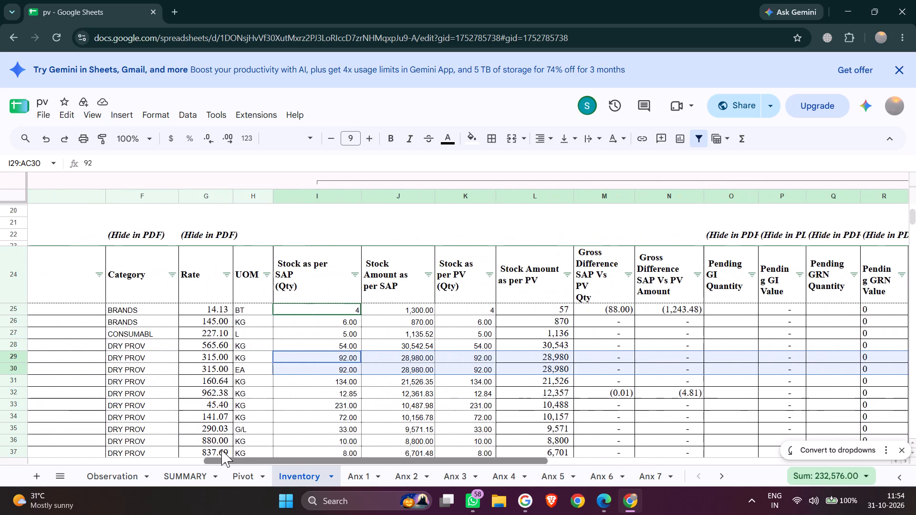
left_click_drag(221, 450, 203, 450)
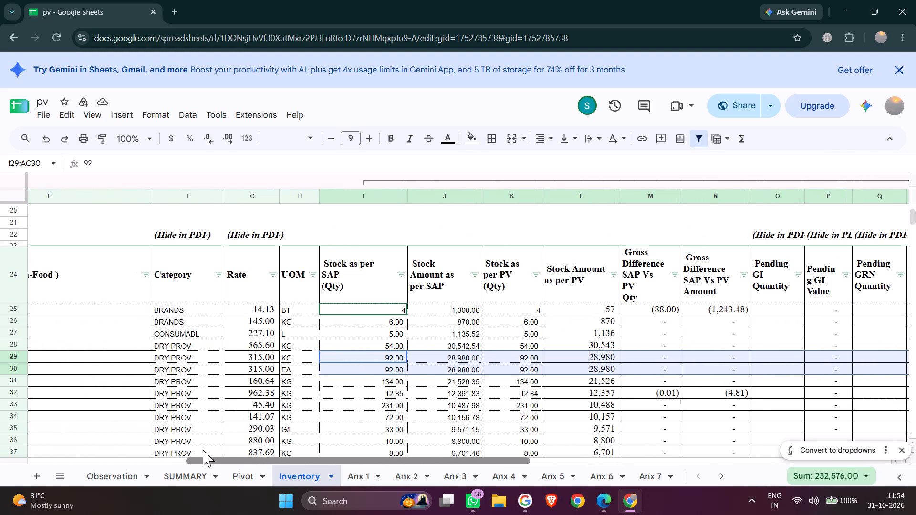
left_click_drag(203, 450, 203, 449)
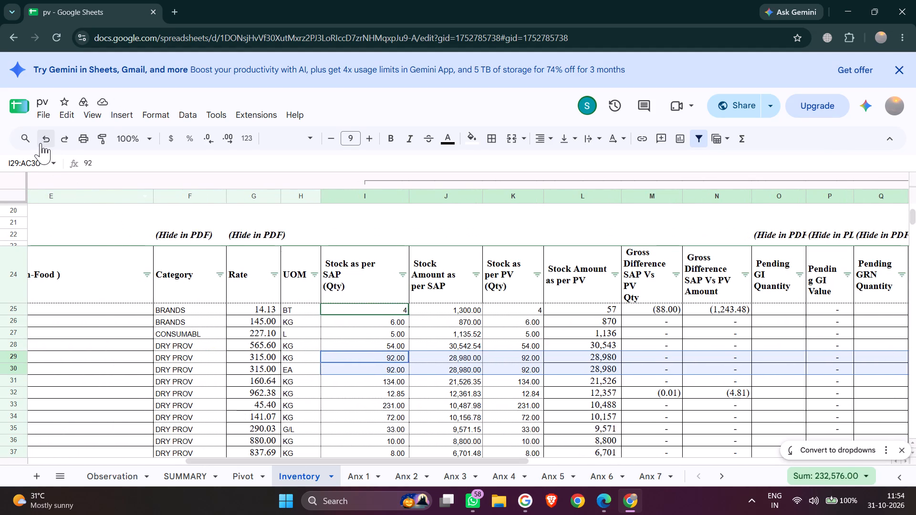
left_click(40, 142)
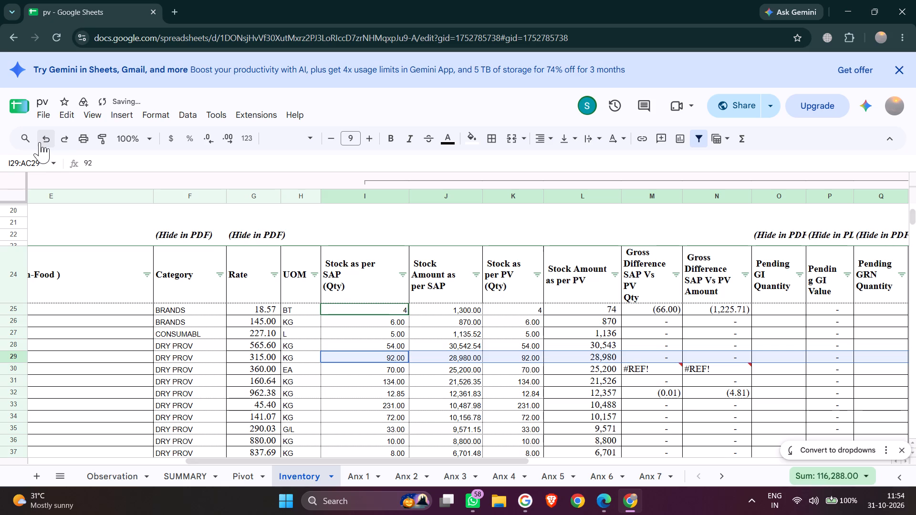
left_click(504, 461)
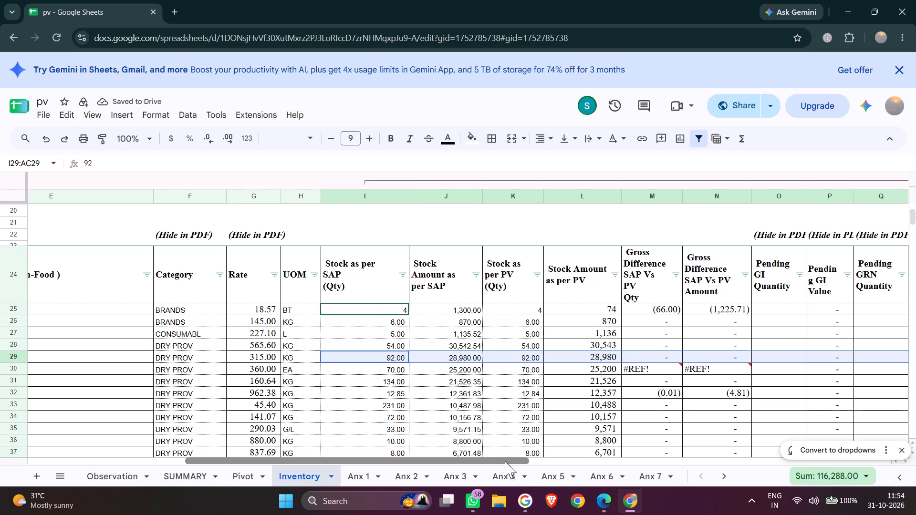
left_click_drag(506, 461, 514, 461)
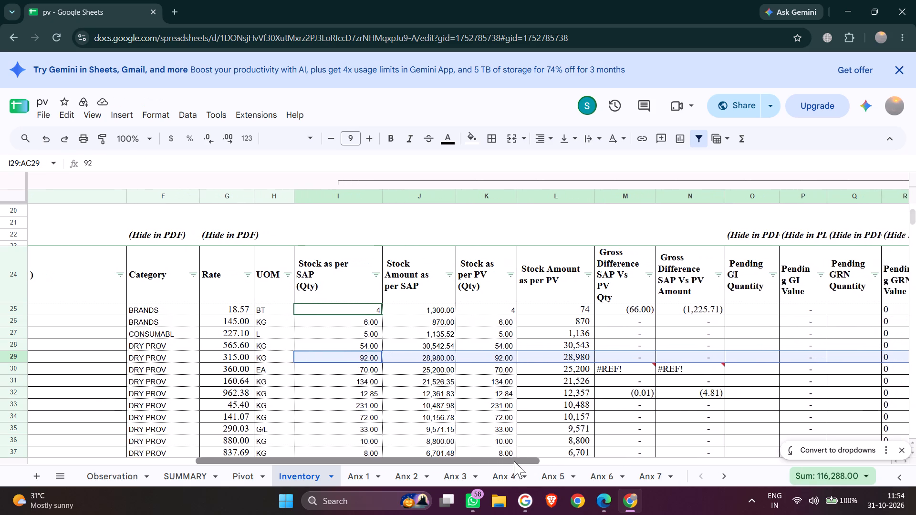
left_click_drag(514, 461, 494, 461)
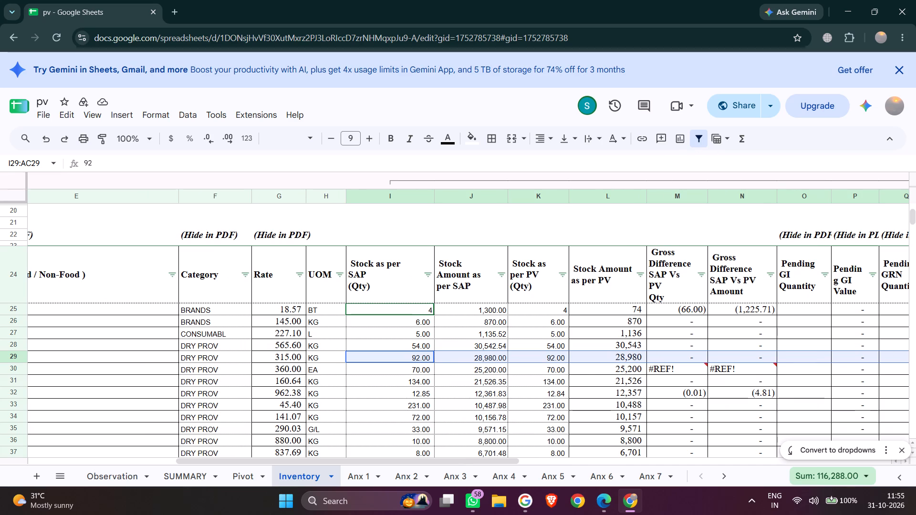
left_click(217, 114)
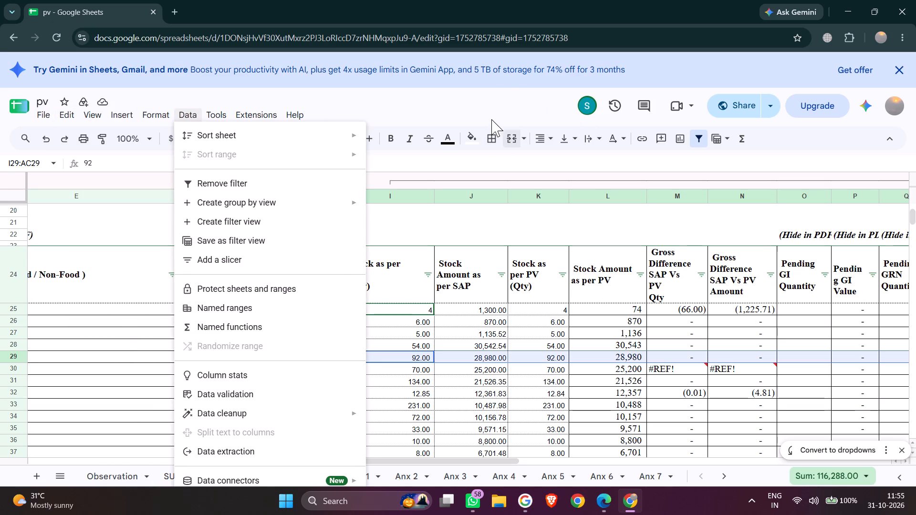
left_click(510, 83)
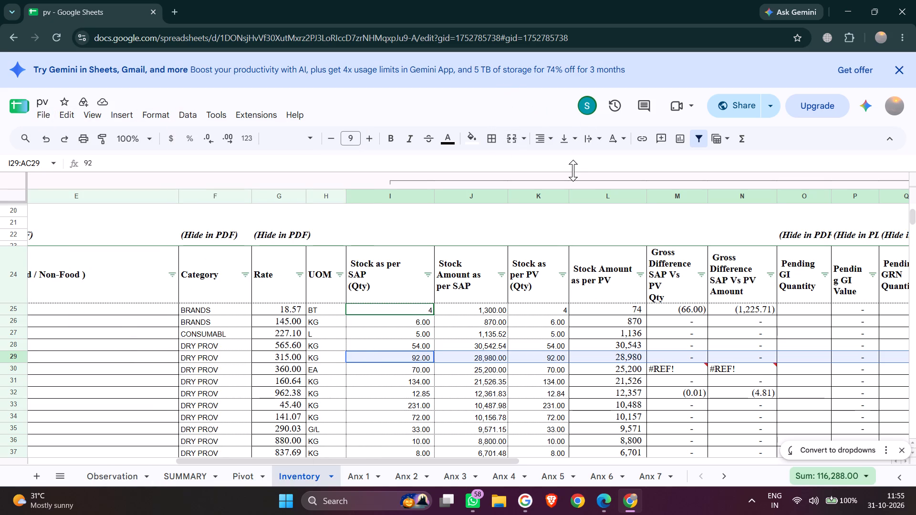
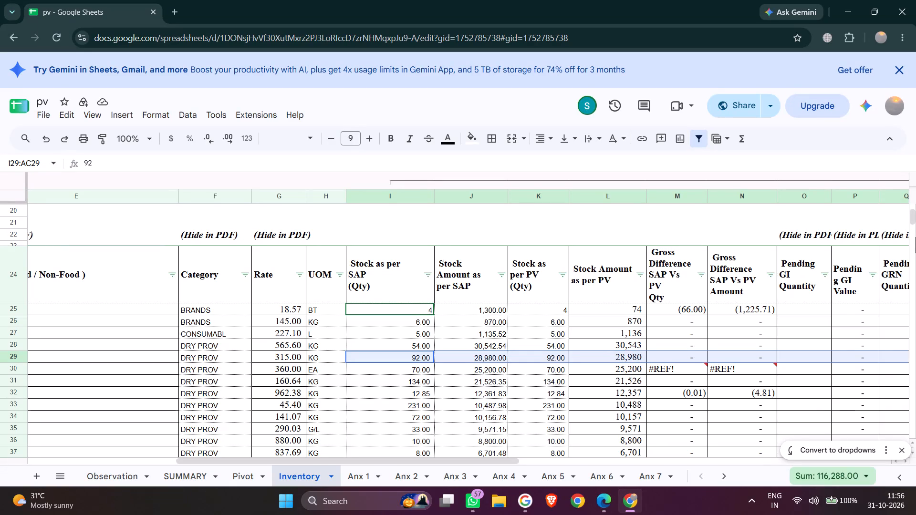
Compare the broken quantity difference formula in M30 with the formulas in the neighbouring cells M29 and M31.
left_click(658, 367)
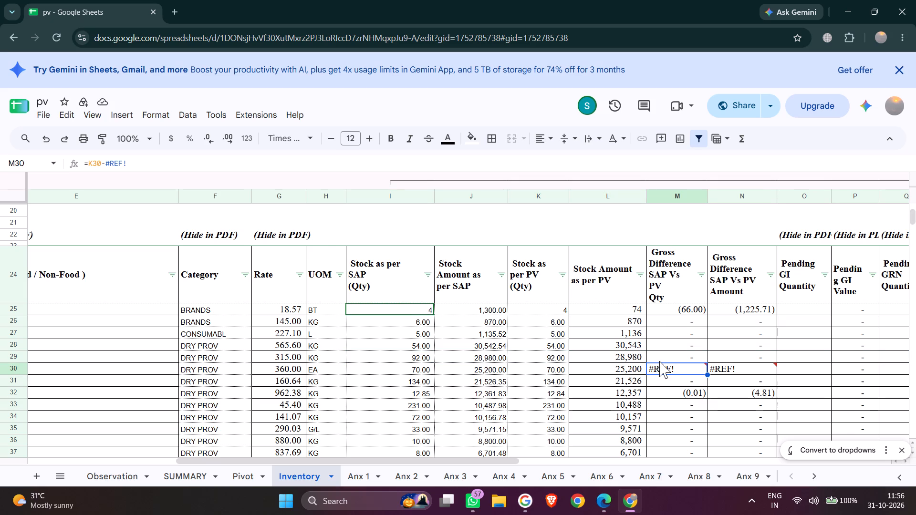
left_click(663, 352)
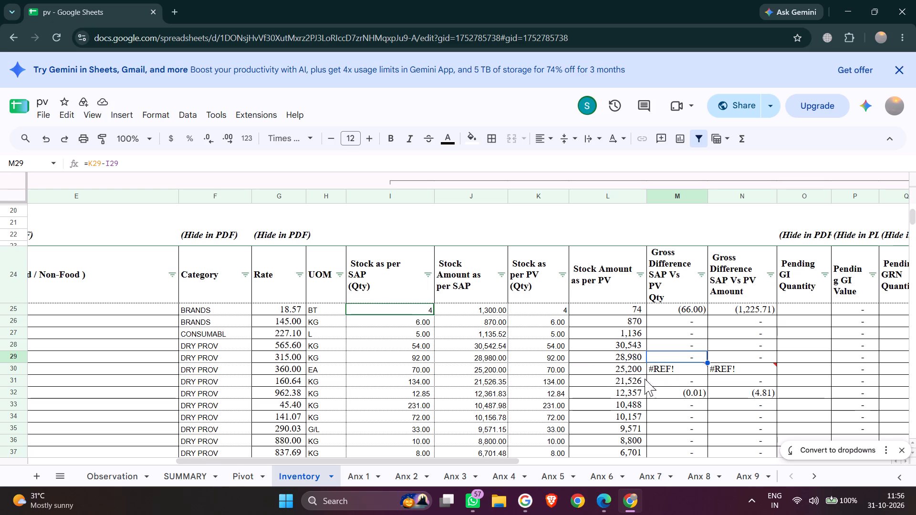
left_click(689, 380)
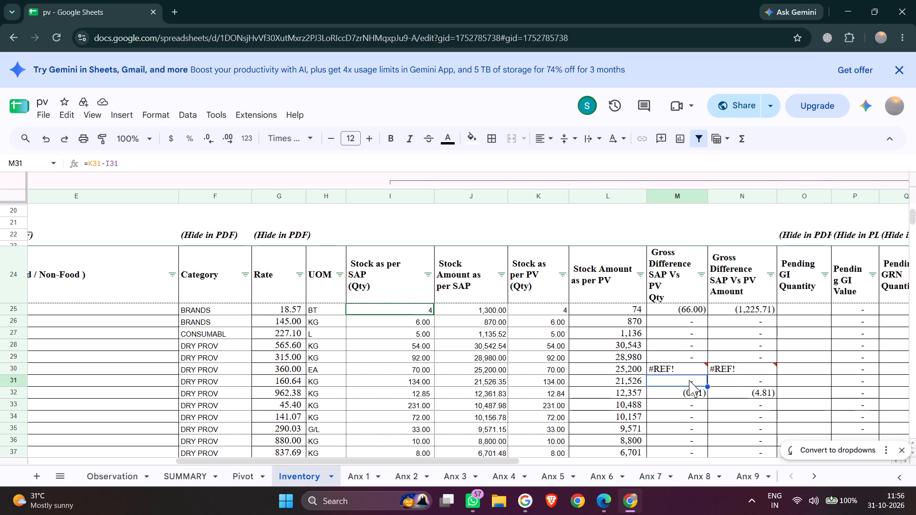
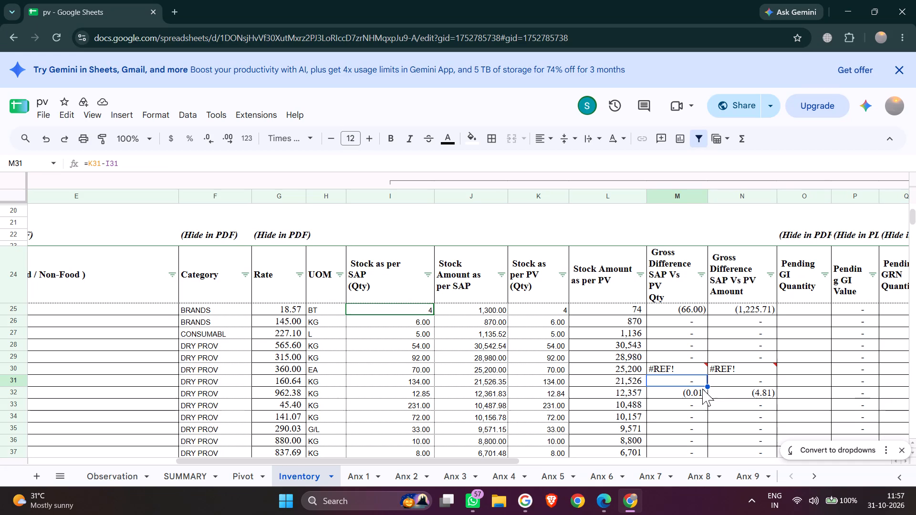
Fill the Net Stock as per SAP formula from S29 down into the broken cell S30.
scroll(702, 389, "right", 1)
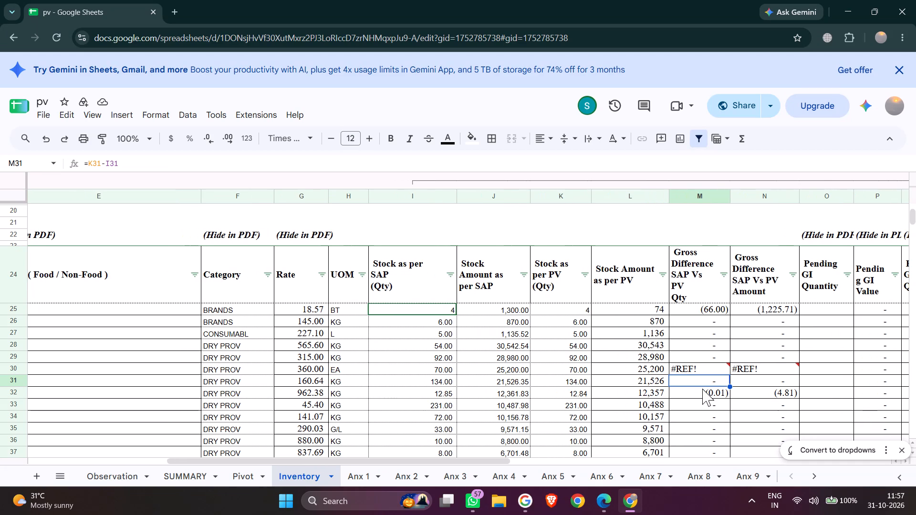
left_click_drag(491, 457, 552, 455)
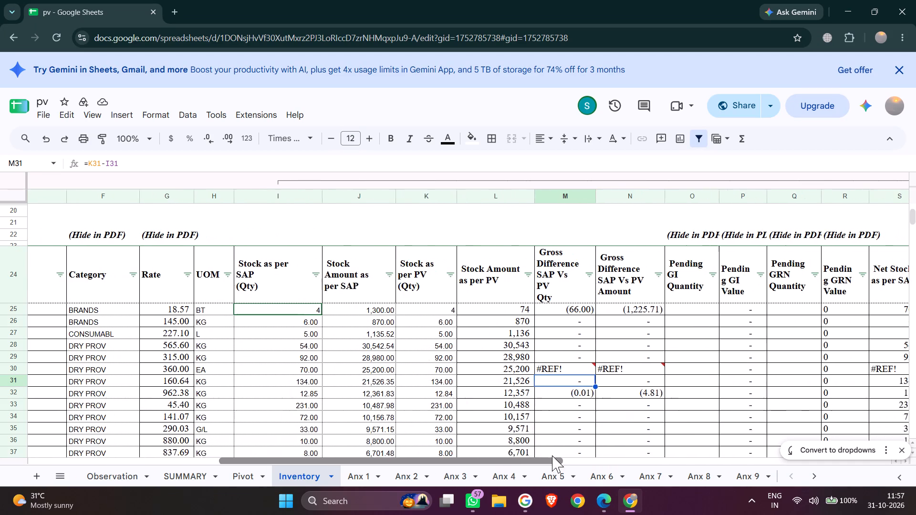
left_click_drag(552, 455, 710, 436)
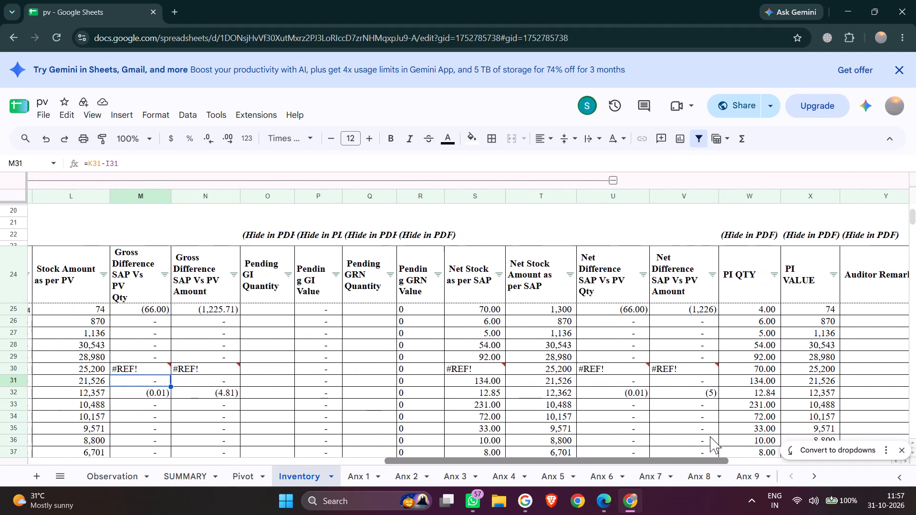
left_click_drag(710, 436, 797, 427)
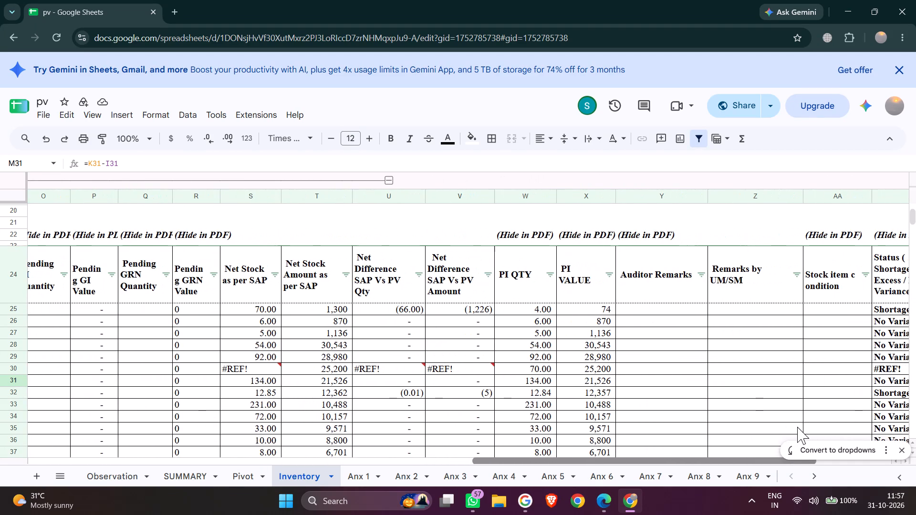
left_click_drag(797, 427, 822, 424)
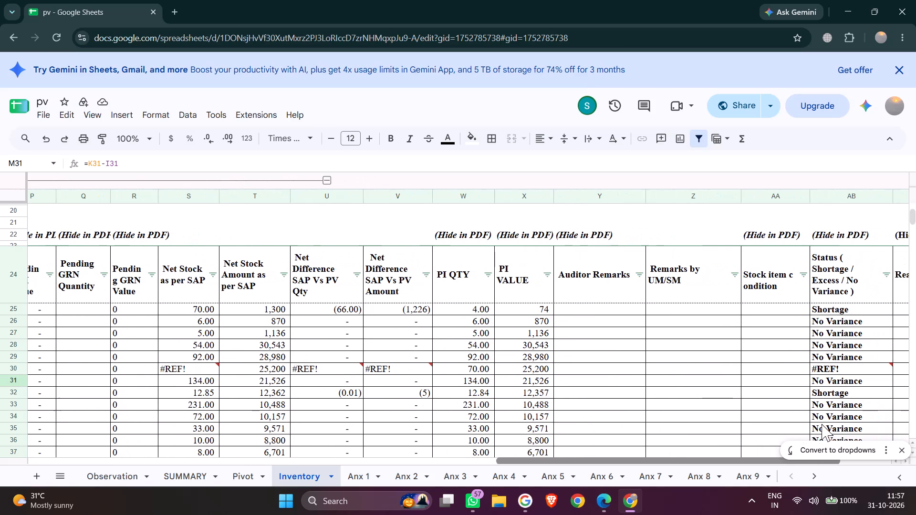
left_click_drag(822, 424, 902, 415)
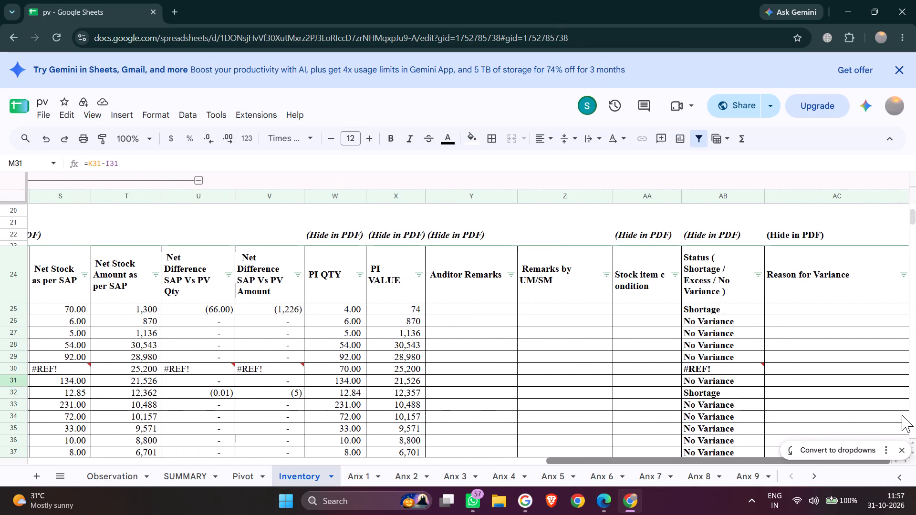
left_click_drag(902, 415, 881, 417)
left_click_drag(881, 417, 845, 422)
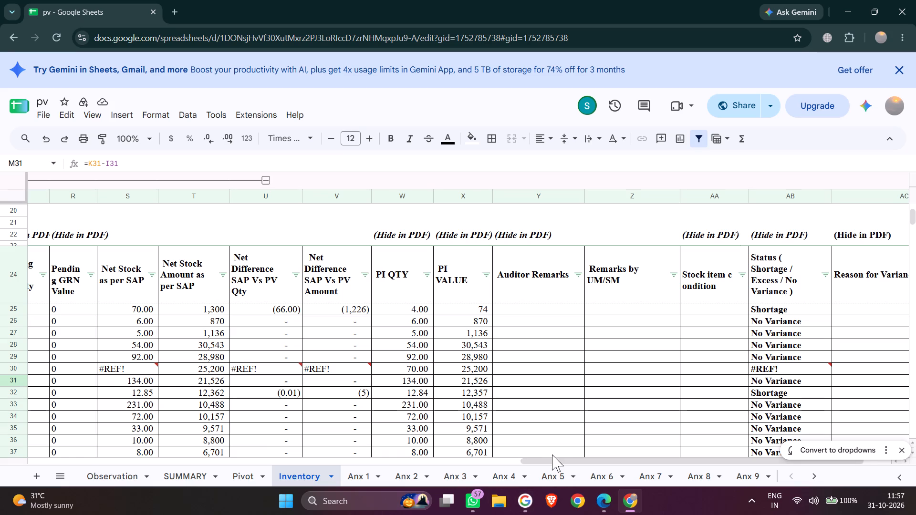
left_click_drag(543, 463, 470, 459)
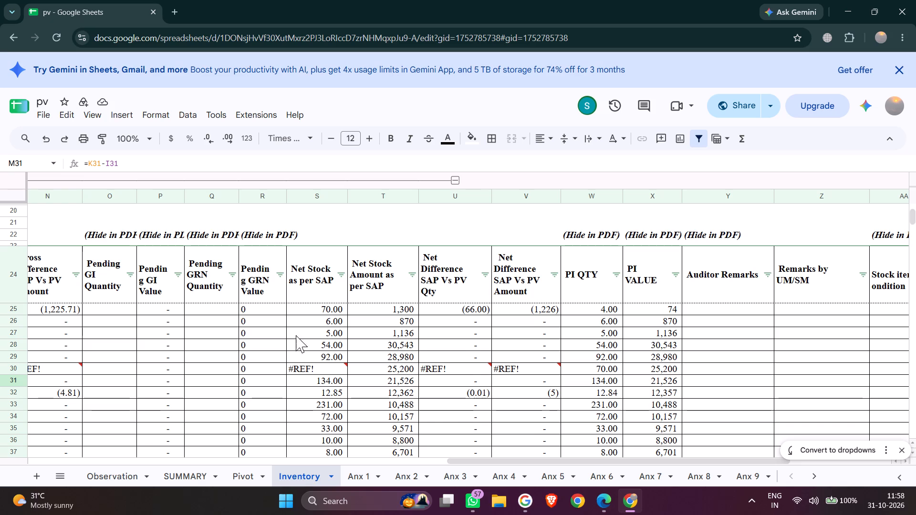
left_click(324, 356)
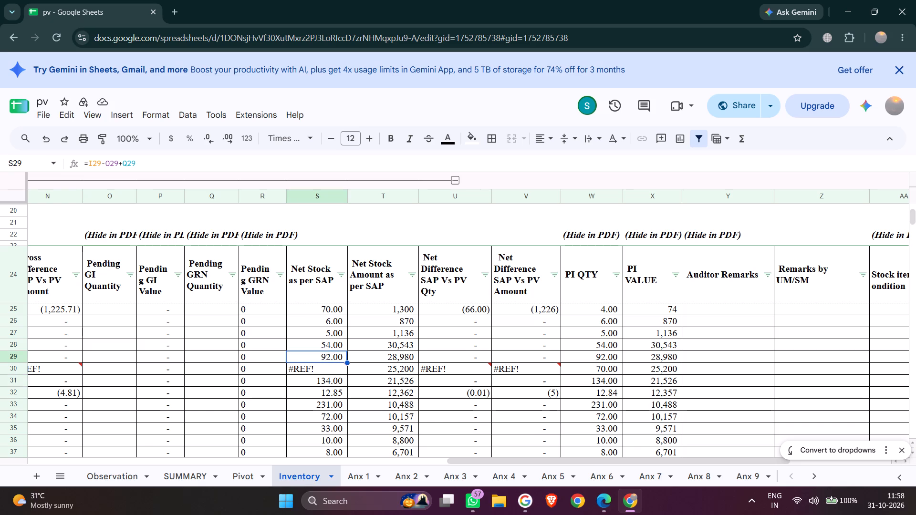
left_click_drag(347, 361, 347, 373)
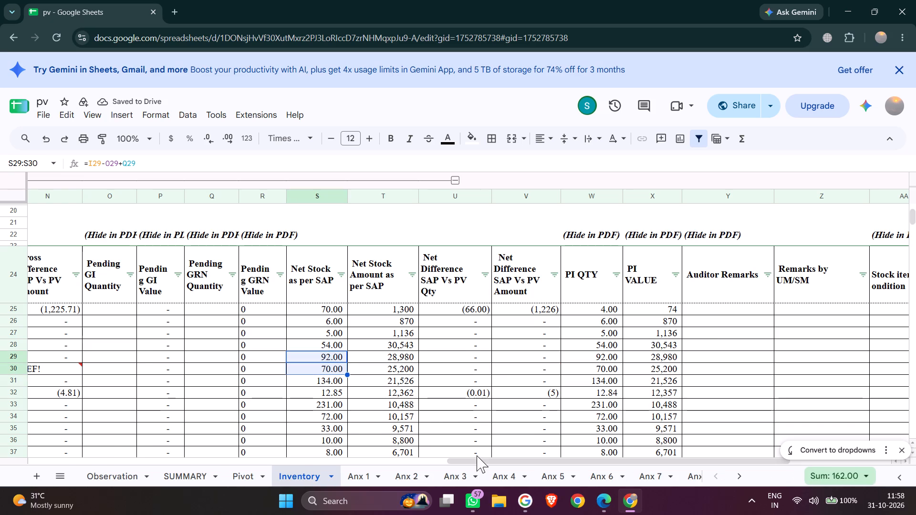
Fill the Gross Difference SAP Vs PV Qty formula from M29 down into the broken cell M30.
left_click_drag(479, 460, 315, 453)
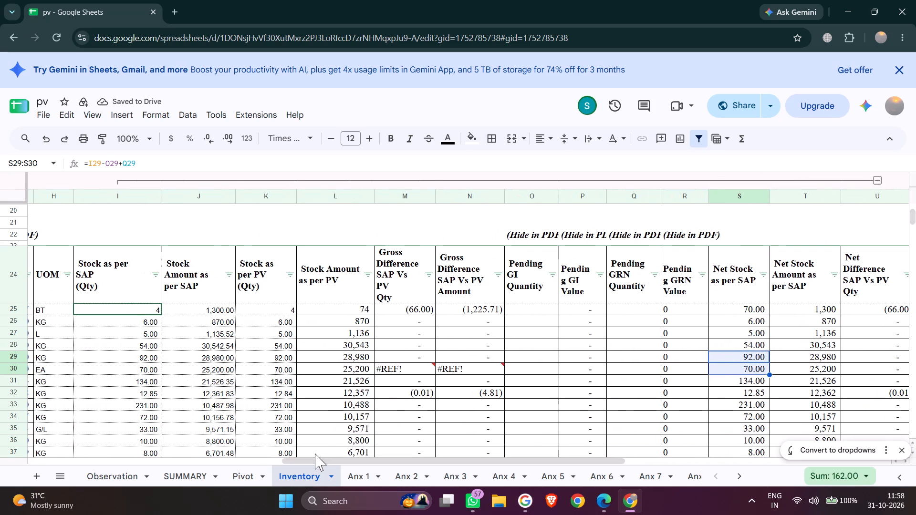
left_click(418, 358)
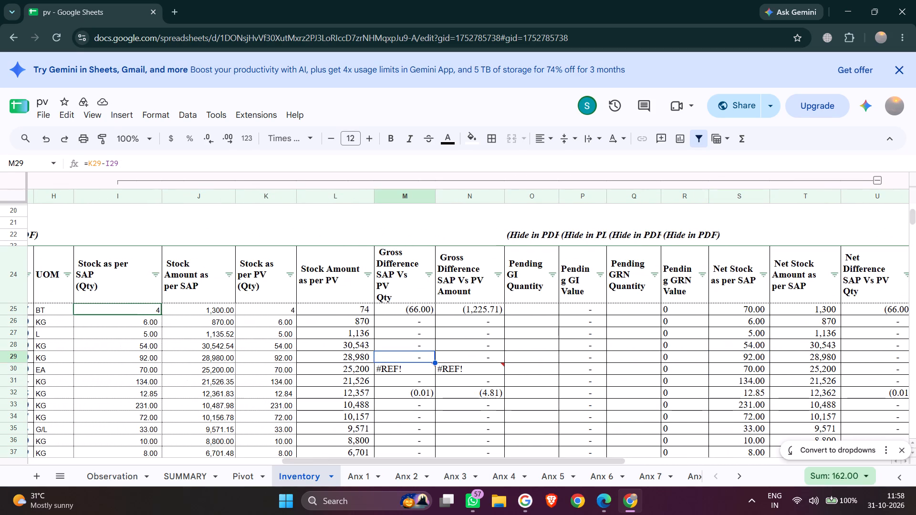
left_click_drag(437, 364, 436, 371)
left_click(436, 371)
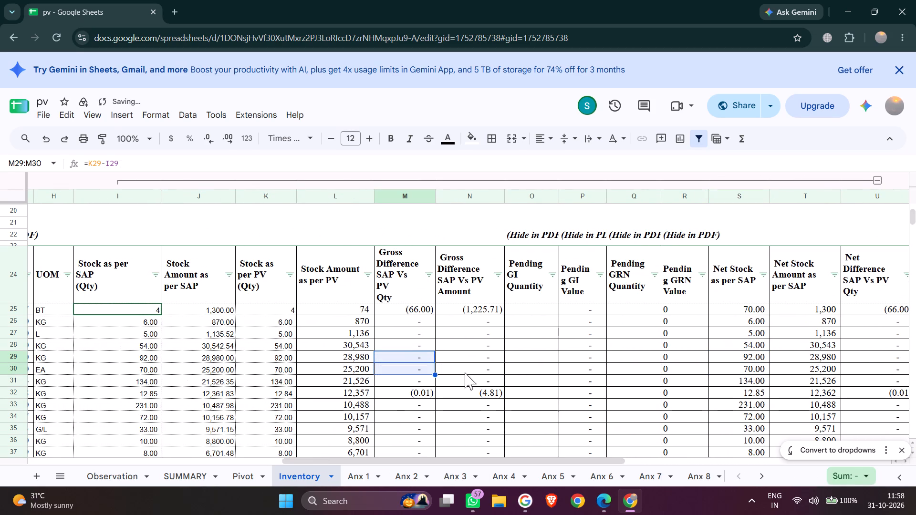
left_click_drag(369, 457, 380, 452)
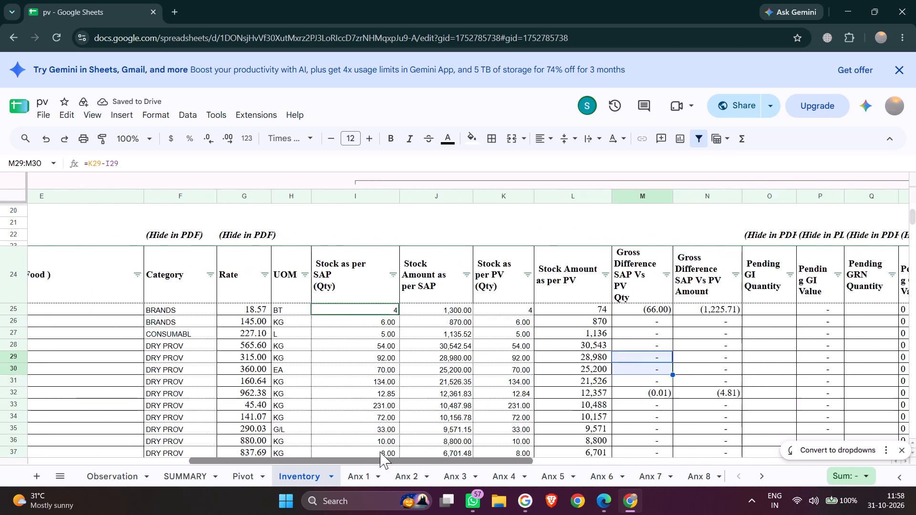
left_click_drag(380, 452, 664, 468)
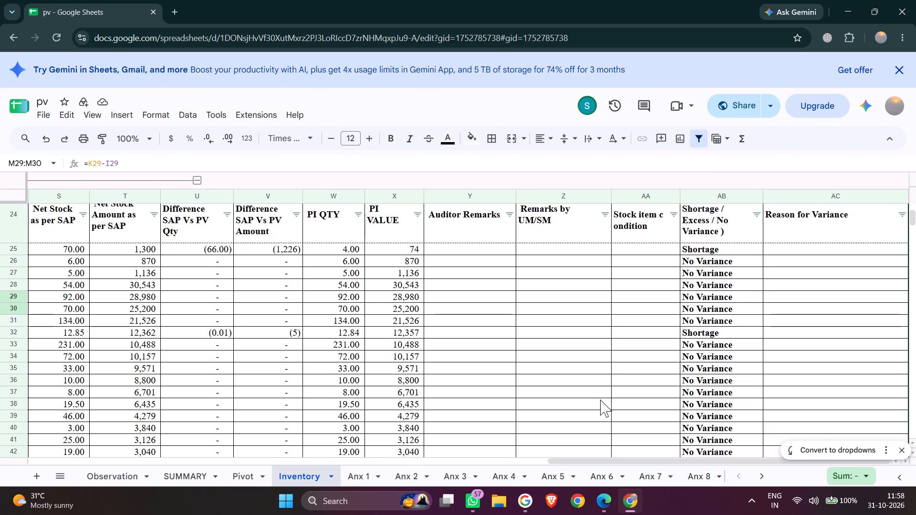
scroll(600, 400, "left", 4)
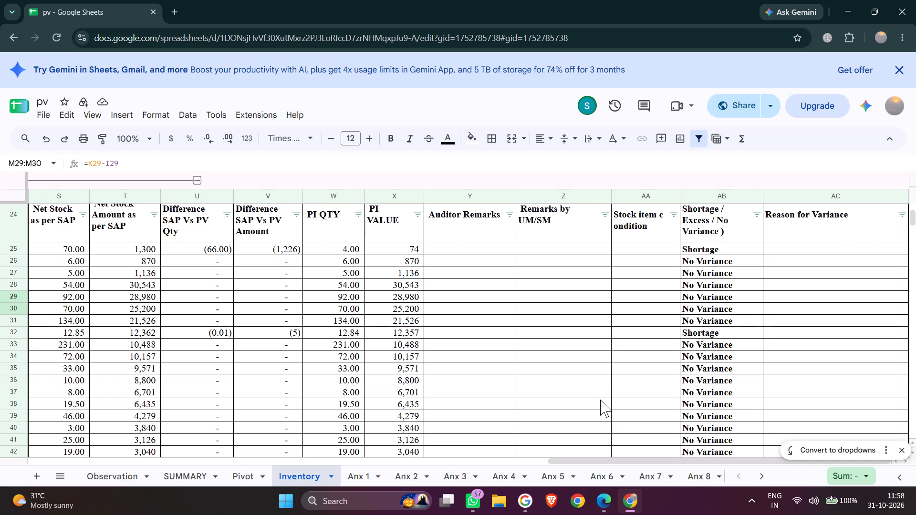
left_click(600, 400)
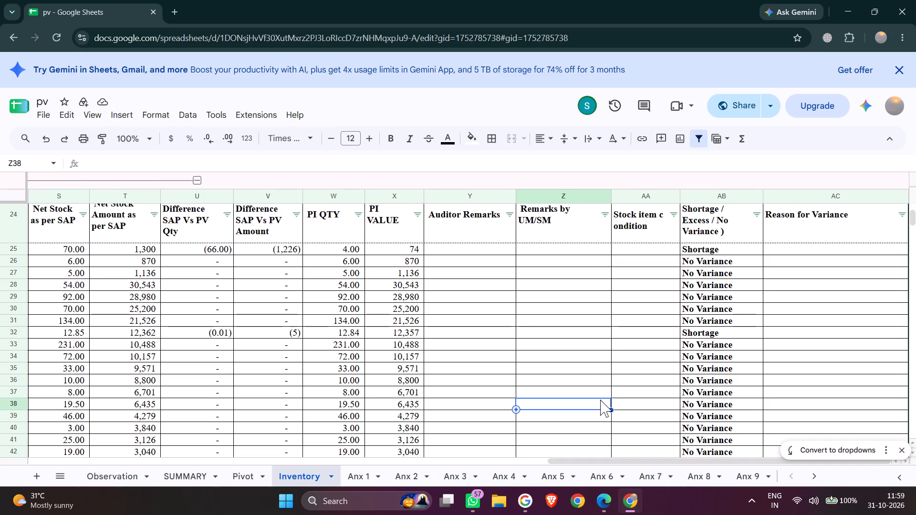
Search the Inventory sheet for "samb" and set the Stock as per PV quantity of SAMBAR POWDER_PF in K120 to 1.
key("ctrl+f")
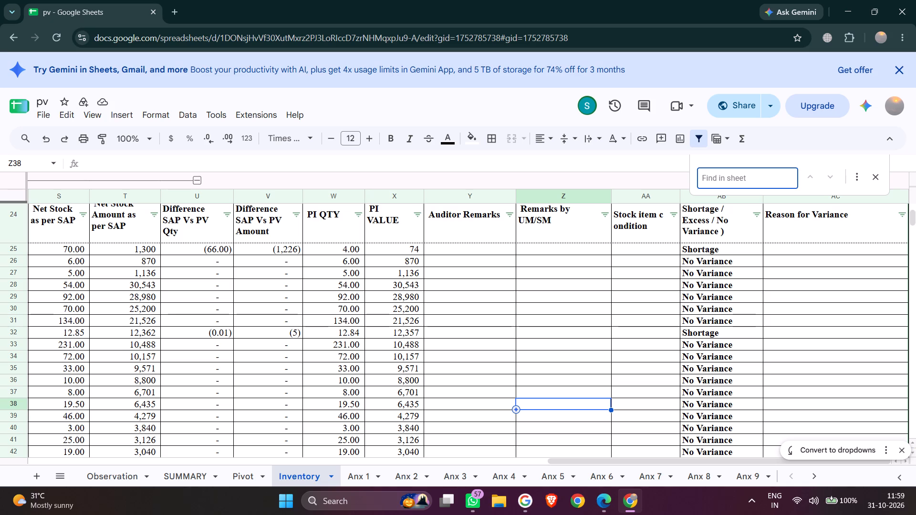
type("samb")
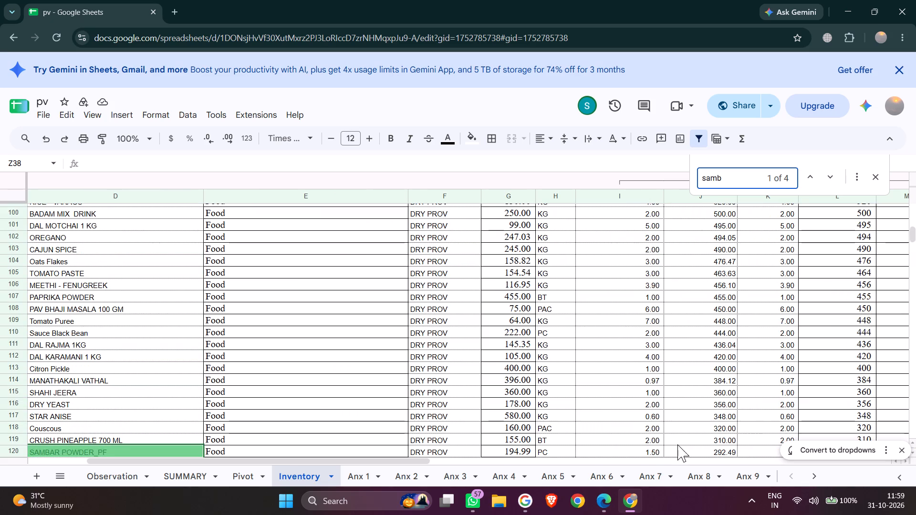
left_click(655, 451)
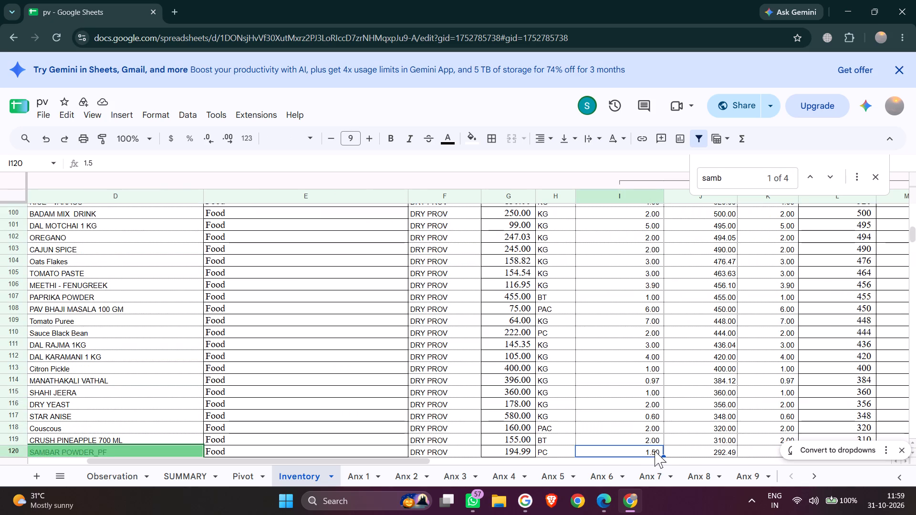
left_click(421, 456)
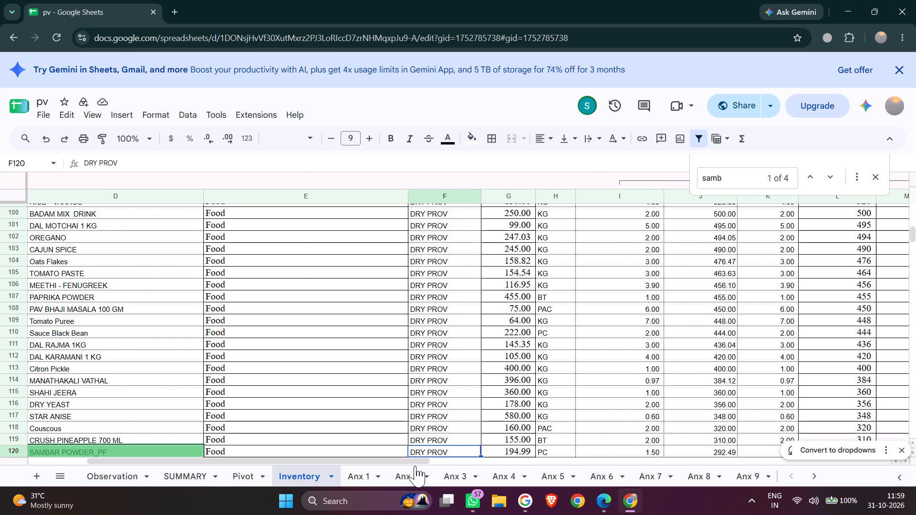
left_click_drag(416, 465, 426, 465)
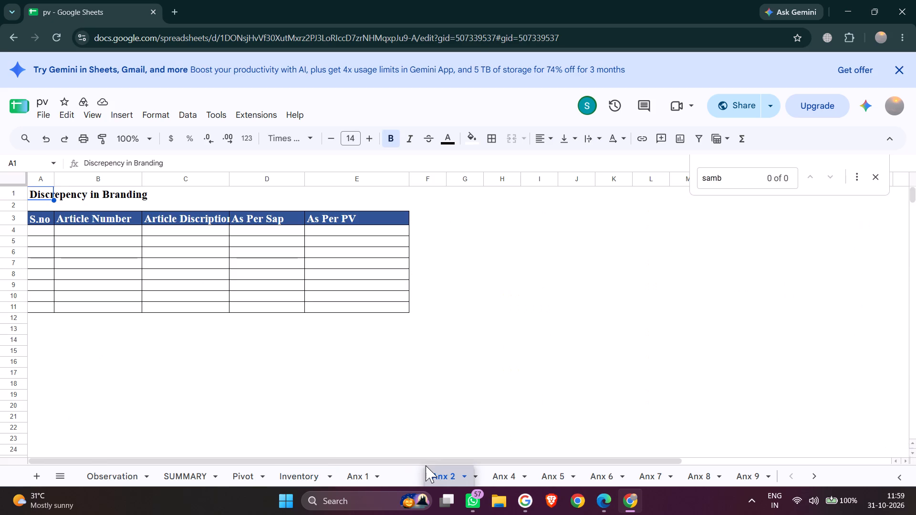
left_click(317, 476)
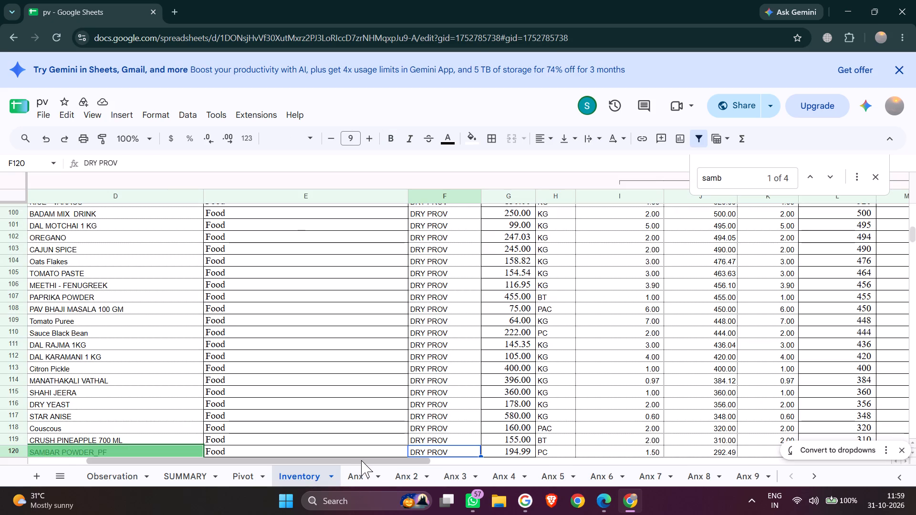
left_click_drag(363, 460, 409, 459)
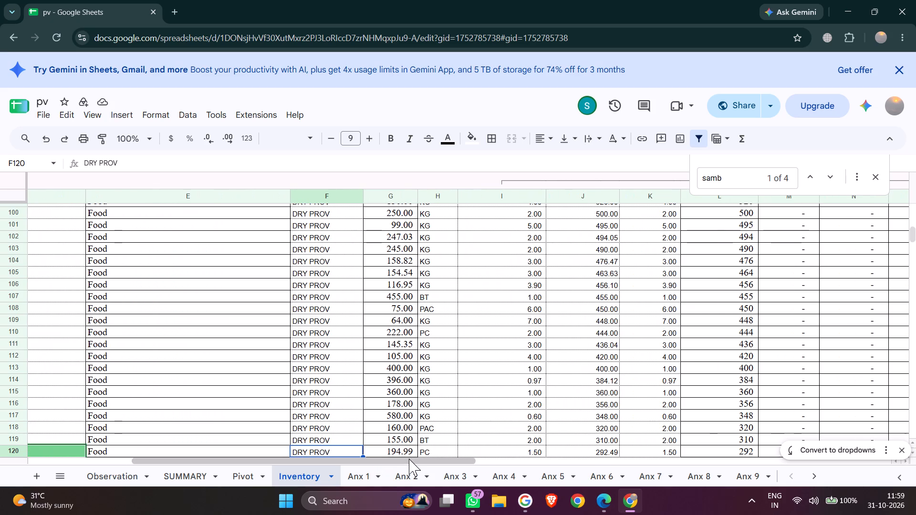
left_click(678, 450)
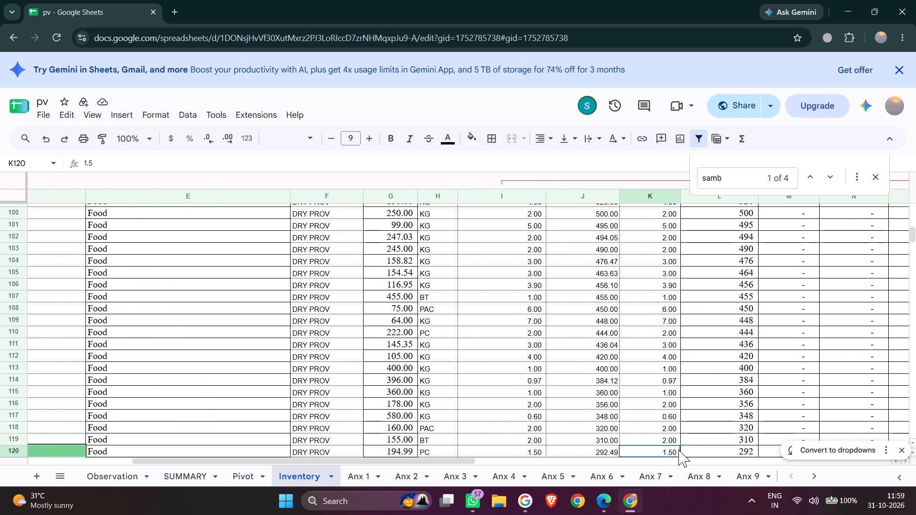
key("BackSpace")
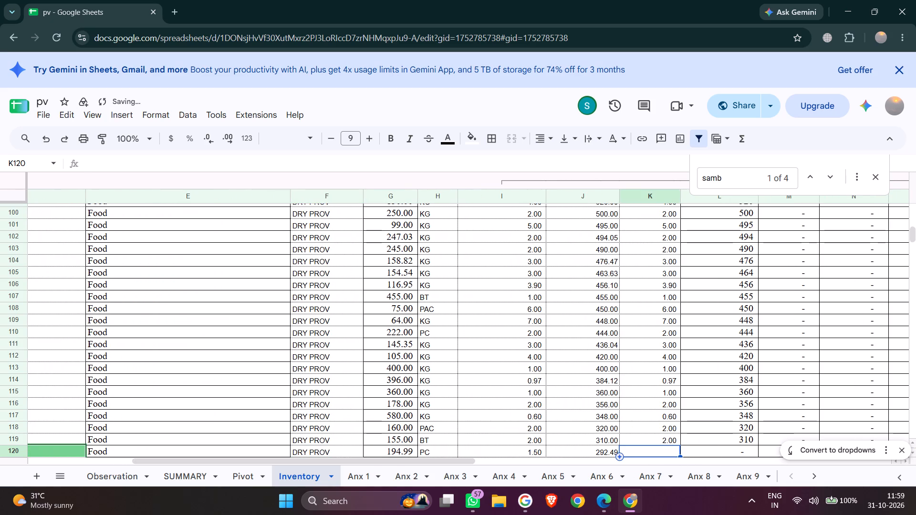
key("1")
key("Return")
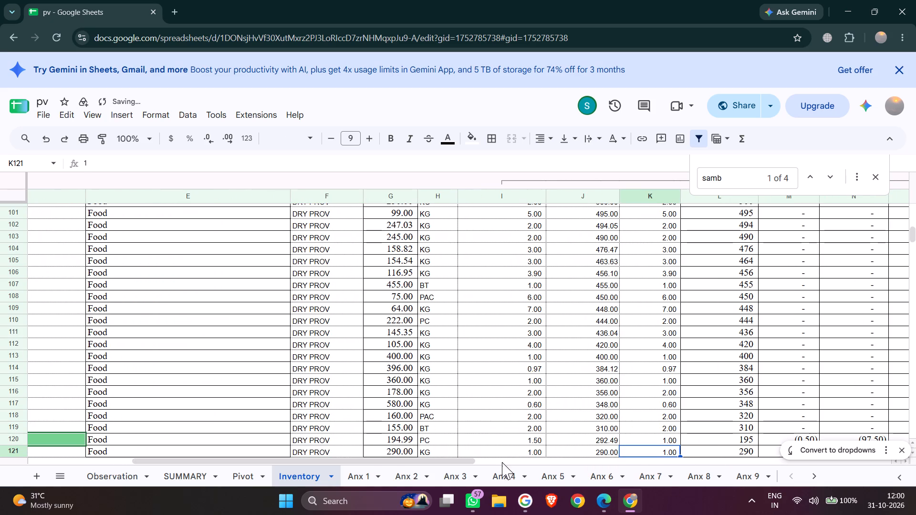
Review the gross and net difference columns, their headers and the auditor remarks columns across the Inventory sheet's item rows.
left_click_drag(466, 463, 578, 466)
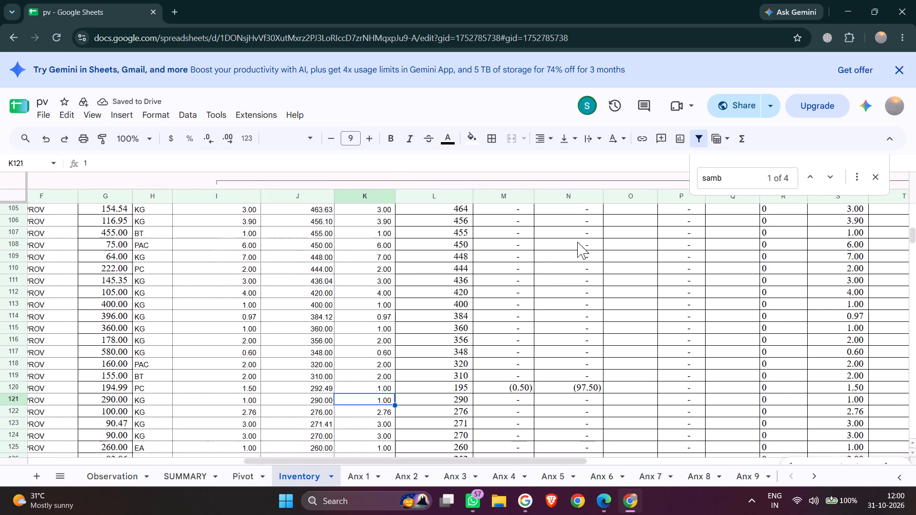
left_click_drag(915, 232, 915, 223)
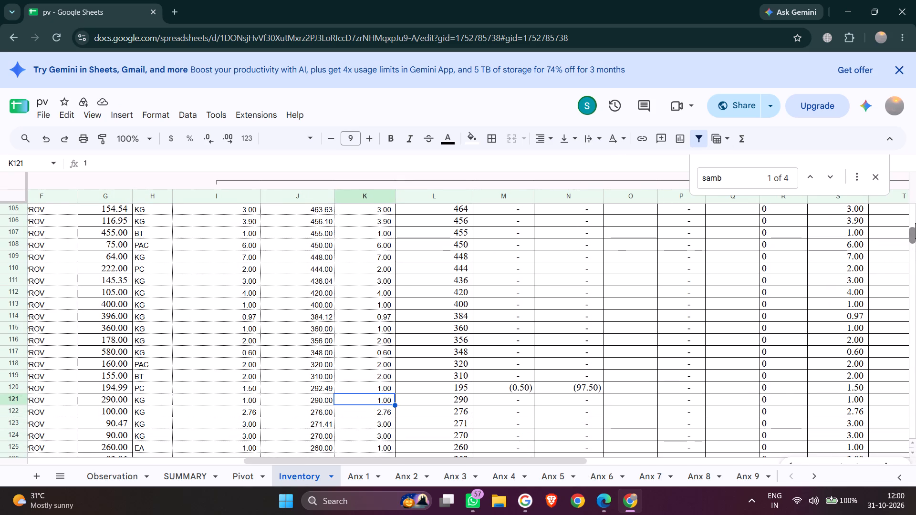
left_click_drag(915, 223, 909, 212)
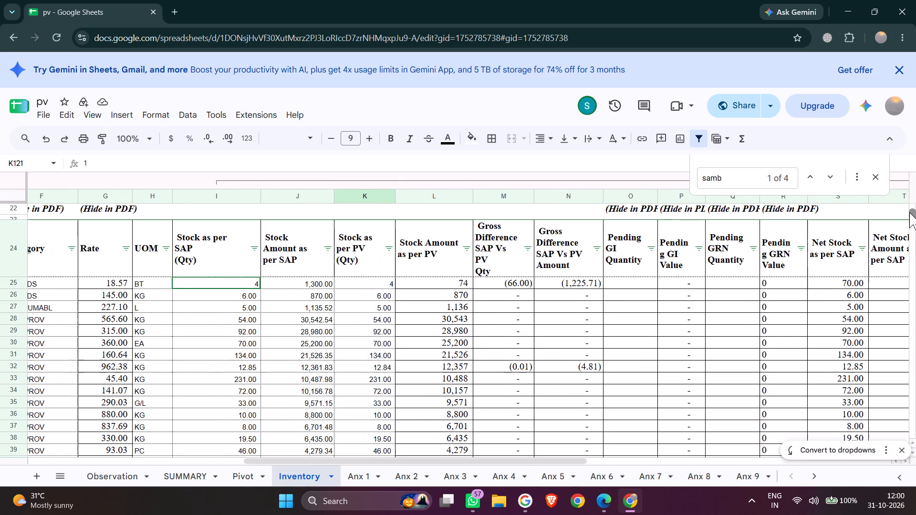
left_click_drag(909, 212, 909, 213)
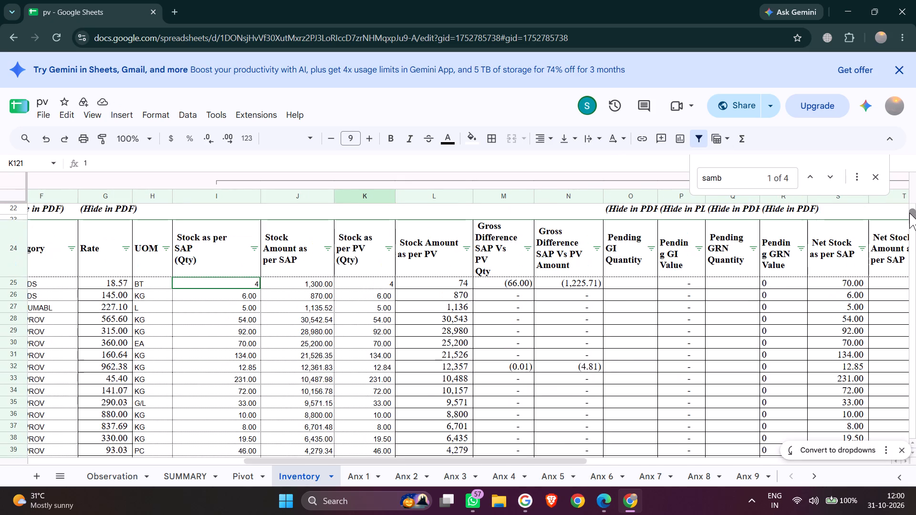
left_click_drag(909, 213, 910, 211)
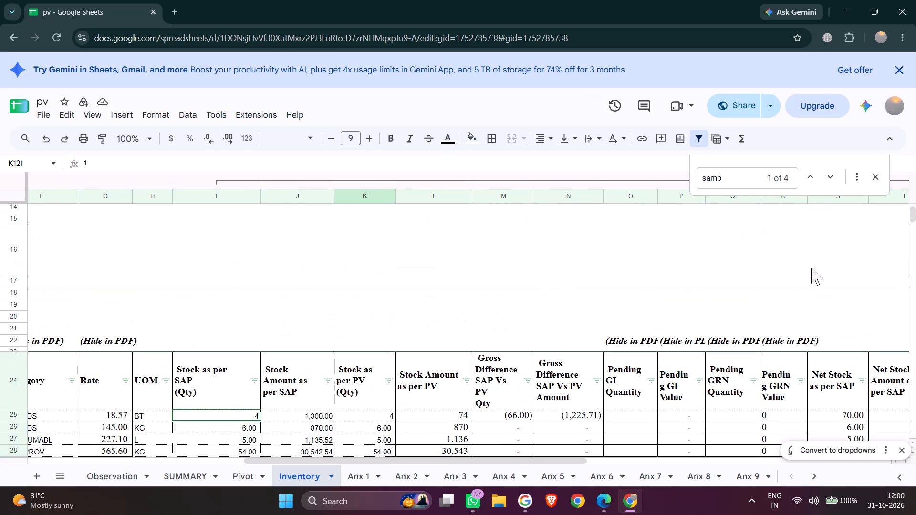
left_click_drag(480, 462, 541, 460)
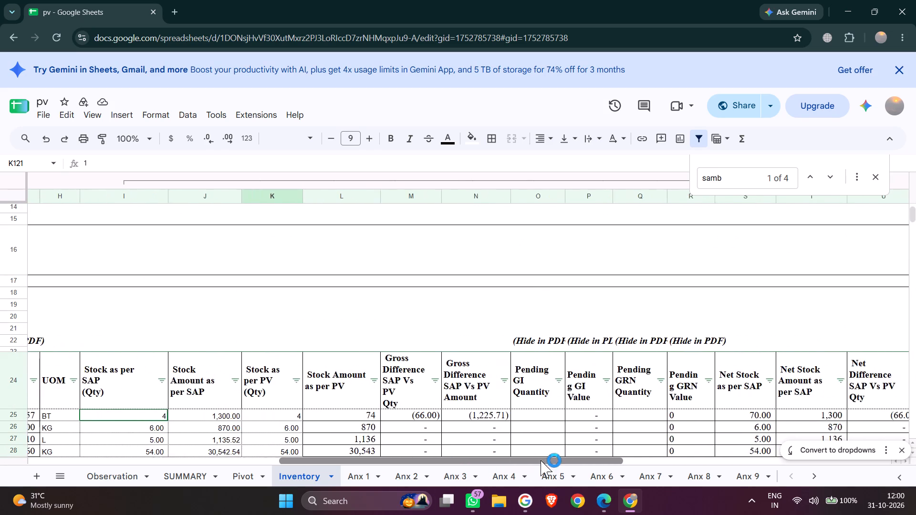
left_click_drag(541, 460, 677, 456)
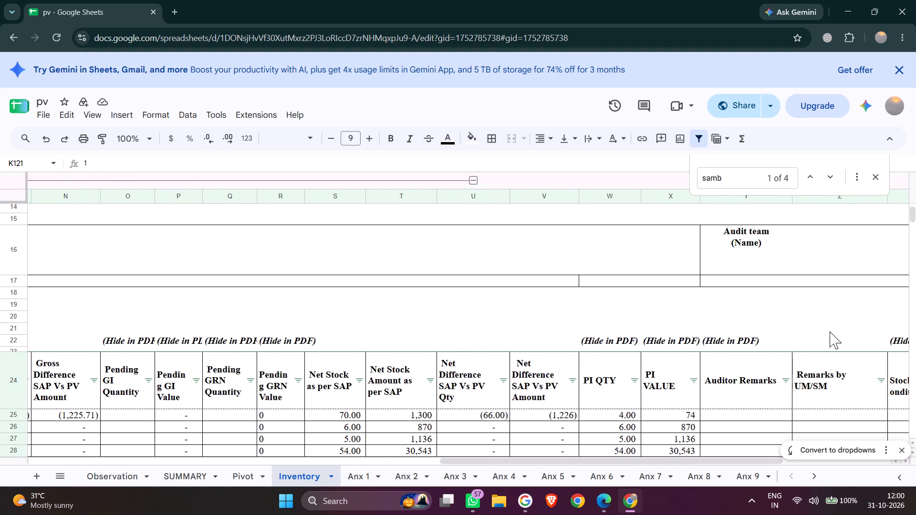
left_click(915, 217)
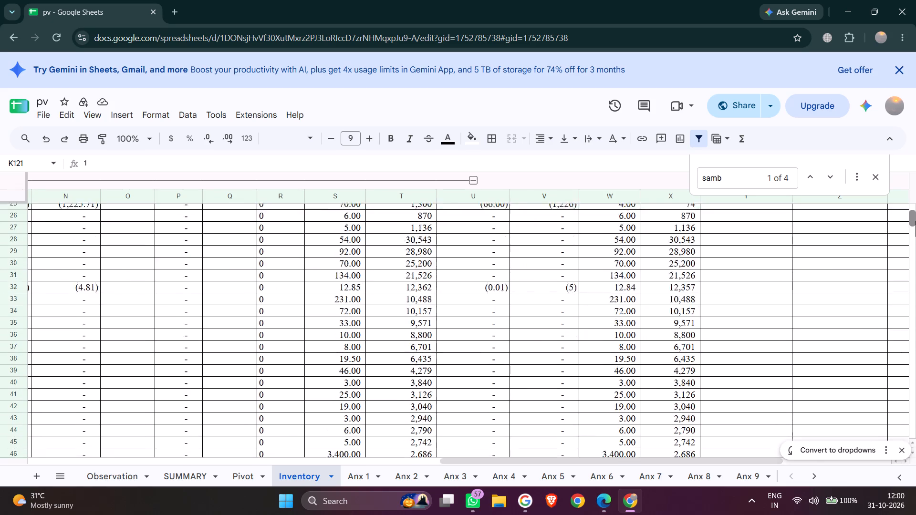
left_click_drag(915, 219, 914, 242)
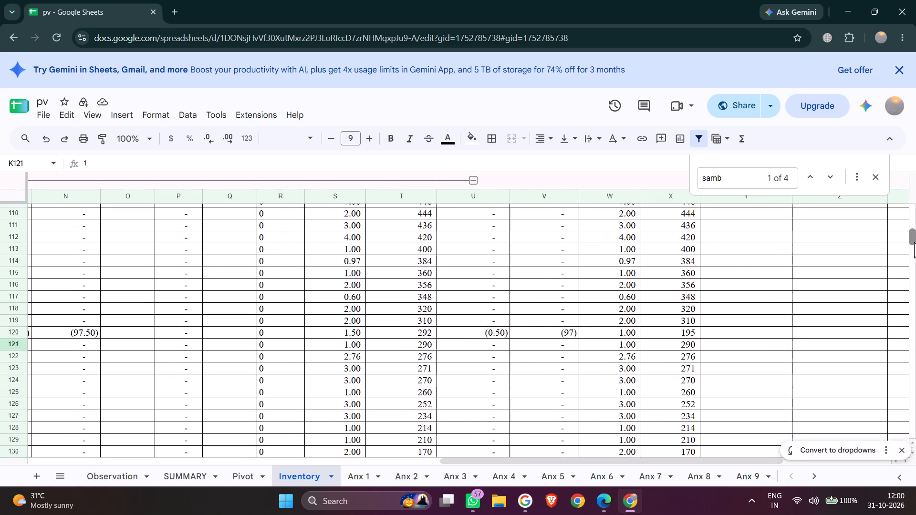
left_click_drag(914, 242, 914, 252)
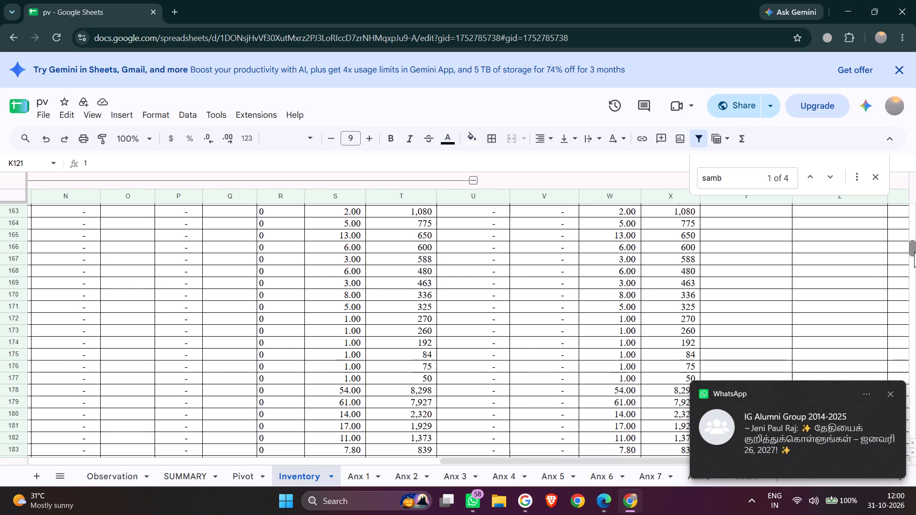
left_click_drag(914, 252, 913, 250)
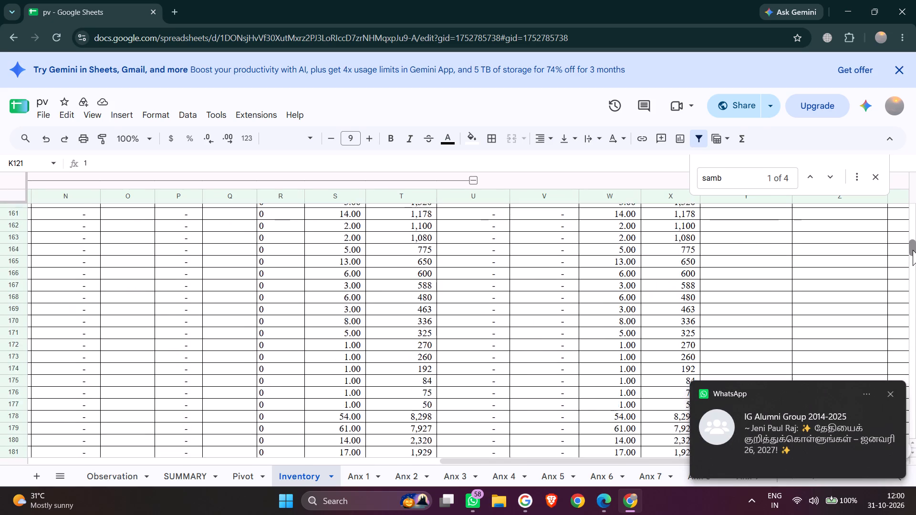
left_click_drag(913, 250, 912, 247)
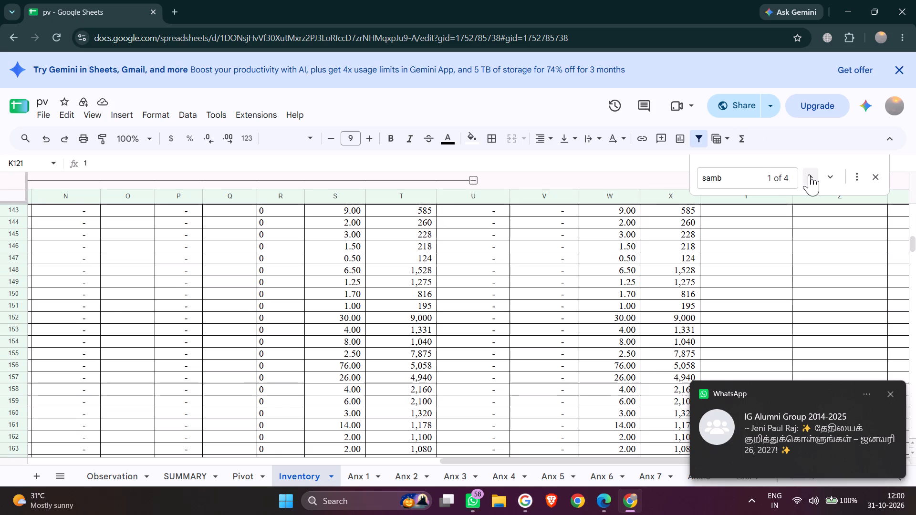
Go through the "samb" matches back to SAMBAR POWDER_PF and examine its row's stock and difference columns in the Inventory sheet.
left_click(809, 175)
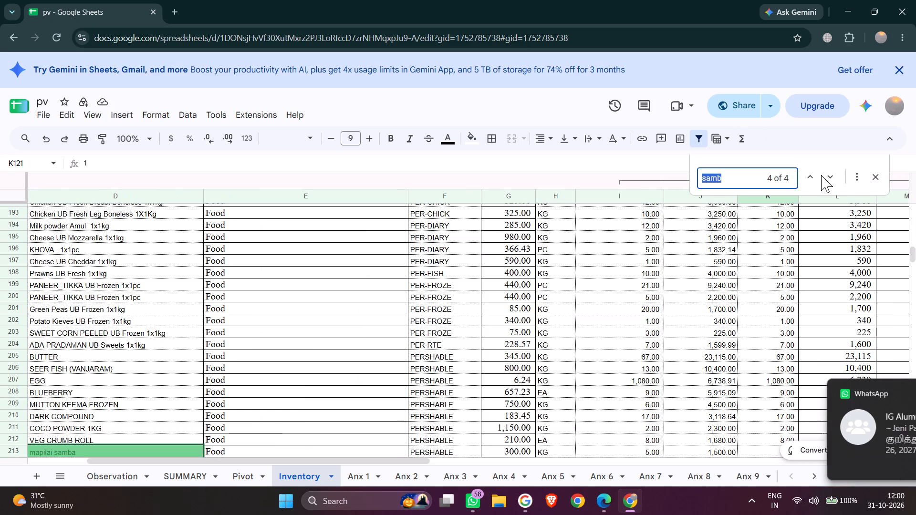
left_click(823, 175)
left_click(823, 175)
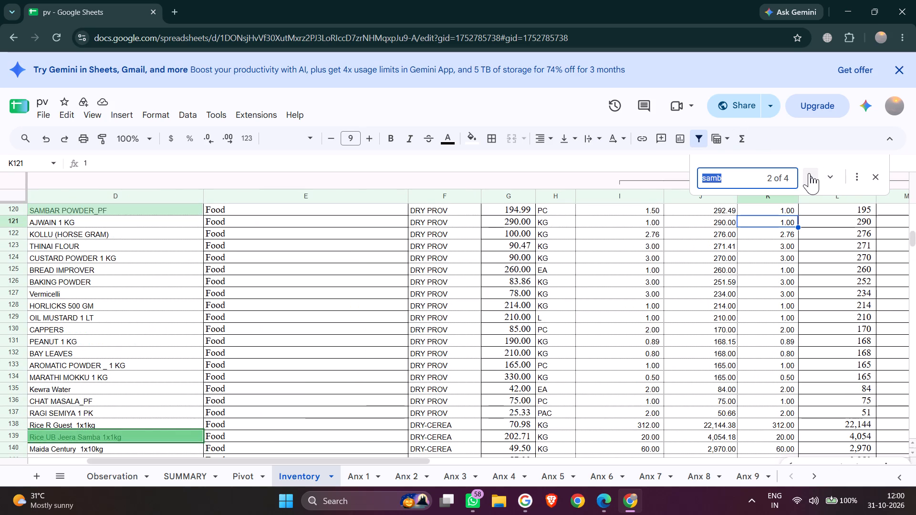
left_click(809, 173)
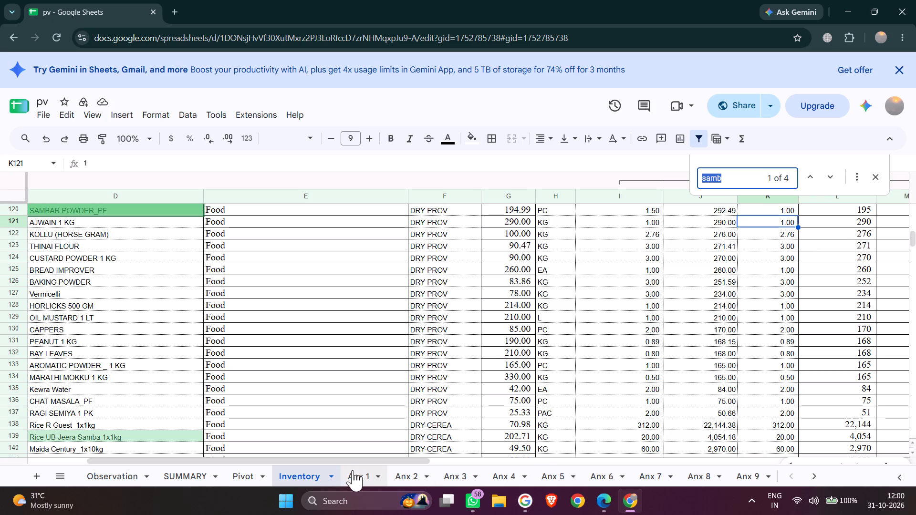
left_click_drag(335, 463, 344, 461)
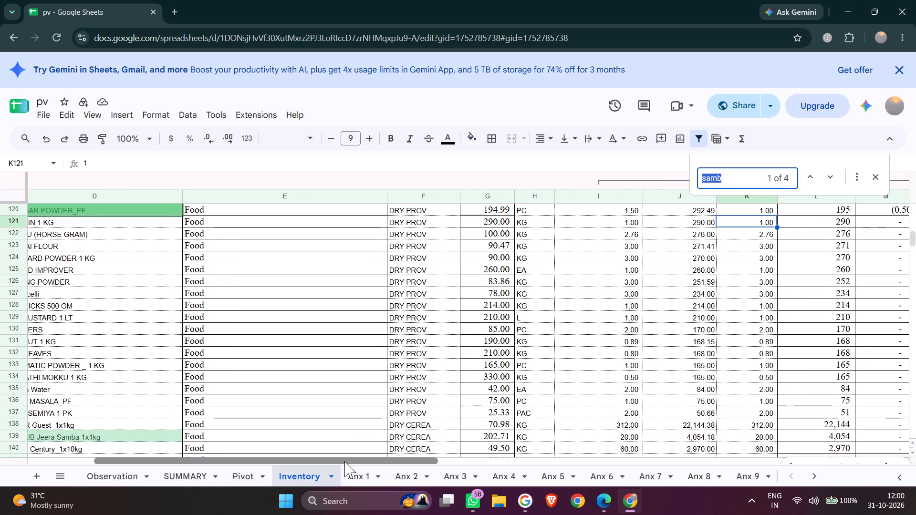
left_click_drag(344, 461, 674, 407)
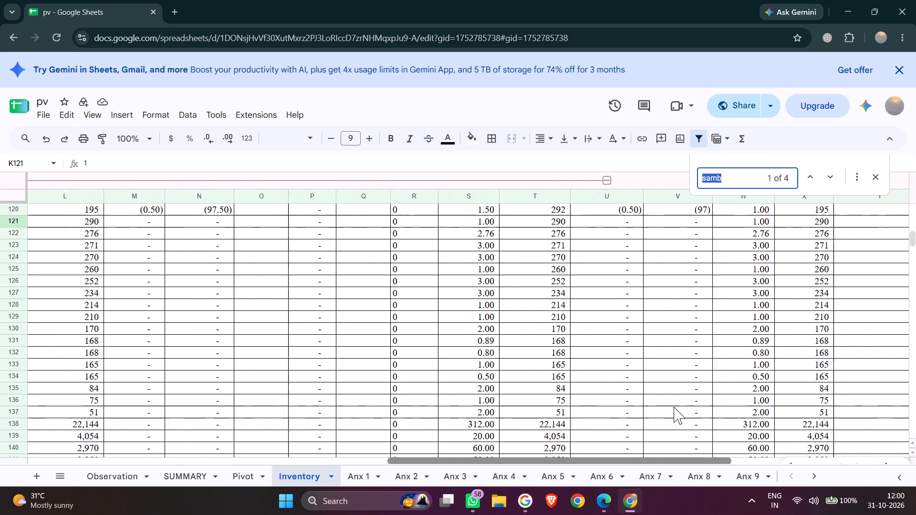
left_click_drag(674, 407, 877, 384)
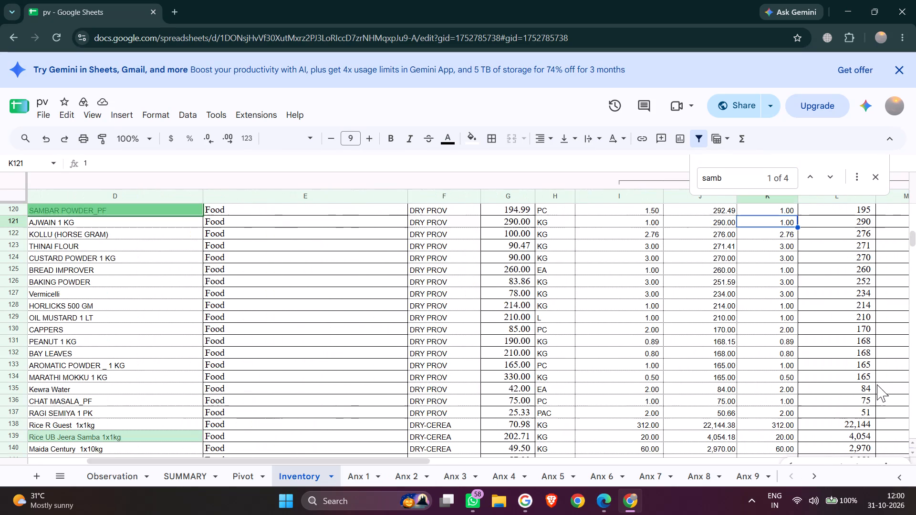
left_click_drag(912, 238, 899, 180)
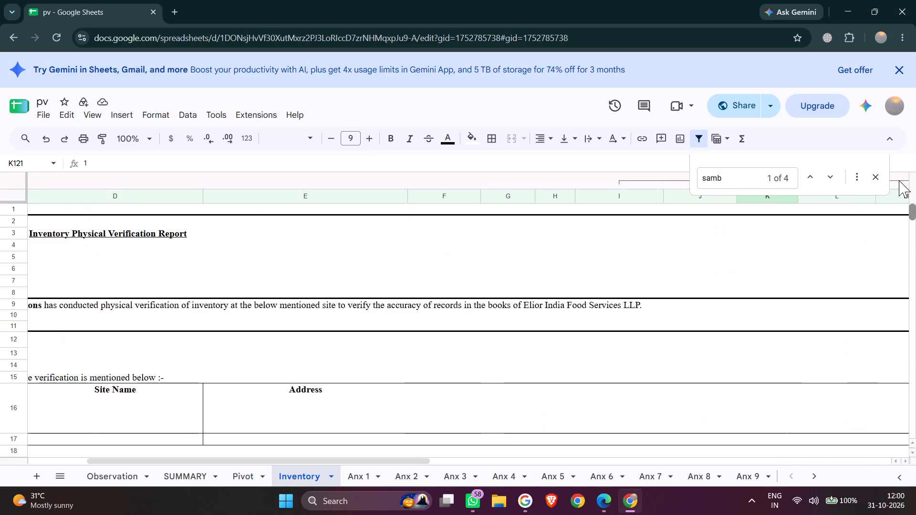
left_click_drag(899, 180, 903, 221)
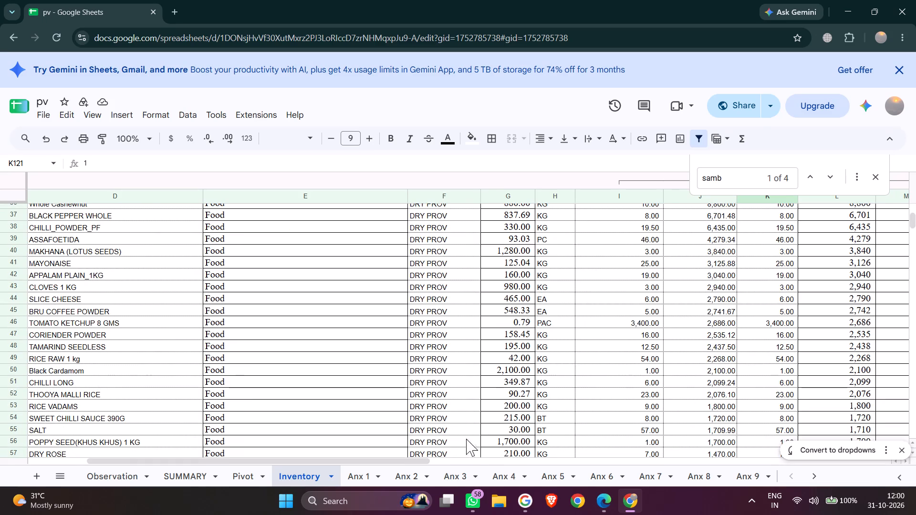
Enter the auditor remark "Issue in SAP" for SAMBAR POWDER_PF in cell Y120 of the Inventory sheet.
left_click_drag(426, 460, 733, 439)
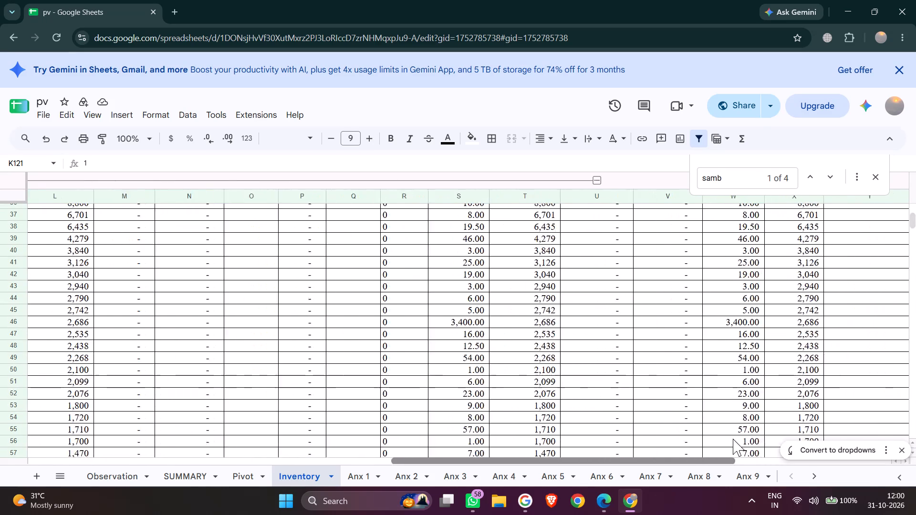
left_click_drag(733, 439, 795, 437)
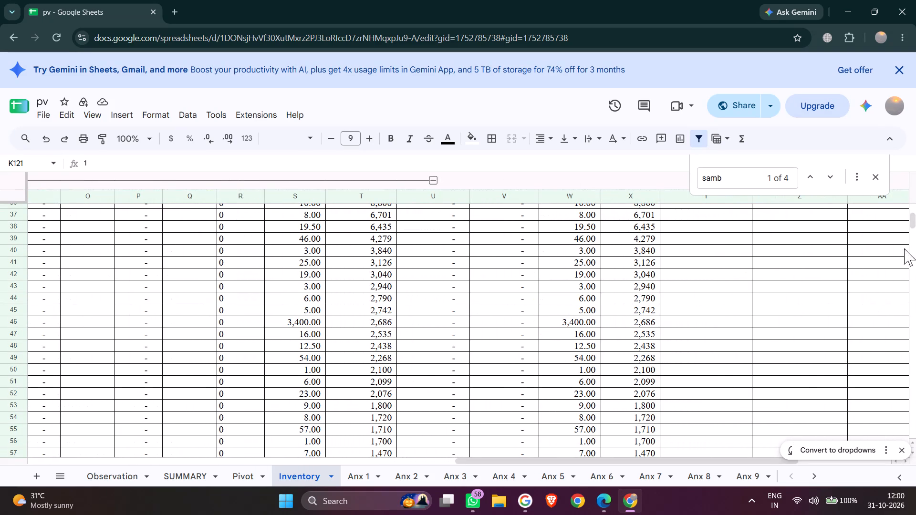
left_click_drag(911, 223, 911, 220)
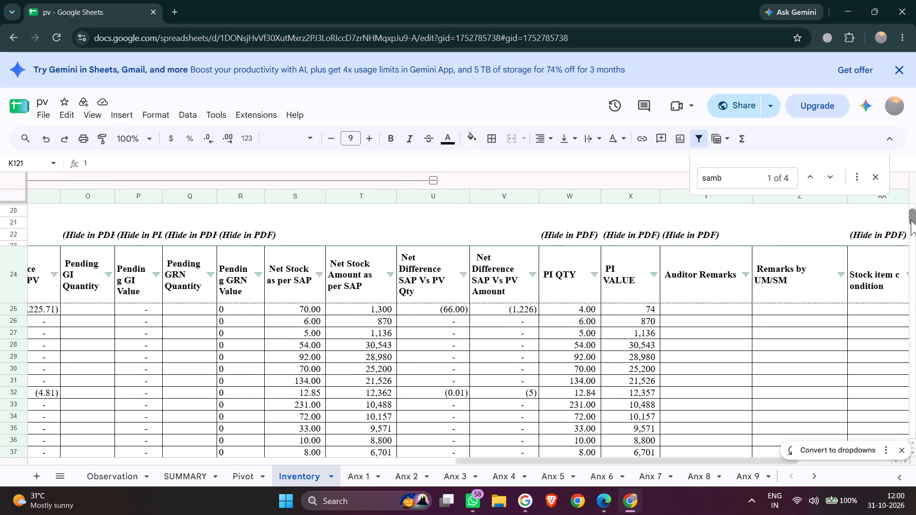
left_click_drag(911, 220, 913, 232)
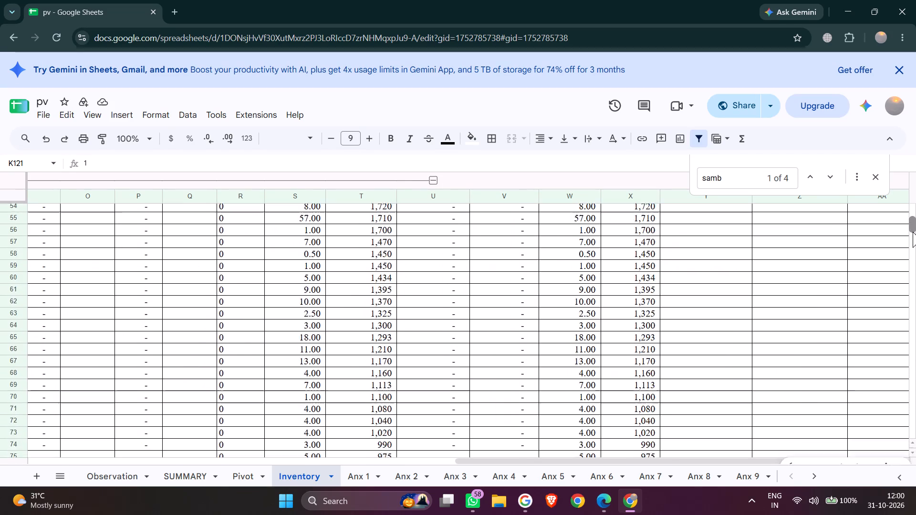
left_click_drag(913, 232, 915, 241)
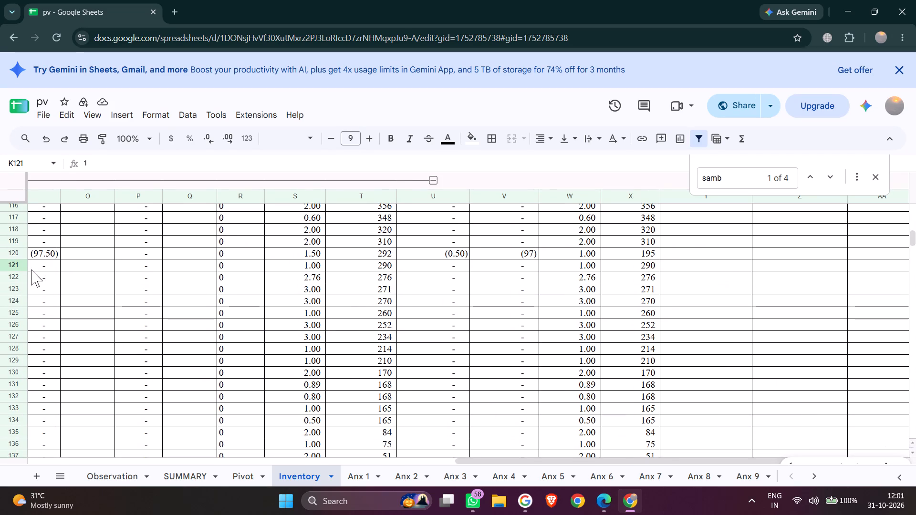
left_click(712, 250)
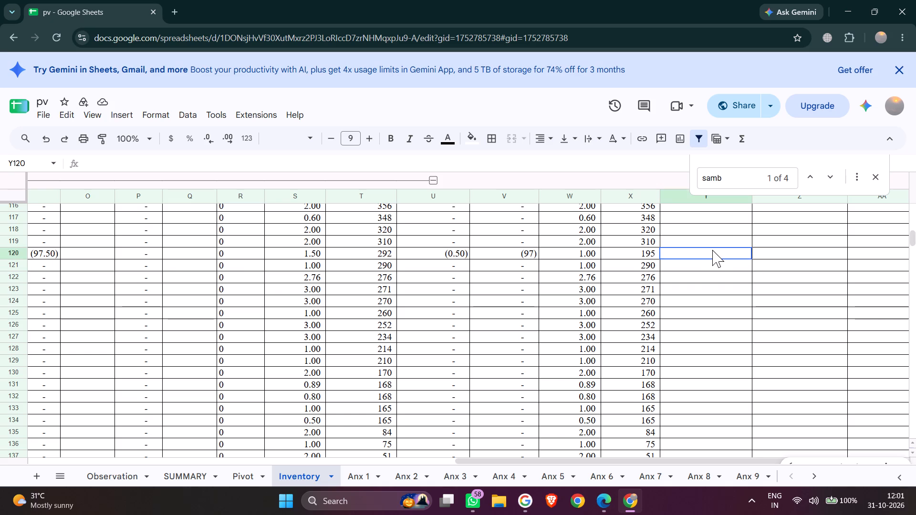
type("iss")
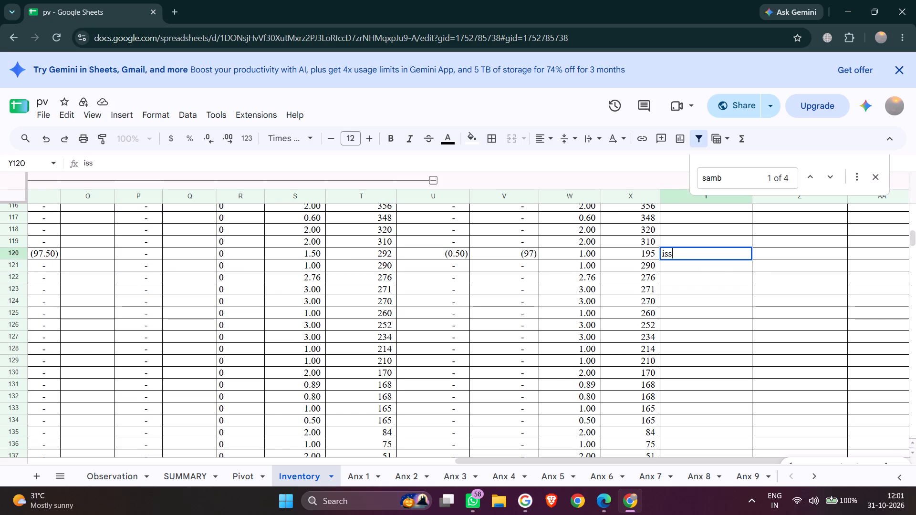
key("BackSpace")
key("BackSpace")
key("BackSpace")
type("ssue in")
key("space")
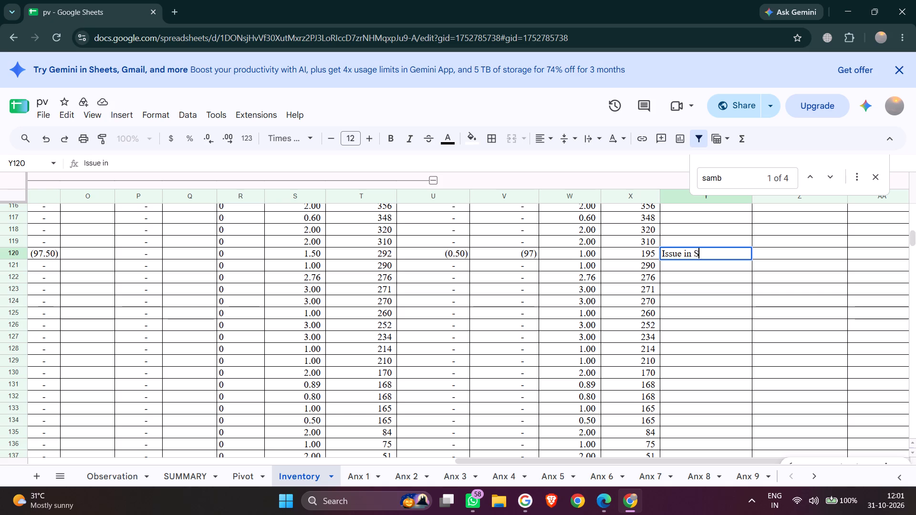
key("BackSpace")
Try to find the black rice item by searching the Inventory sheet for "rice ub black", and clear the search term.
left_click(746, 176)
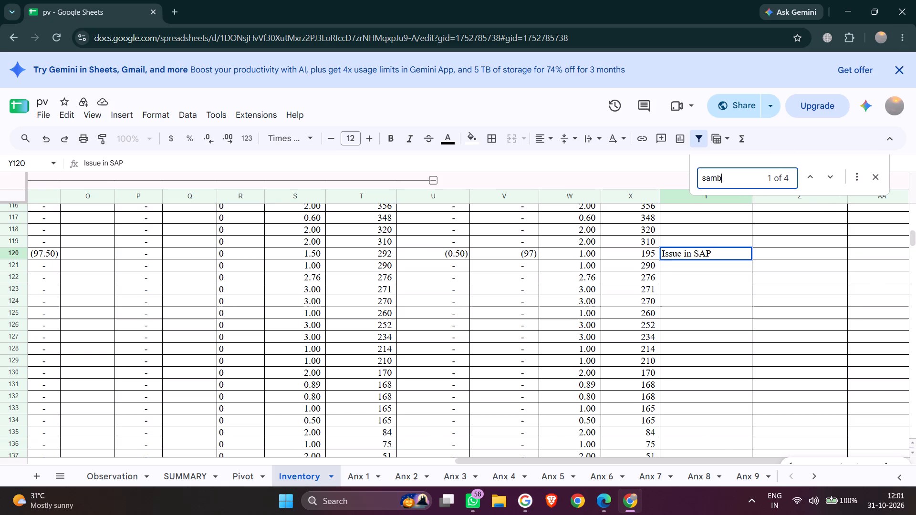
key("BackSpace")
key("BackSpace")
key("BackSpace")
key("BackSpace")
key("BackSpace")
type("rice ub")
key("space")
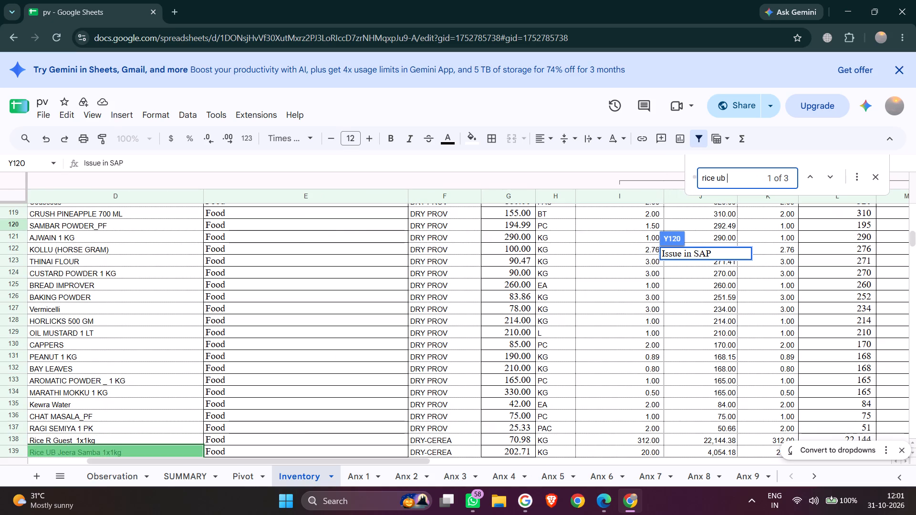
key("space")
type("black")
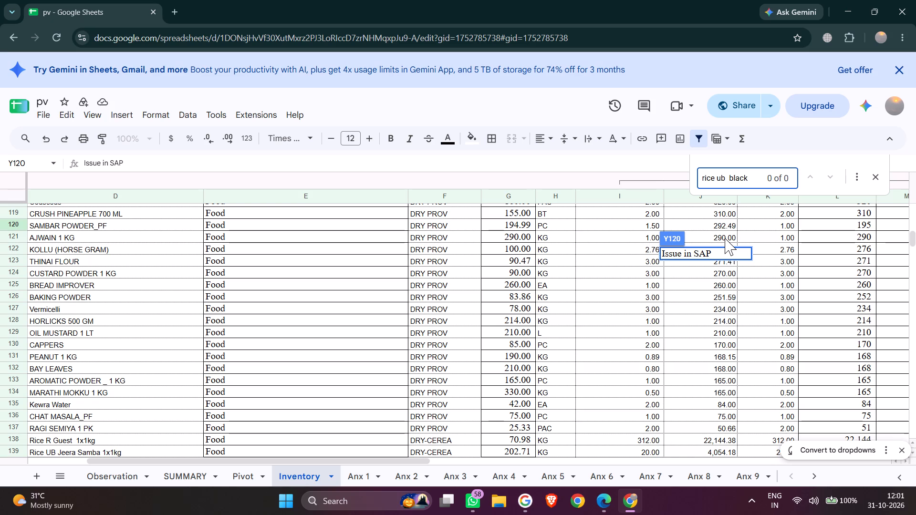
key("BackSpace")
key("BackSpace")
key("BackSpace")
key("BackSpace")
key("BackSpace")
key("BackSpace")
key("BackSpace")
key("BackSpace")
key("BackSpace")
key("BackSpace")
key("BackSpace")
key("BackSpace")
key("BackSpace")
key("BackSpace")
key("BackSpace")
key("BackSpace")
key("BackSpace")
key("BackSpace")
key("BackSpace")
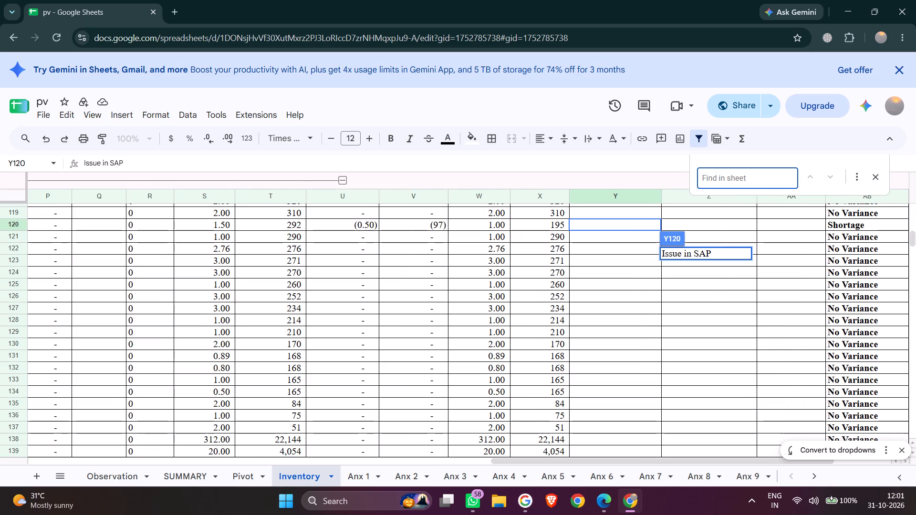
Search the sheet for "black" and enter the auditor remark "Issue in SAP" for Rice UB Black 1x1000Gm in Y147.
type("black")
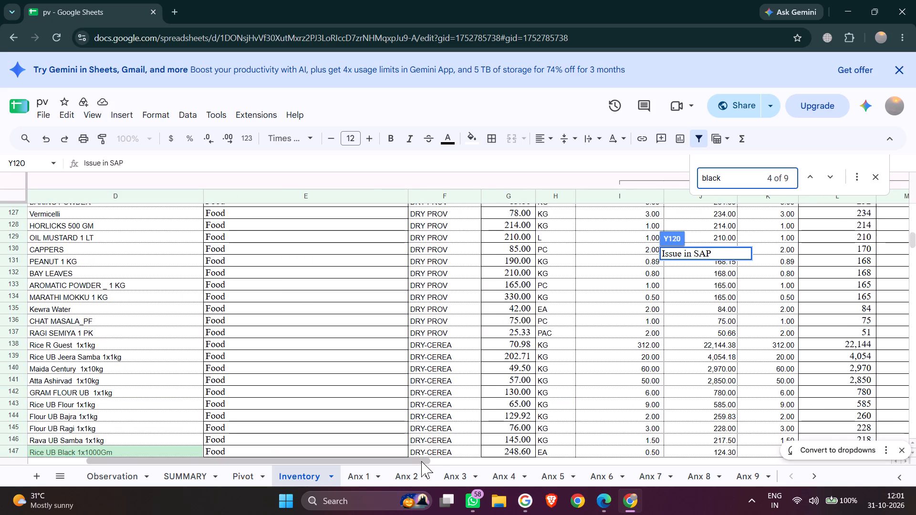
left_click_drag(422, 460, 791, 452)
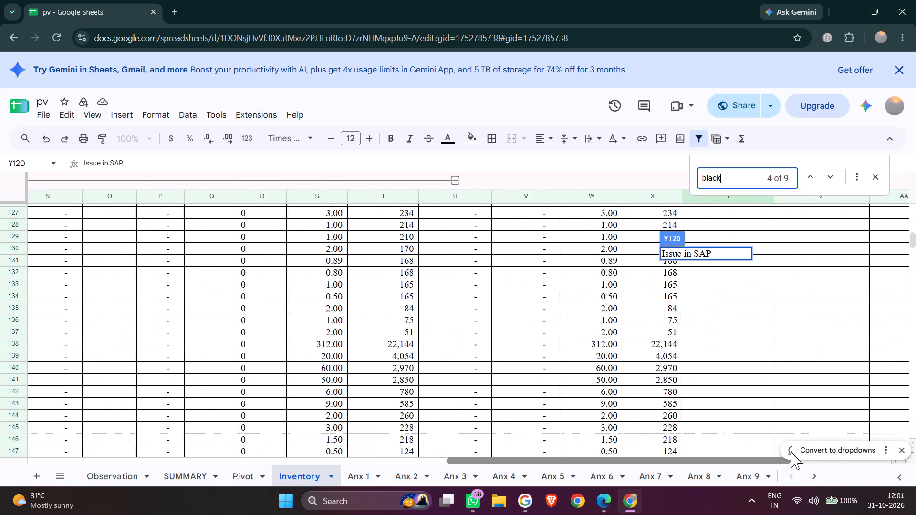
left_click_drag(791, 452, 831, 455)
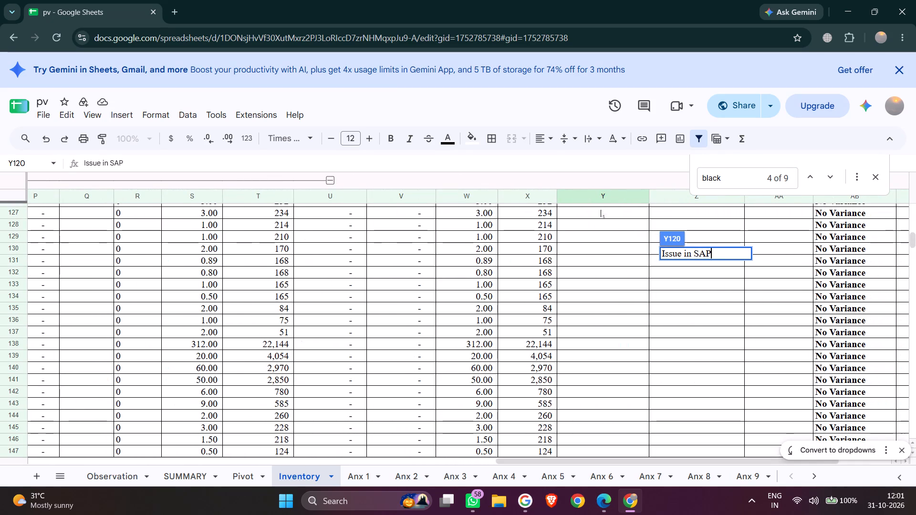
left_click(593, 452)
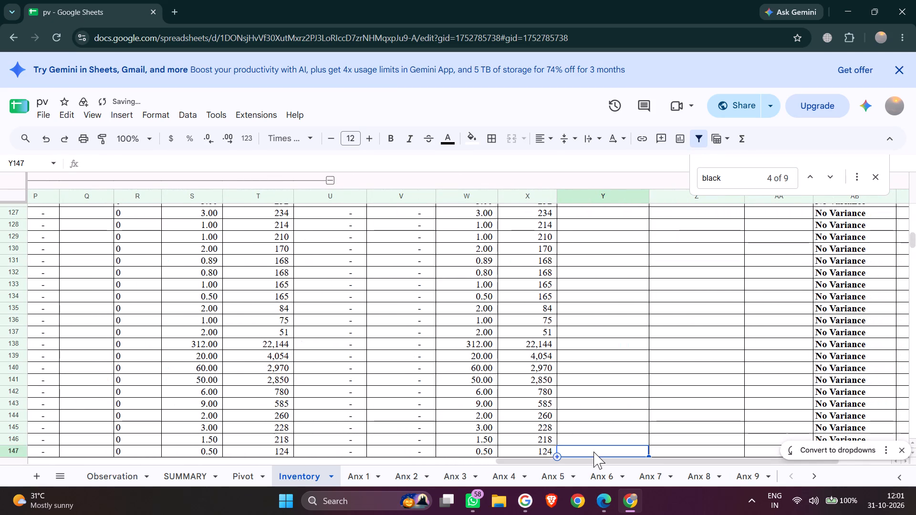
type("ssue in")
key("space")
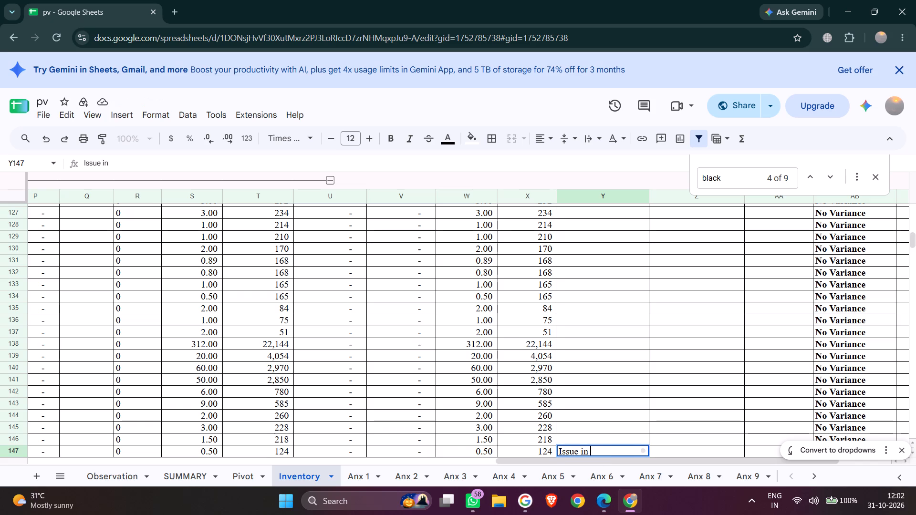
key("a")
key("a")
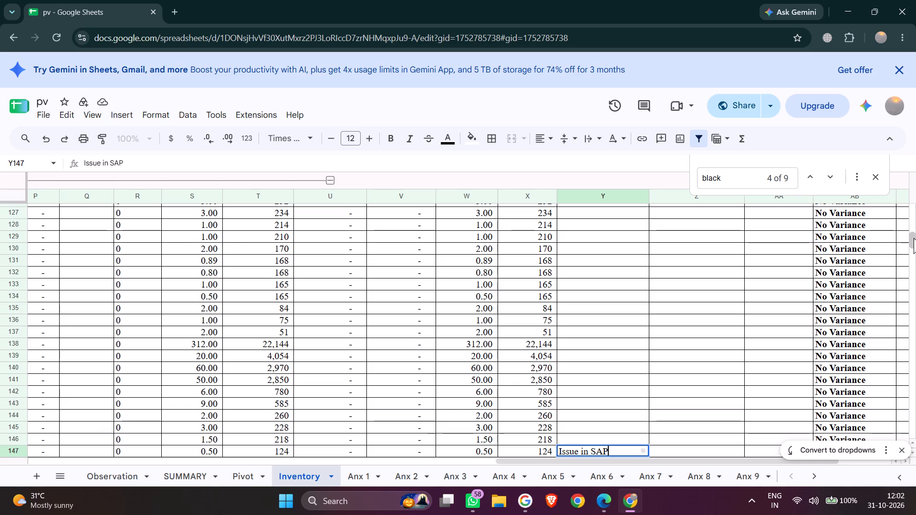
Select the Auditor Remarks cell Y25 of the first inventory item row.
left_click_drag(914, 238, 914, 194)
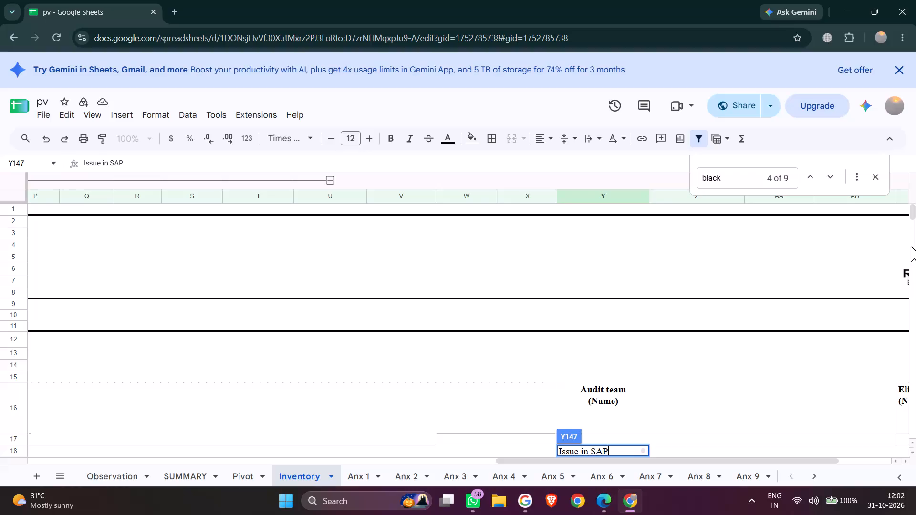
left_click(913, 216)
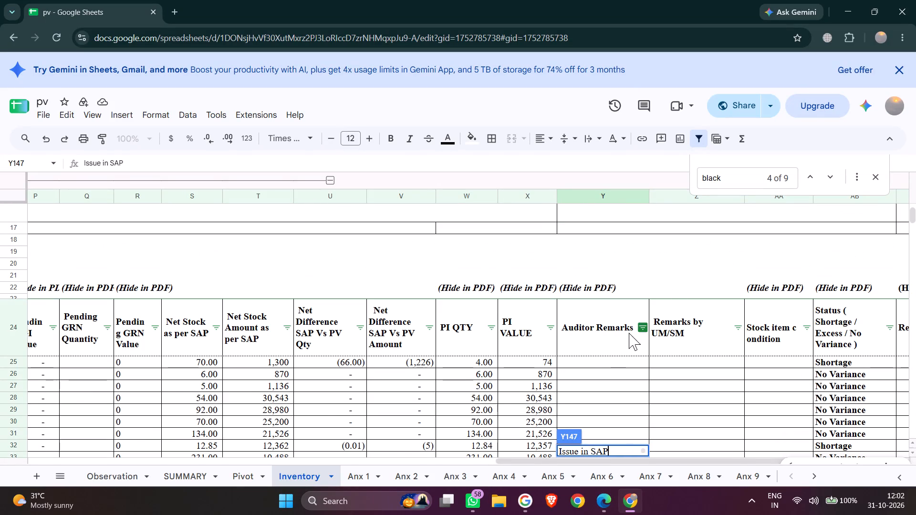
left_click(601, 371)
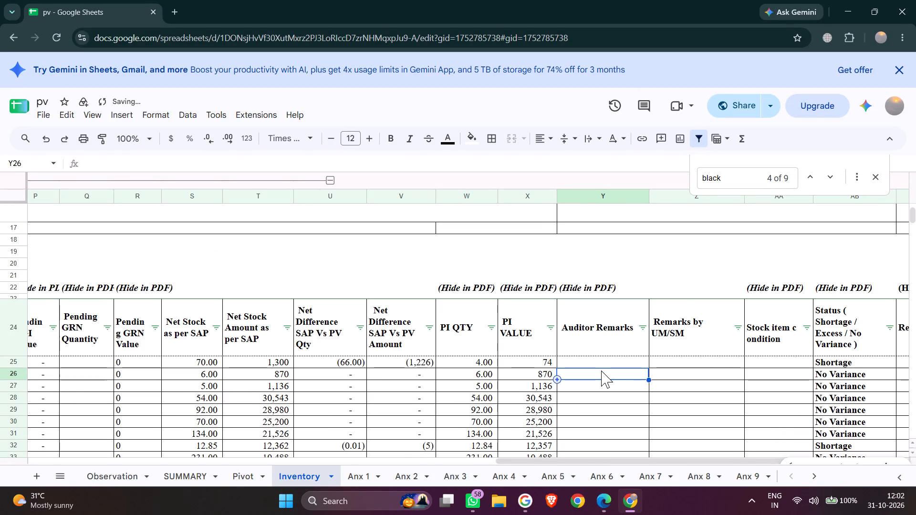
left_click(604, 363)
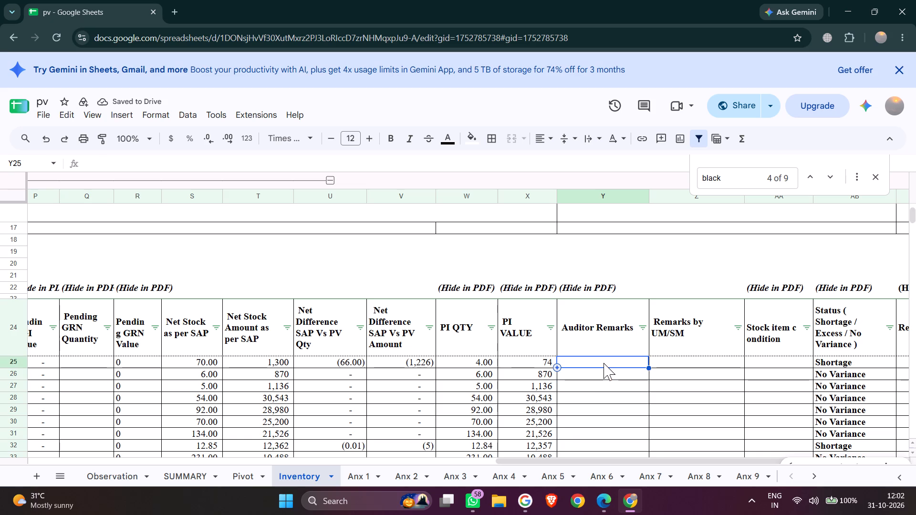
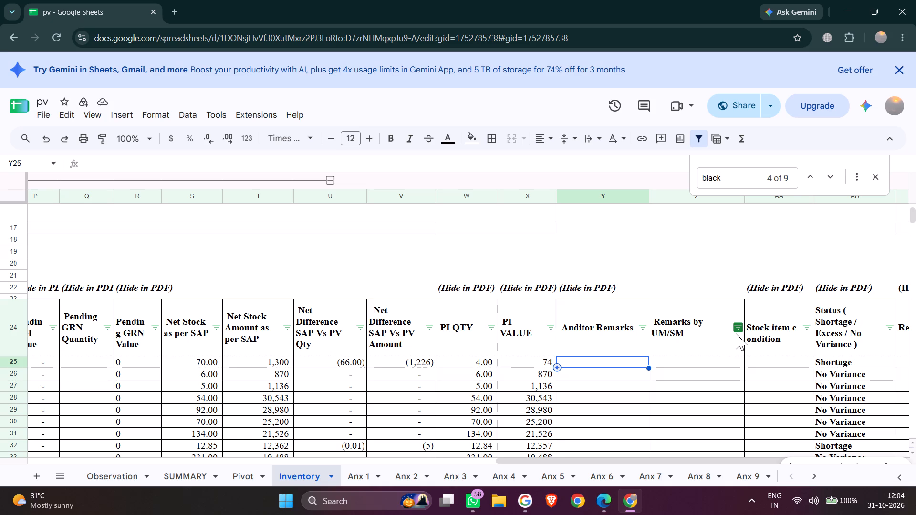
Enter "Good" as the Stock item condition of the first inventory item in cell AA25.
left_click(776, 362)
type("goood")
key("BackSpace")
key("BackSpace")
key("BackSpace")
key("BackSpace")
key("BackSpace")
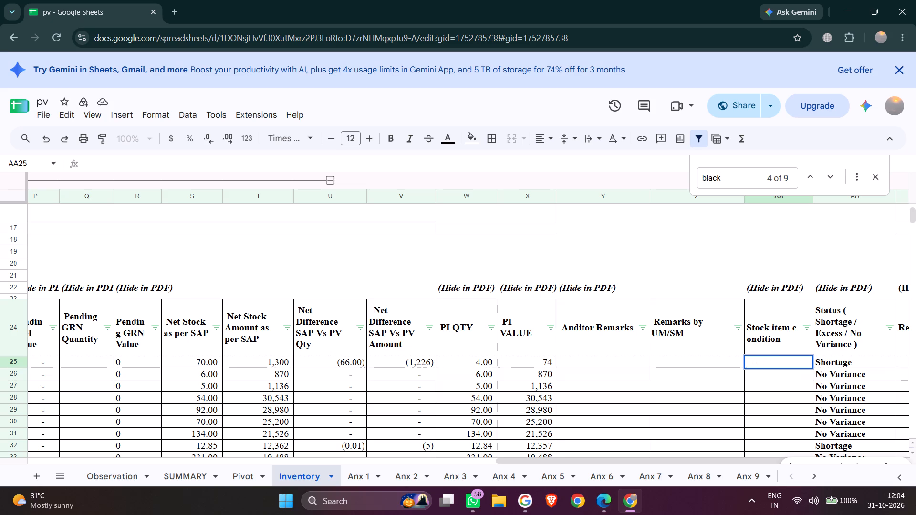
key("g")
left_click(791, 357)
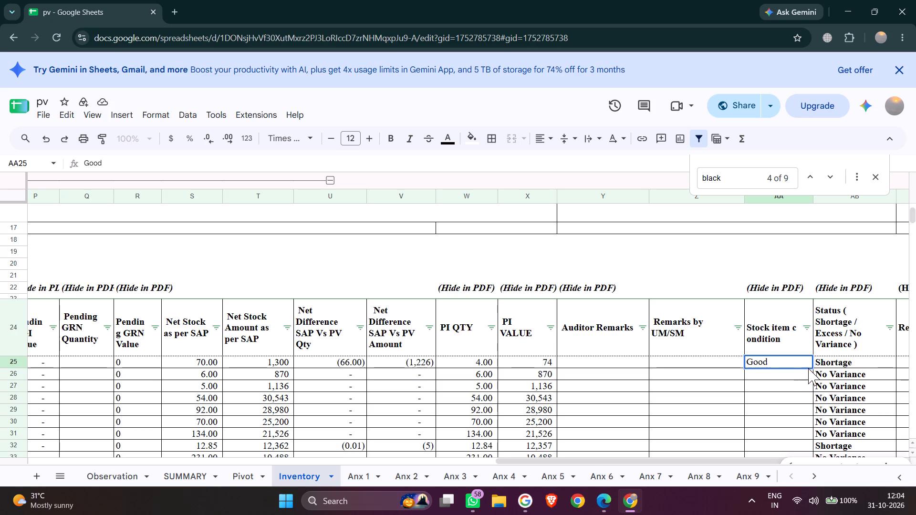
left_click(809, 368)
left_click(801, 378)
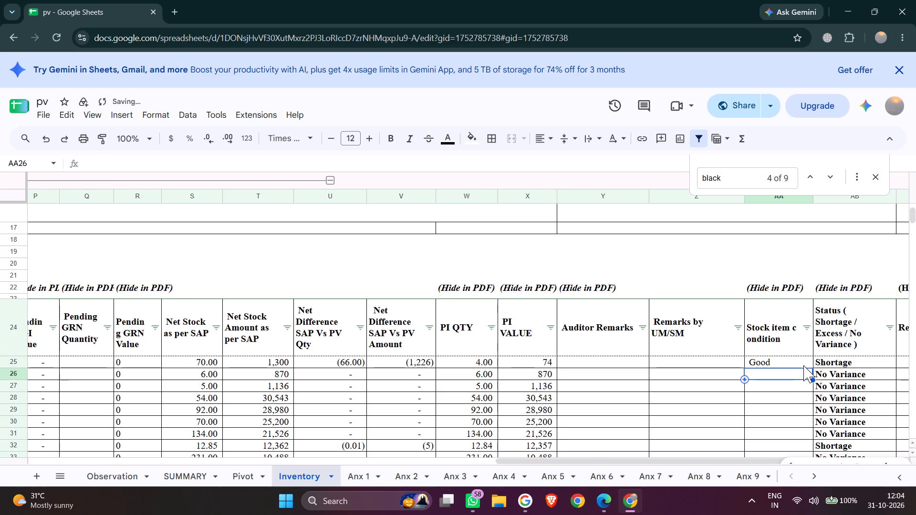
Fill the "Good" condition from AA25 down the Stock item condition column through row 242, the last valid item row.
left_click(803, 364)
left_click_drag(812, 368, 801, 426)
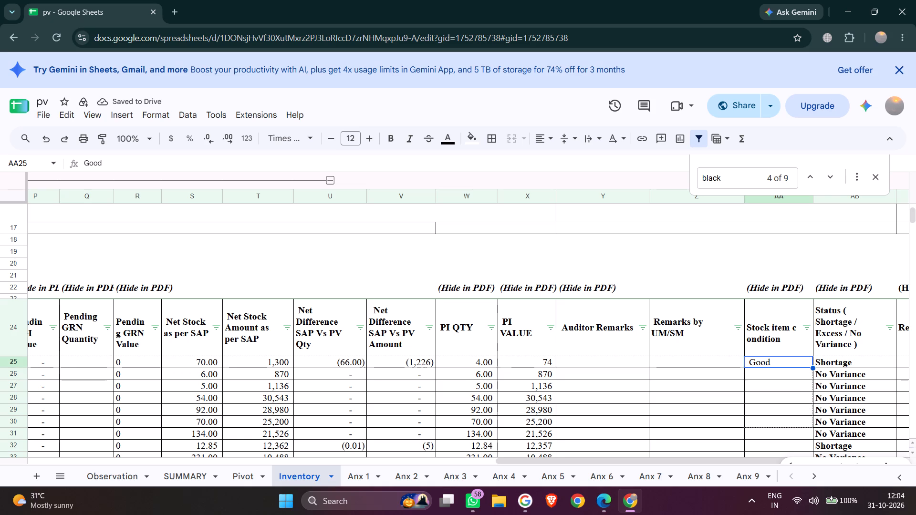
left_click_drag(801, 426, 799, 475)
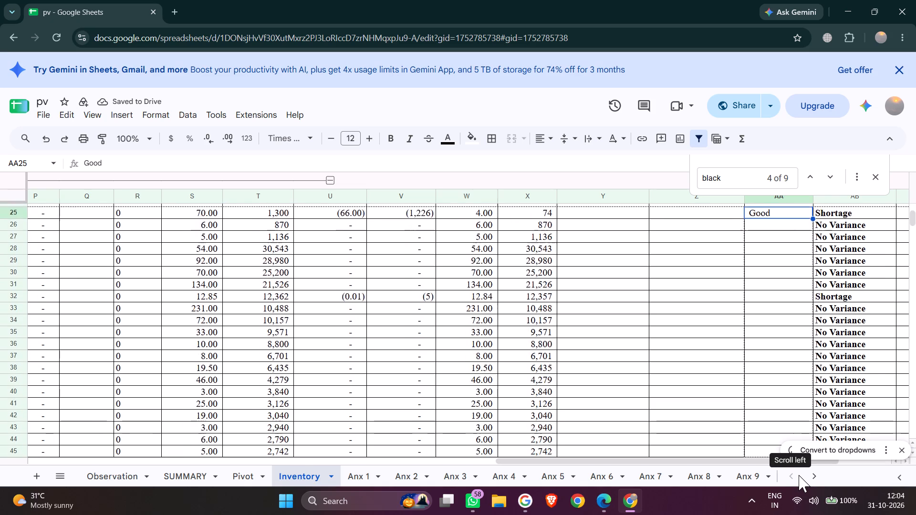
left_click_drag(799, 475, 797, 475)
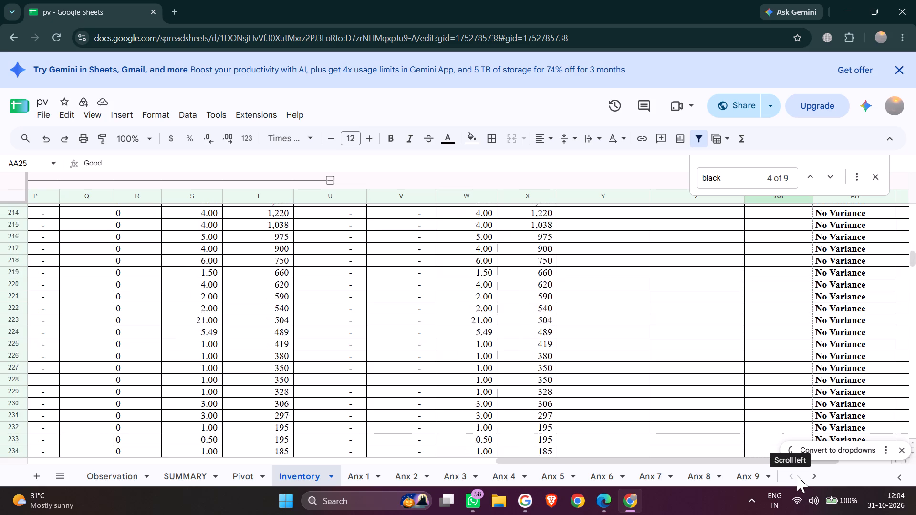
left_click_drag(797, 475, 779, 323)
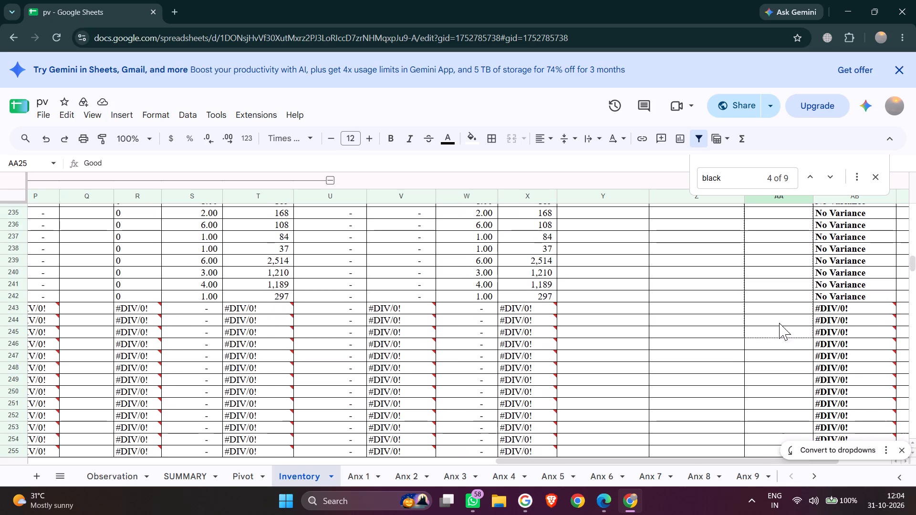
left_click_drag(779, 323, 786, 295)
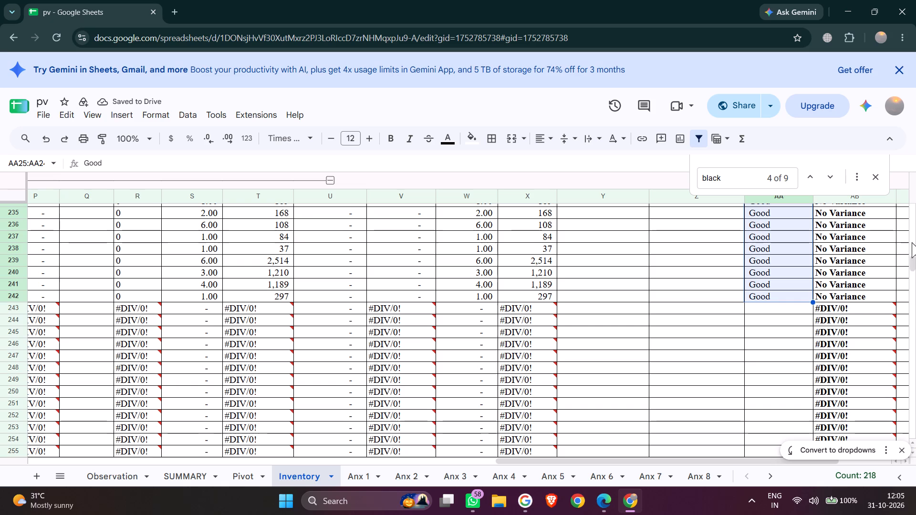
Close the search for "black" in the Inventory sheet.
left_click_drag(915, 262, 905, 209)
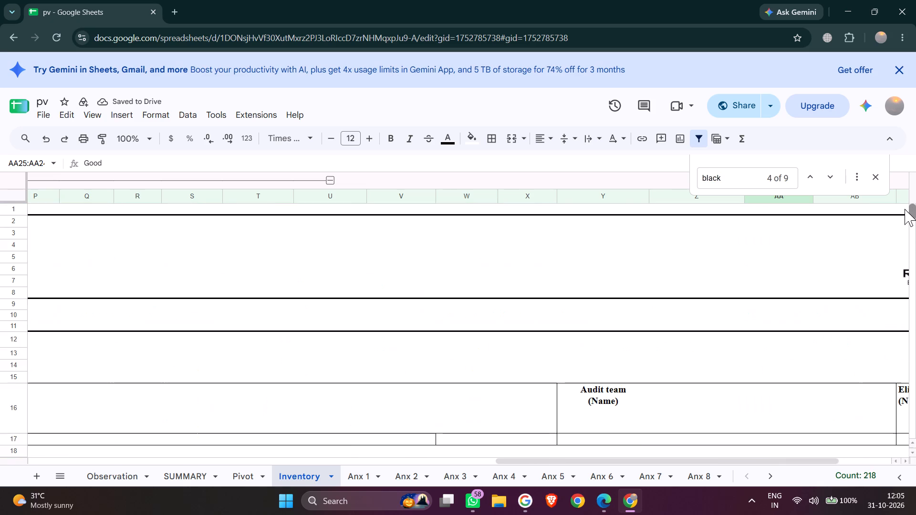
left_click_drag(905, 209, 911, 234)
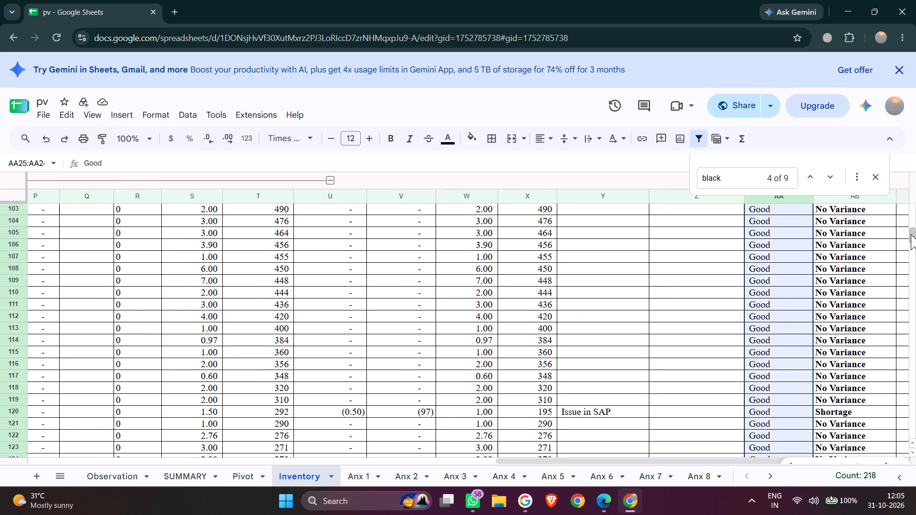
left_click_drag(911, 234, 906, 221)
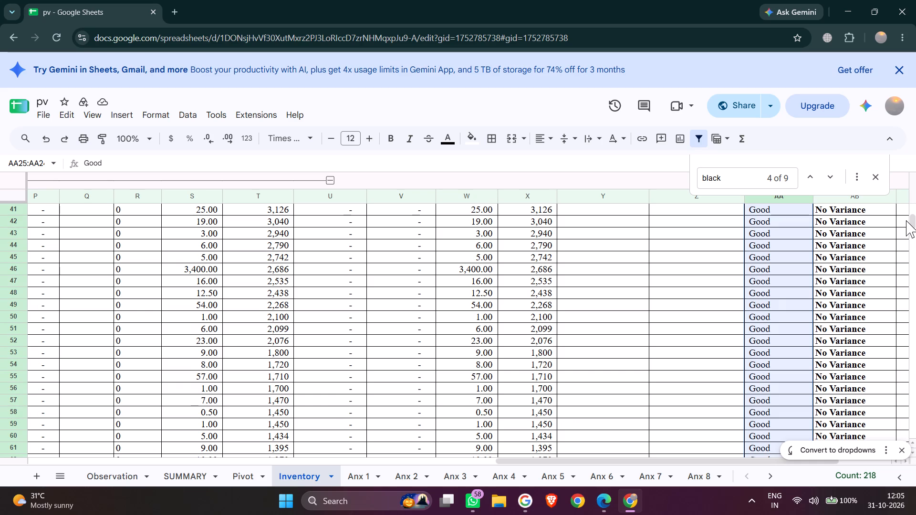
left_click_drag(915, 220, 915, 196)
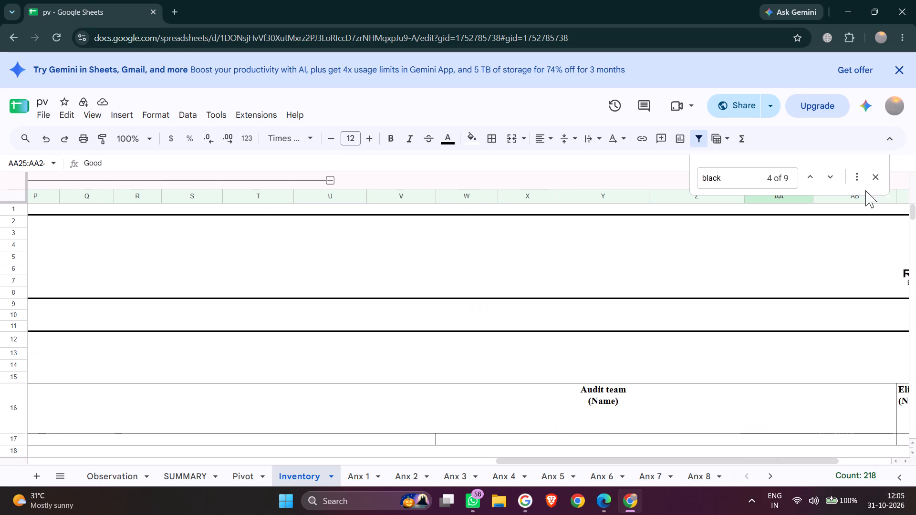
left_click(873, 179)
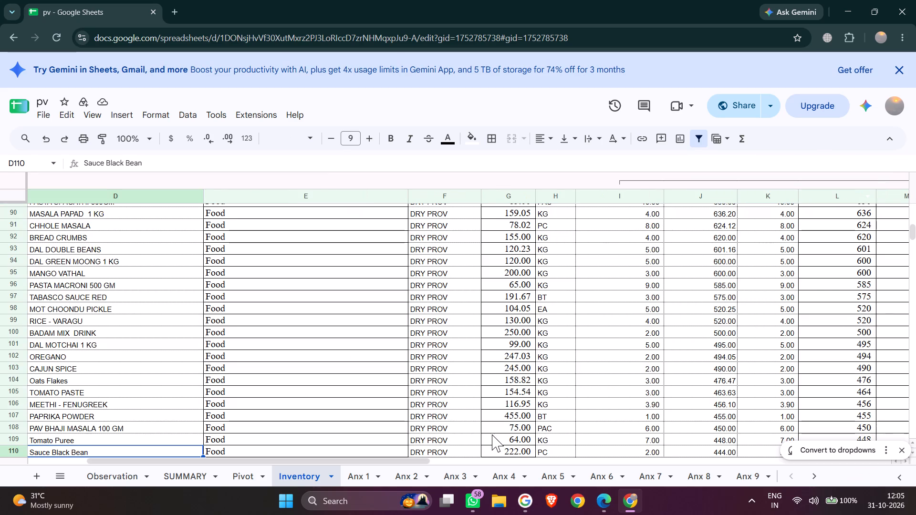
Enter "SAP ISSUE" as the Reason for Variance in AC147, the row remarked "Issue in SAP" for Rice UB Black.
left_click_drag(391, 456, 405, 456)
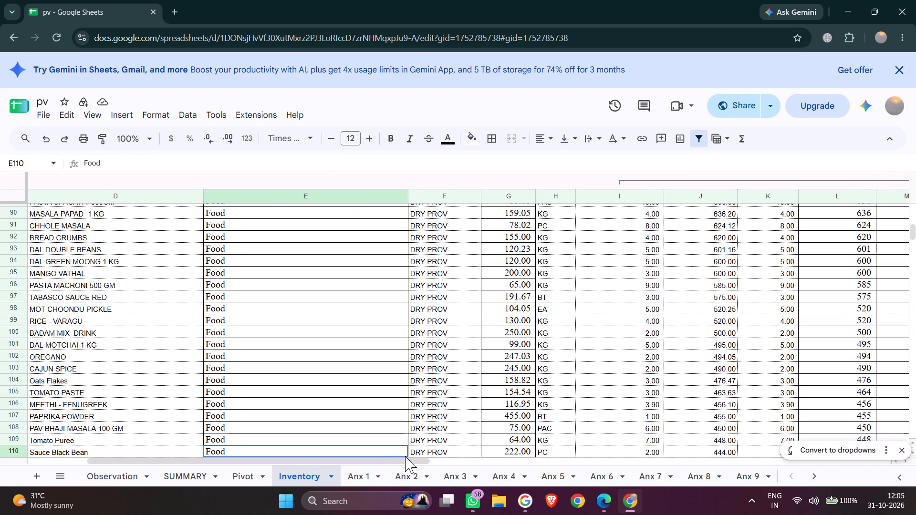
left_click_drag(405, 456, 406, 456)
left_click_drag(411, 463, 484, 461)
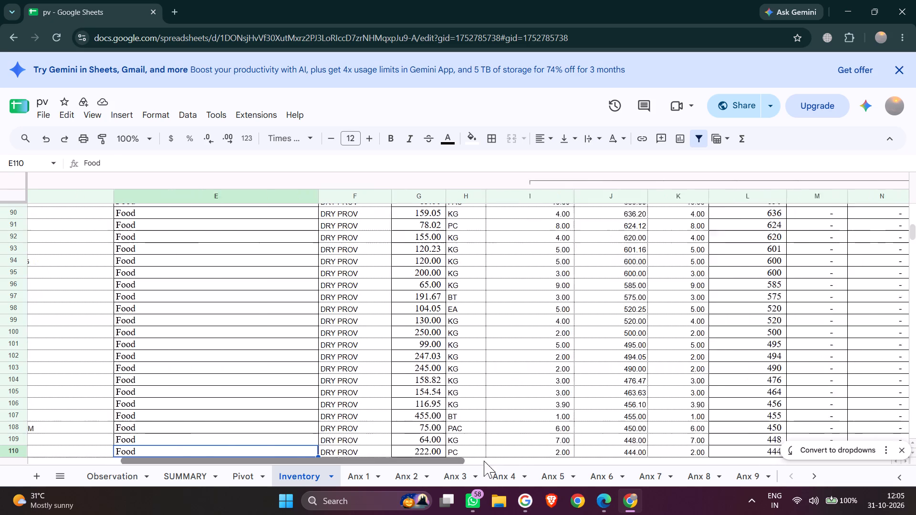
left_click_drag(484, 461, 806, 444)
left_click_drag(915, 235, 915, 234)
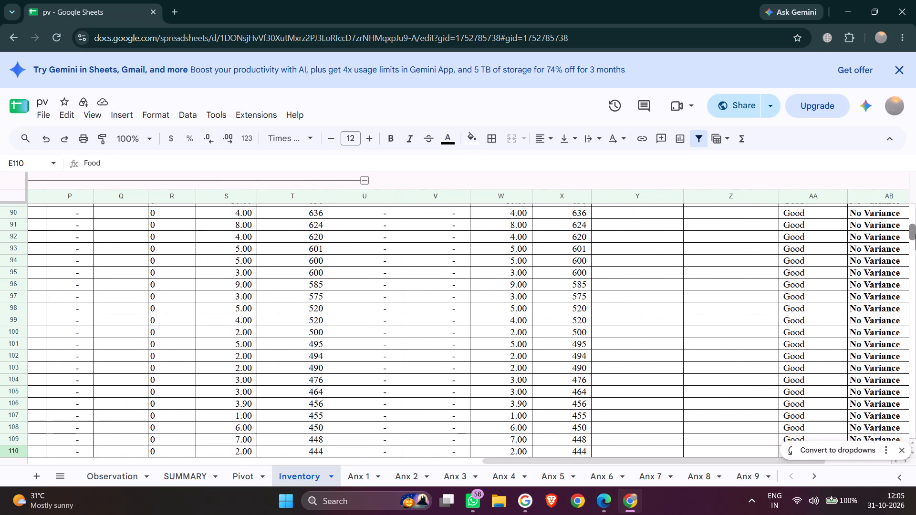
left_click_drag(915, 234, 913, 218)
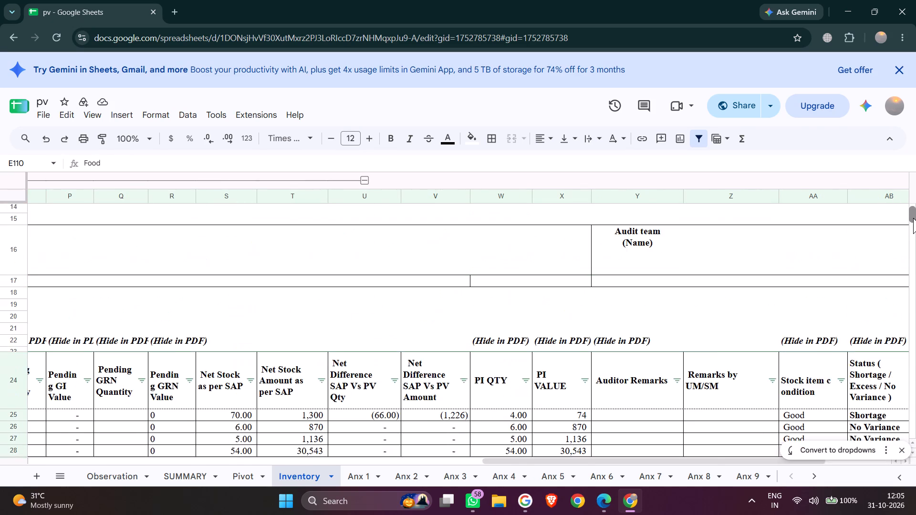
left_click_drag(913, 218, 913, 220)
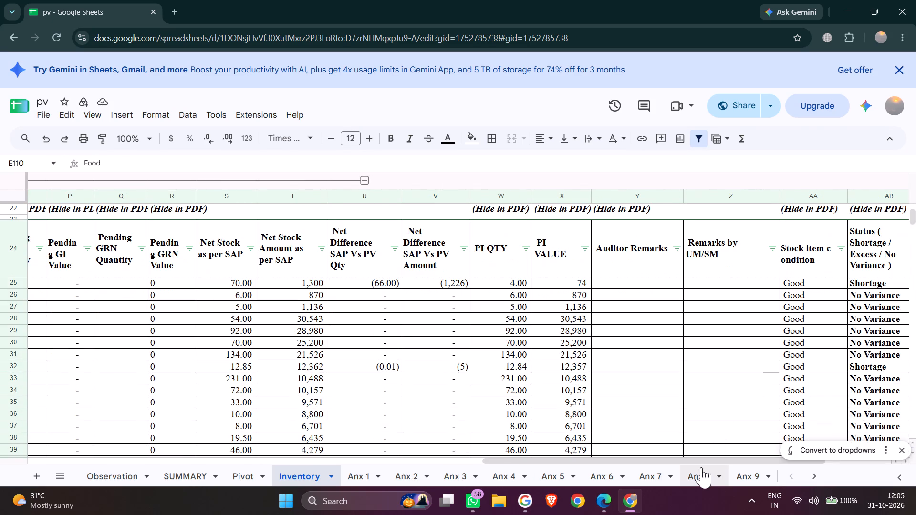
left_click_drag(697, 458, 743, 453)
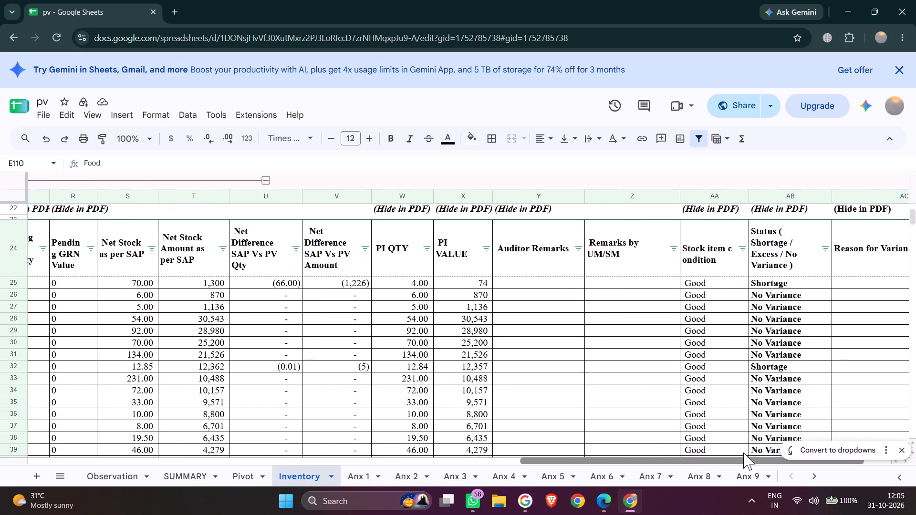
left_click_drag(743, 453, 797, 443)
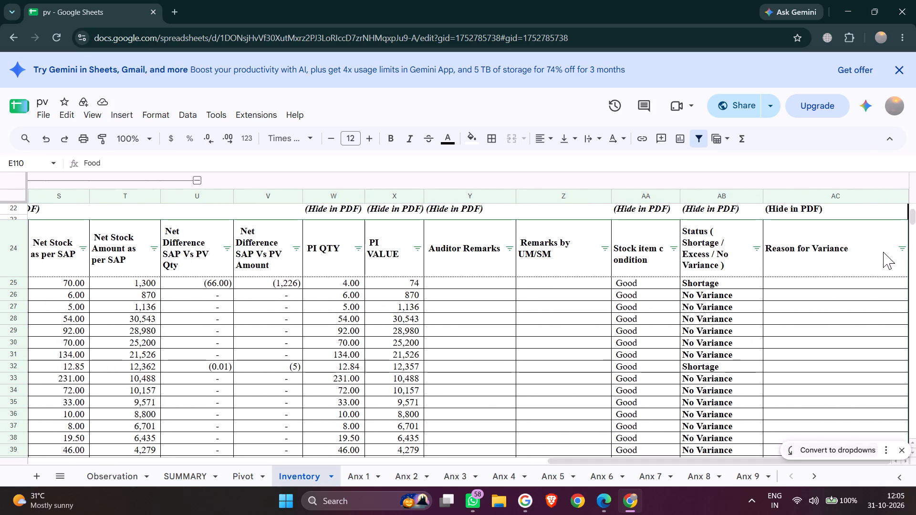
left_click_drag(915, 219, 915, 230)
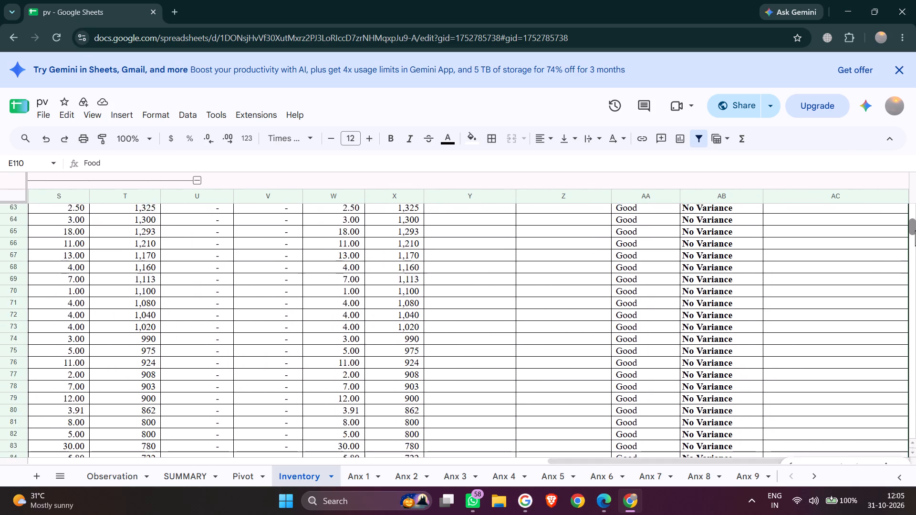
left_click_drag(915, 230, 915, 244)
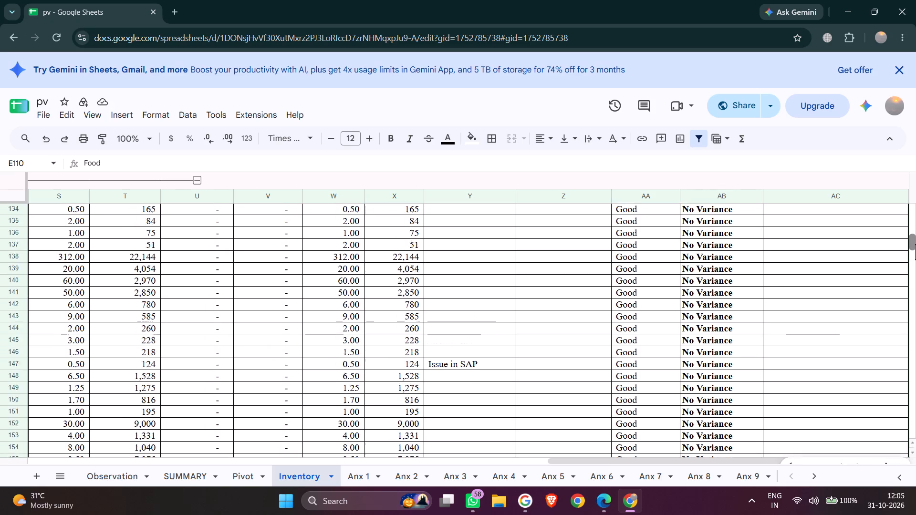
left_click_drag(915, 244, 915, 243)
left_click(794, 420)
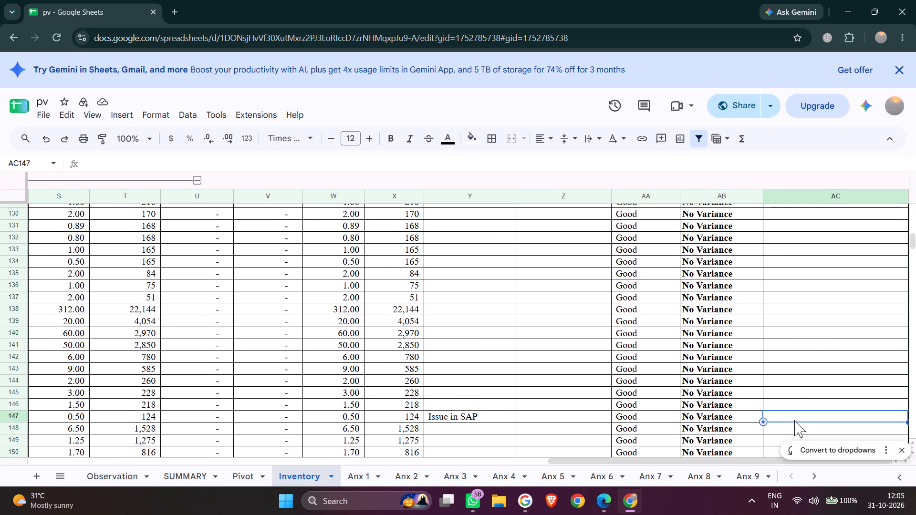
type("SAP ISSUE")
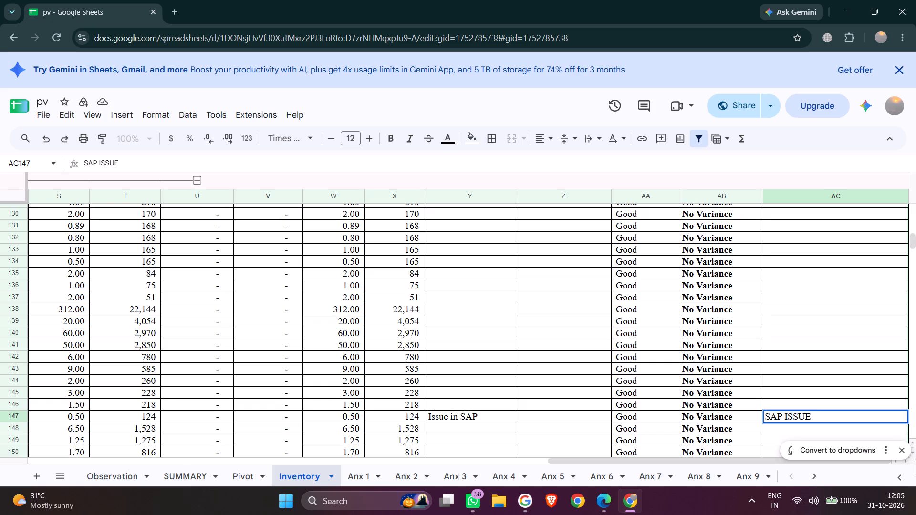
double_click(912, 451)
triple_click(912, 451)
triple_click(912, 451)
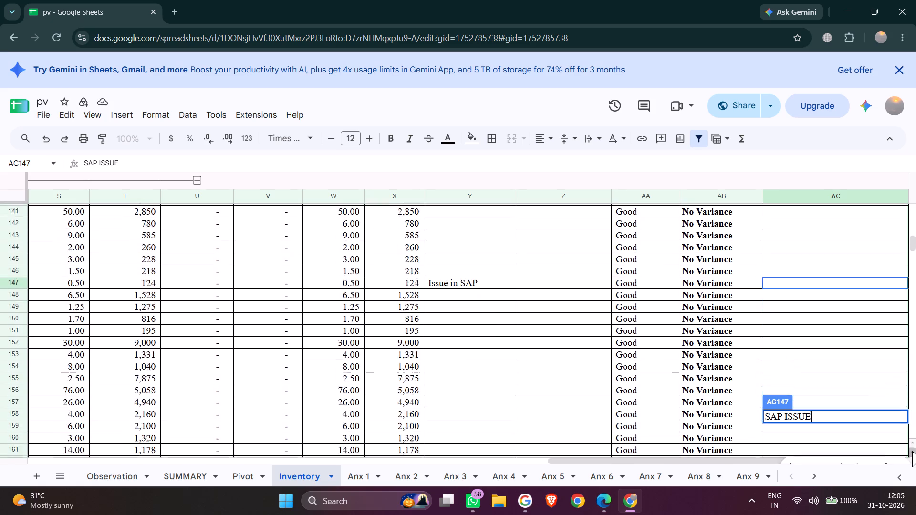
left_click(912, 451)
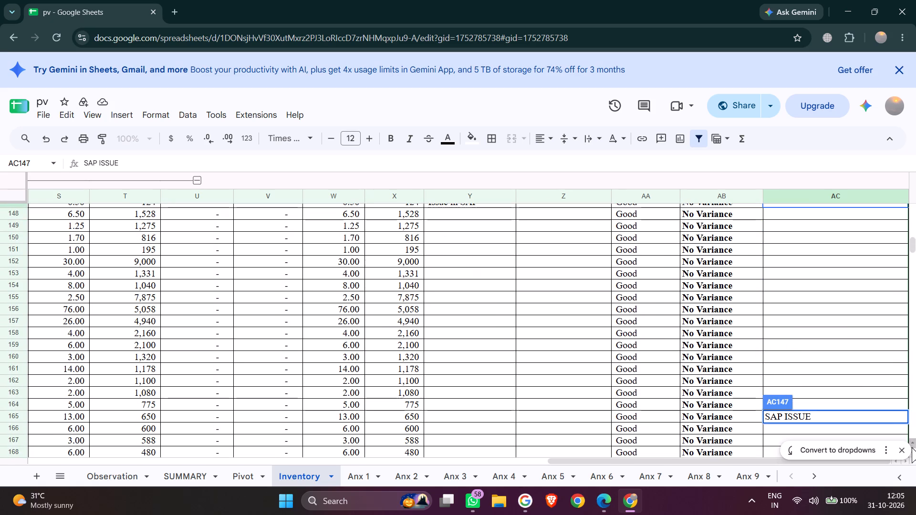
triple_click(912, 444)
triple_click(912, 444)
triple_click(912, 444)
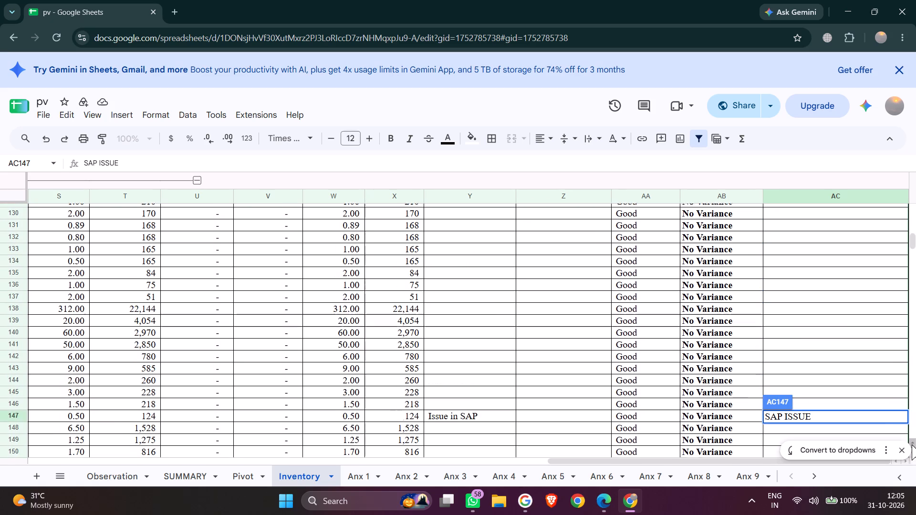
key("Return")
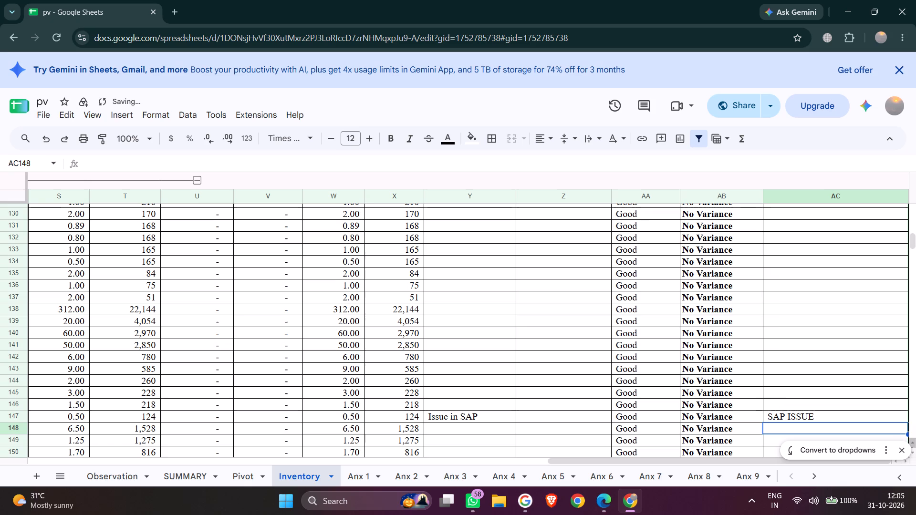
Enter a Reason for Variance starting with "SAP" in AC120, the SAMBAR POWDER_PF row.
left_click_drag(913, 240, 913, 246)
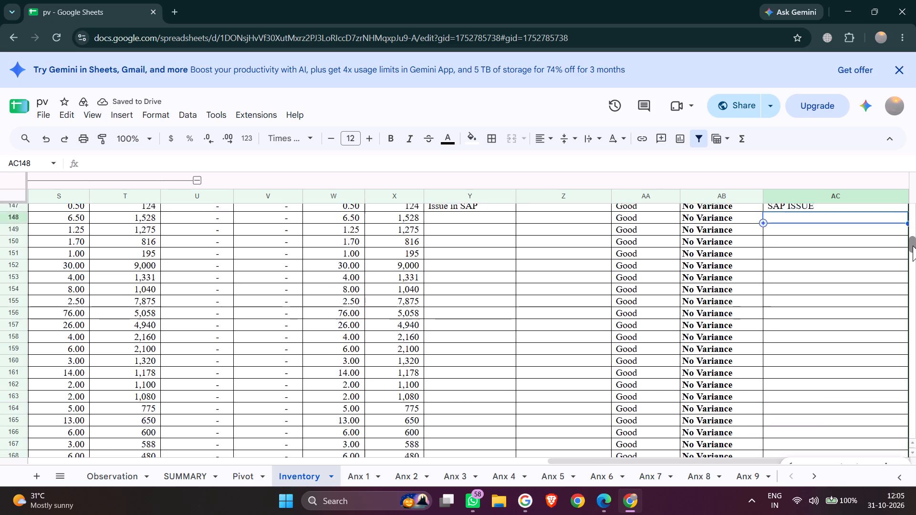
left_click_drag(913, 246, 913, 288)
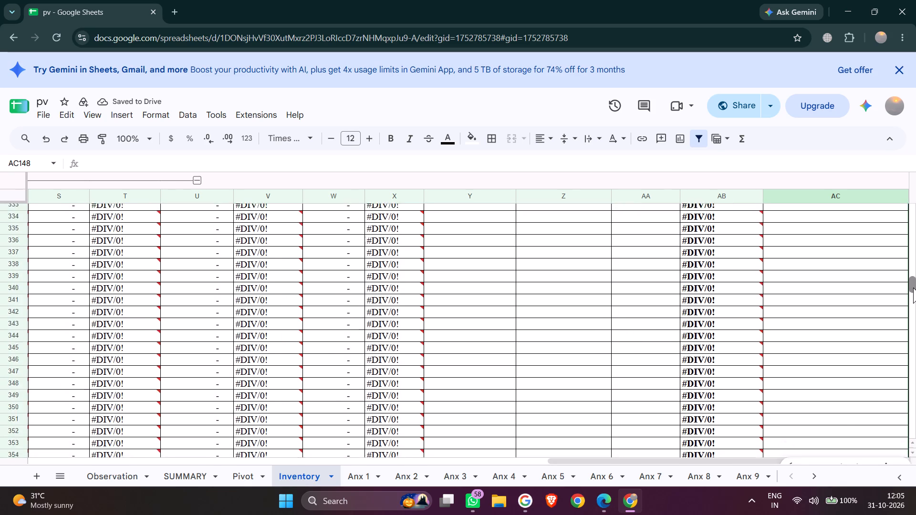
left_click_drag(913, 288, 911, 257)
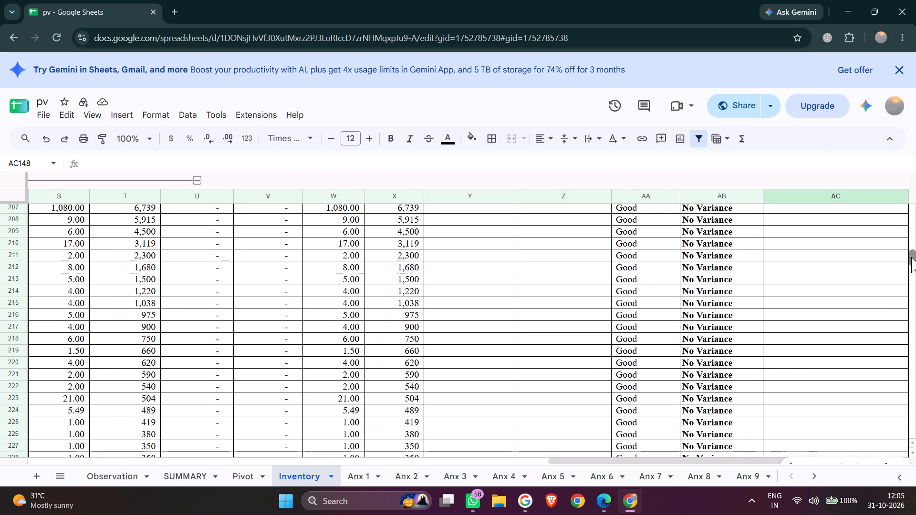
left_click_drag(911, 257, 913, 54)
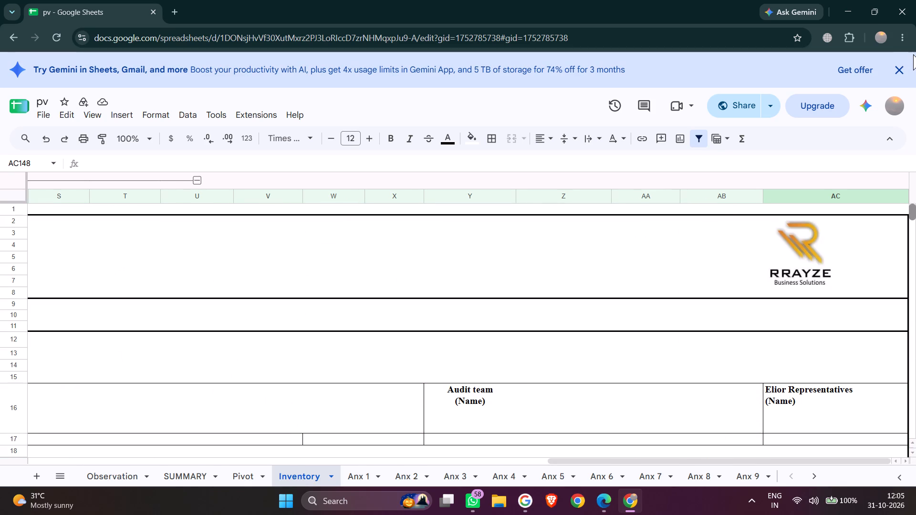
left_click_drag(913, 54, 915, 128)
left_click_drag(915, 209, 915, 210)
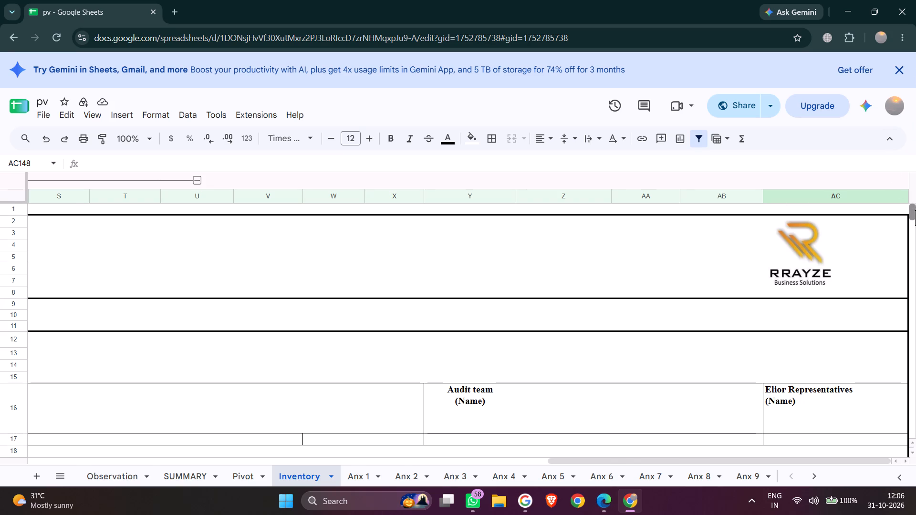
left_click_drag(915, 210, 915, 240)
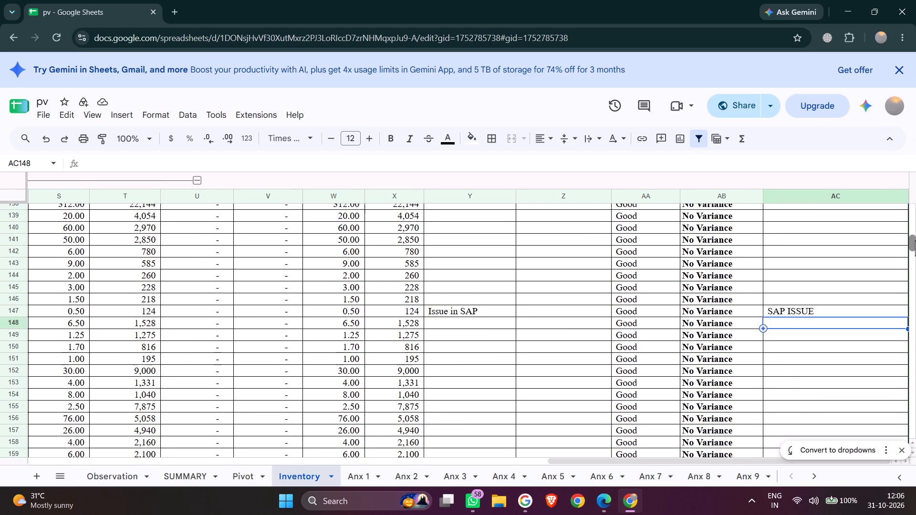
left_click_drag(915, 240, 913, 236)
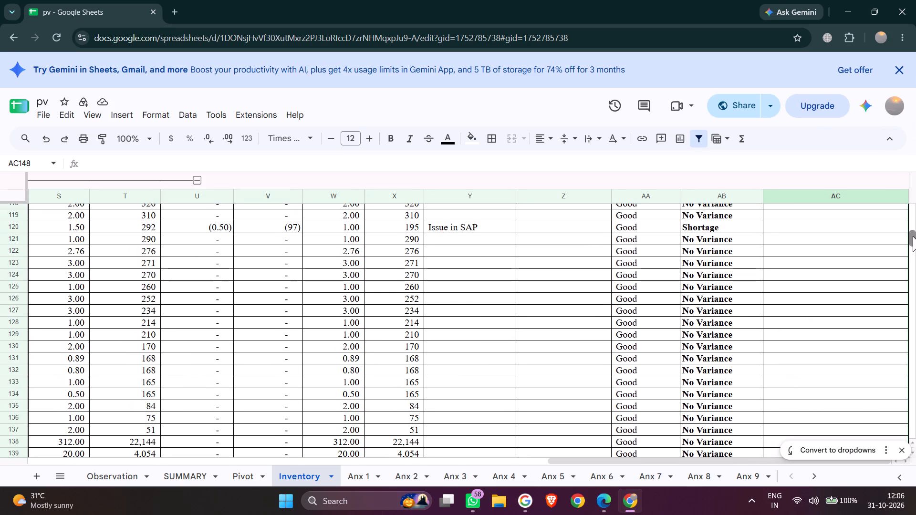
left_click_drag(913, 236, 913, 236)
left_click(782, 223)
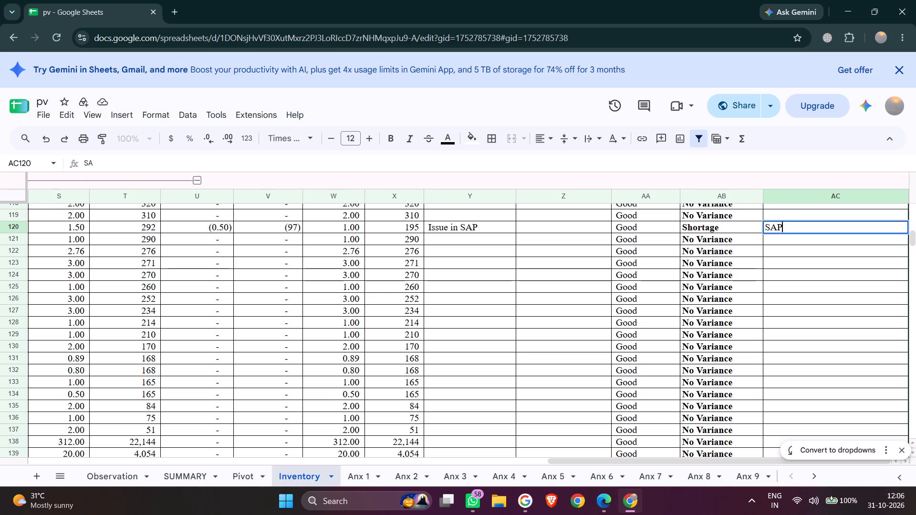
Complete the Reason for Variance in AC120, the SAMBAR POWDER_PF row, as "SAP ISSUE".
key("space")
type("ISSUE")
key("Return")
Check the general access role options for the "pv" spreadsheet and copy its sharing link.
left_click(747, 104)
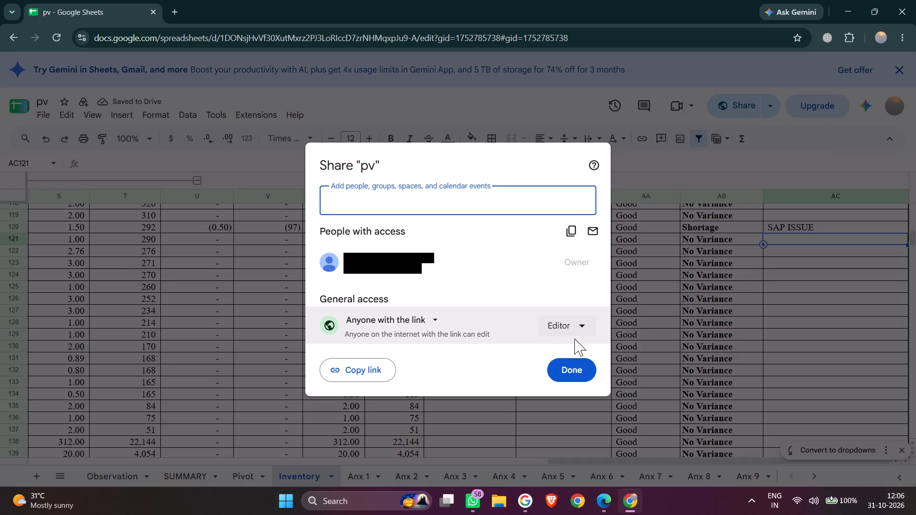
left_click(575, 338)
left_click(575, 330)
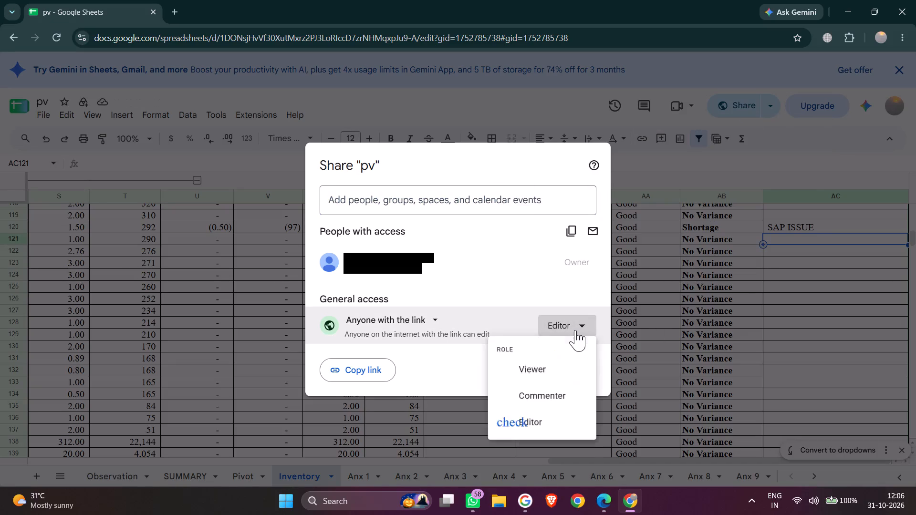
left_click(452, 381)
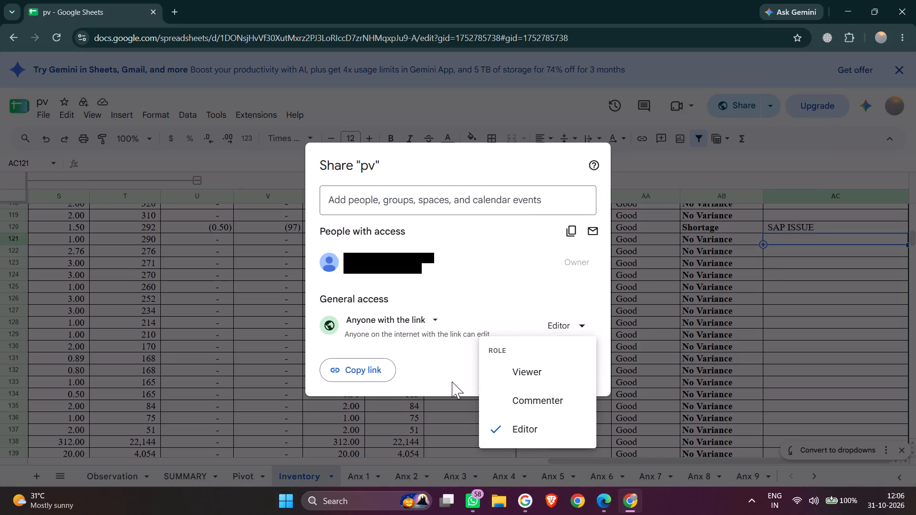
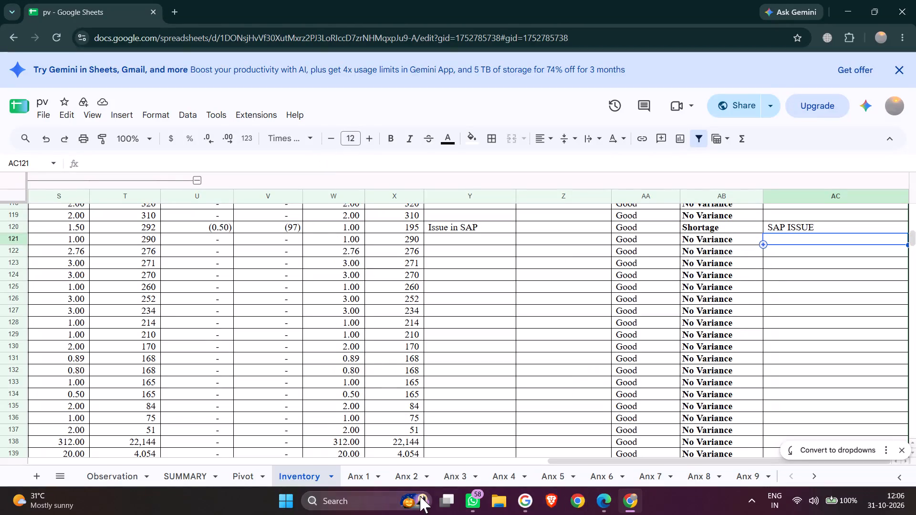
Look through the annexure sheets from Anx 1 to Anx 6 to check what each one covers.
left_click(362, 475)
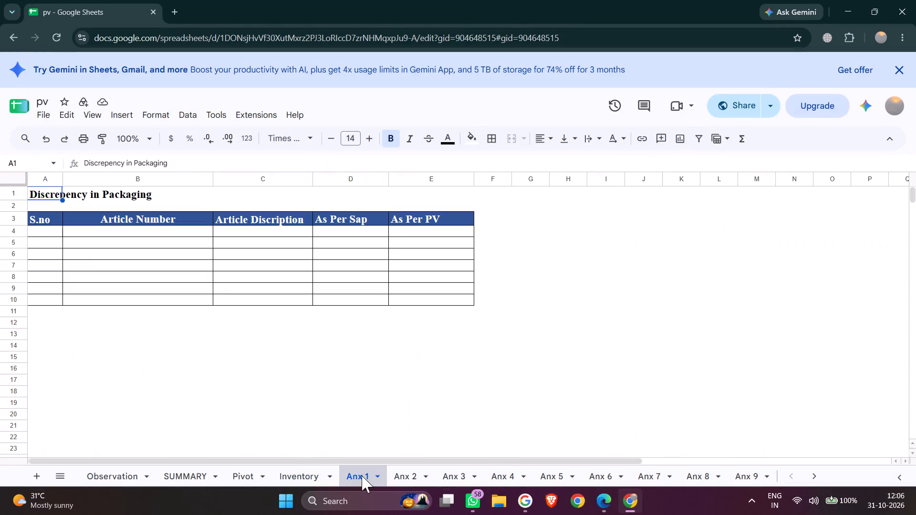
left_click(400, 476)
left_click(446, 476)
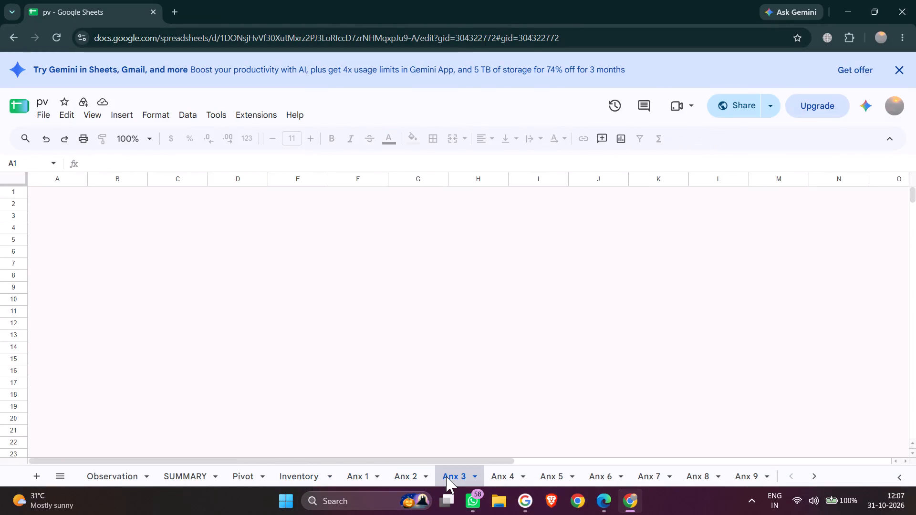
left_click(501, 477)
left_click(545, 479)
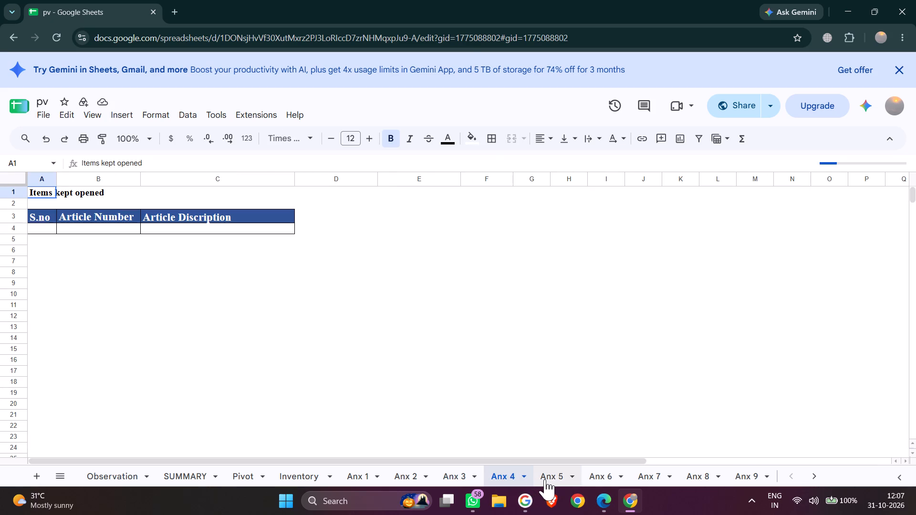
left_click(616, 476)
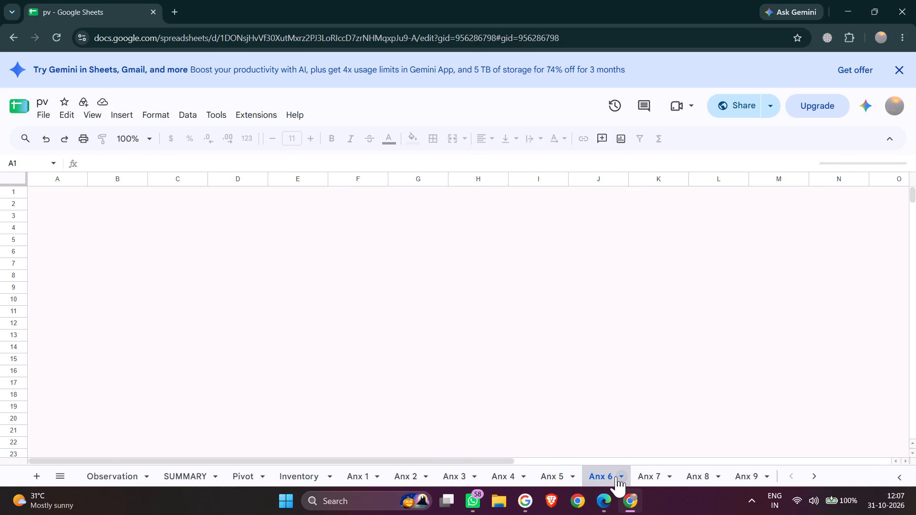
Review the annexure sheets Anx 7, Anx 8, Anx 9 and Anx 1 for their titles and table layouts.
left_click(662, 478)
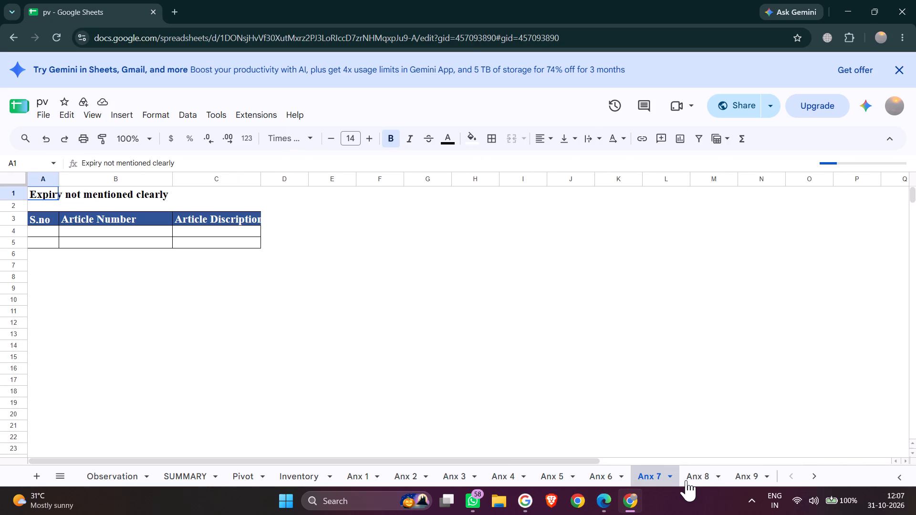
left_click(711, 479)
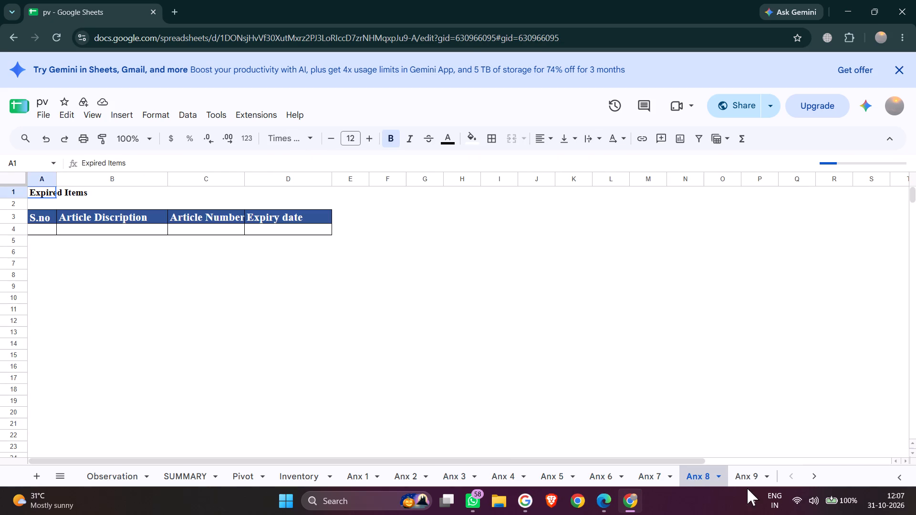
left_click(751, 481)
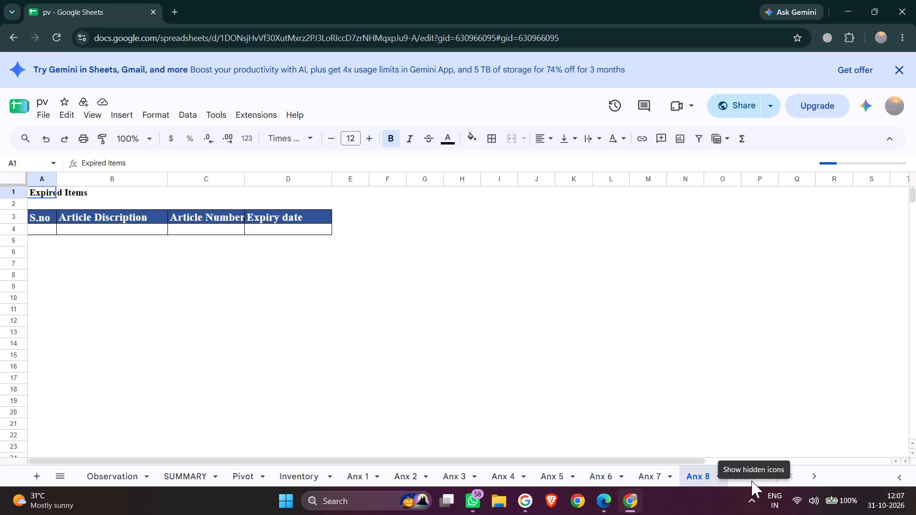
left_click(743, 476)
left_click(697, 397)
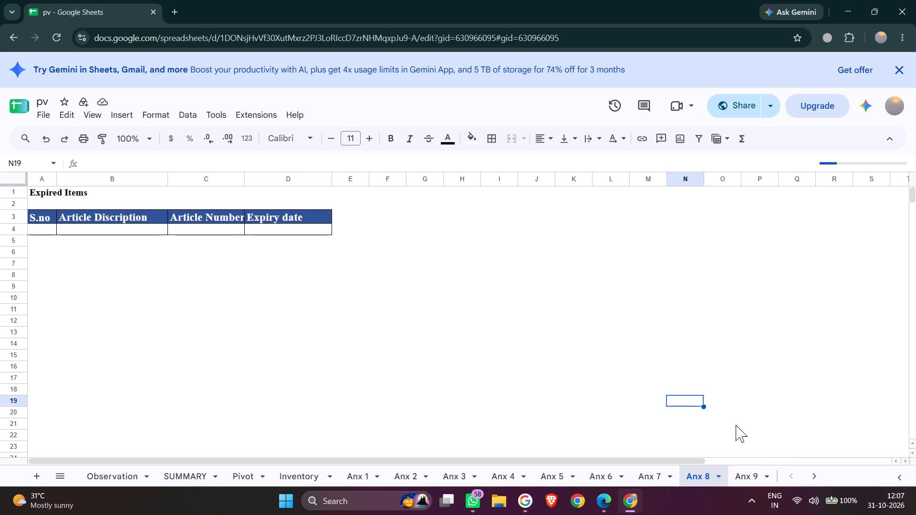
left_click(747, 475)
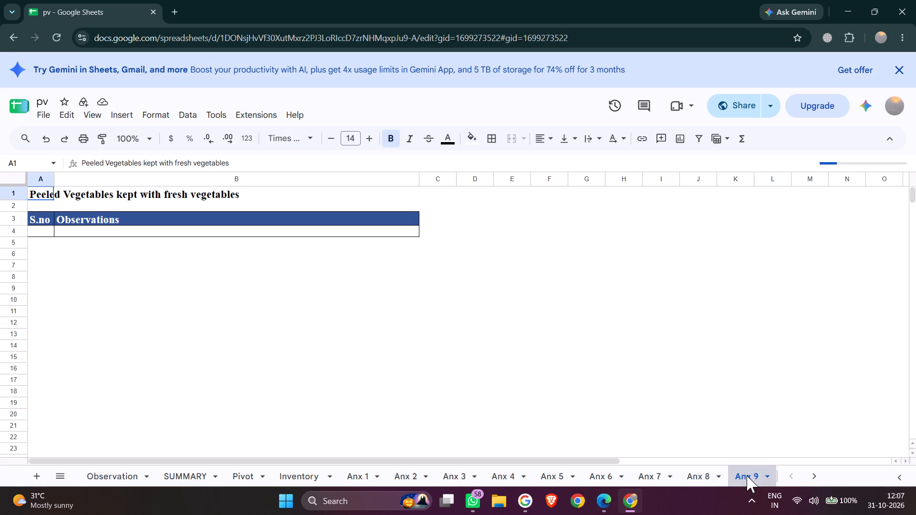
left_click(365, 475)
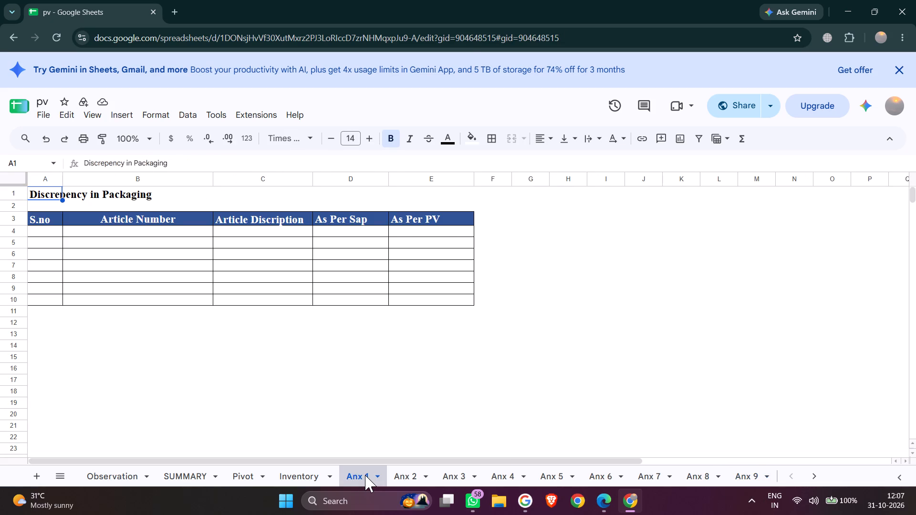
Enter Site ID 2056 in C17 and Site Name PAYPAL in D17 of the Inventory sheet's report header.
left_click(309, 469)
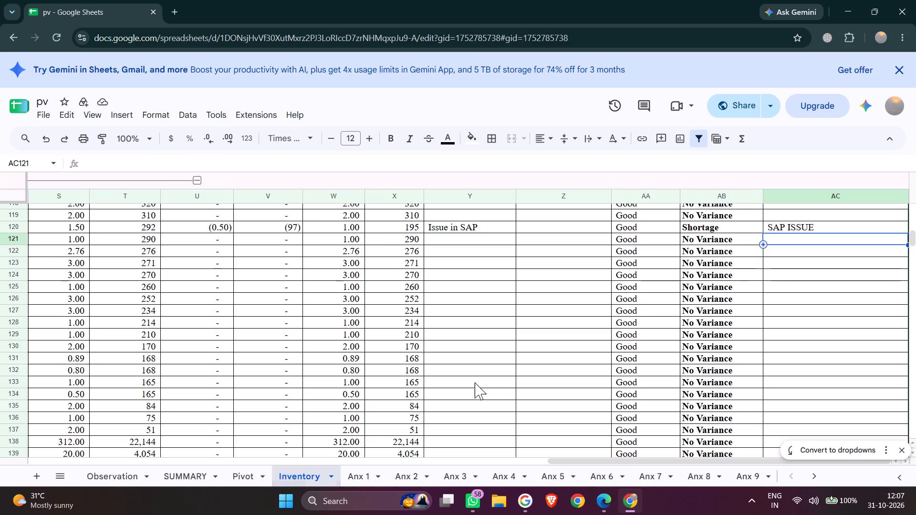
left_click_drag(911, 237, 910, 266)
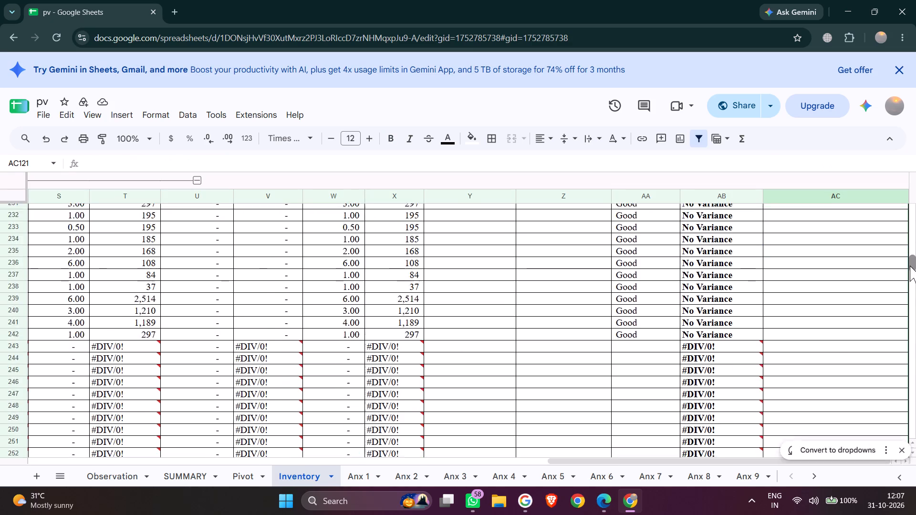
left_click_drag(910, 266, 902, 297)
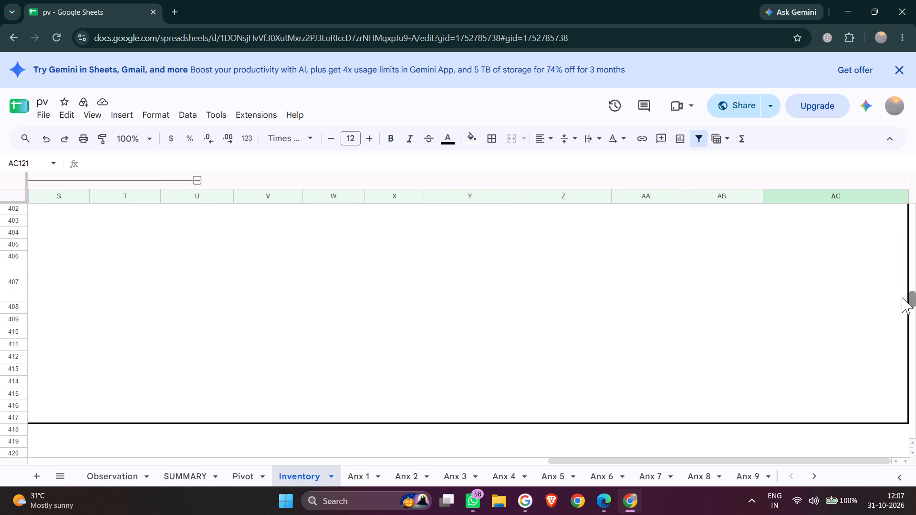
left_click_drag(902, 297, 899, 294)
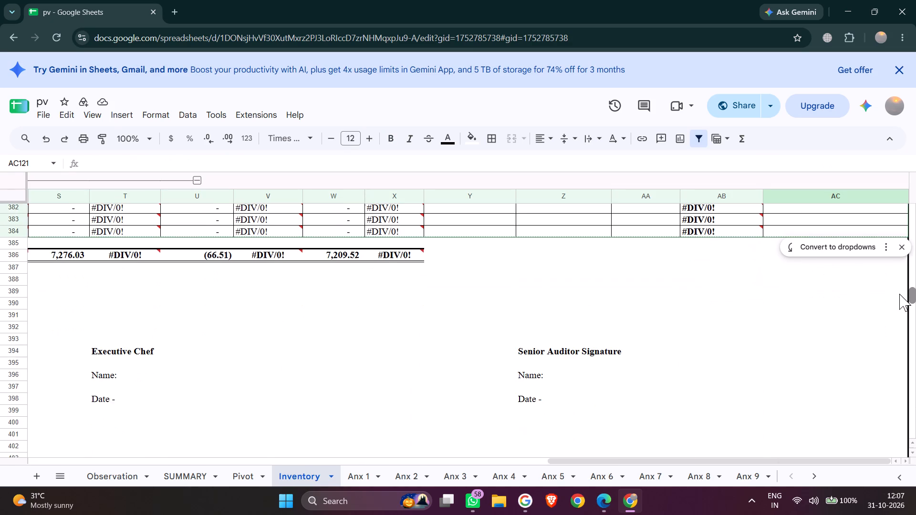
left_click_drag(899, 294, 884, 199)
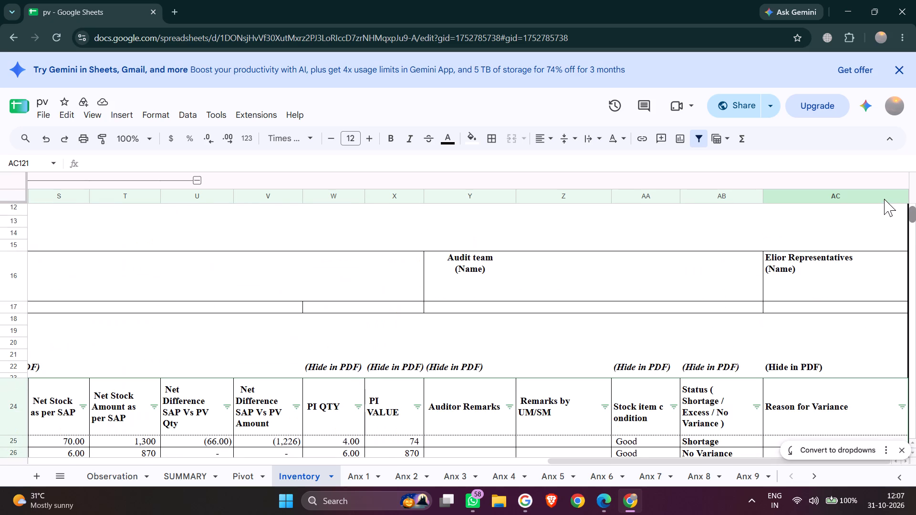
left_click_drag(884, 199, 886, 208)
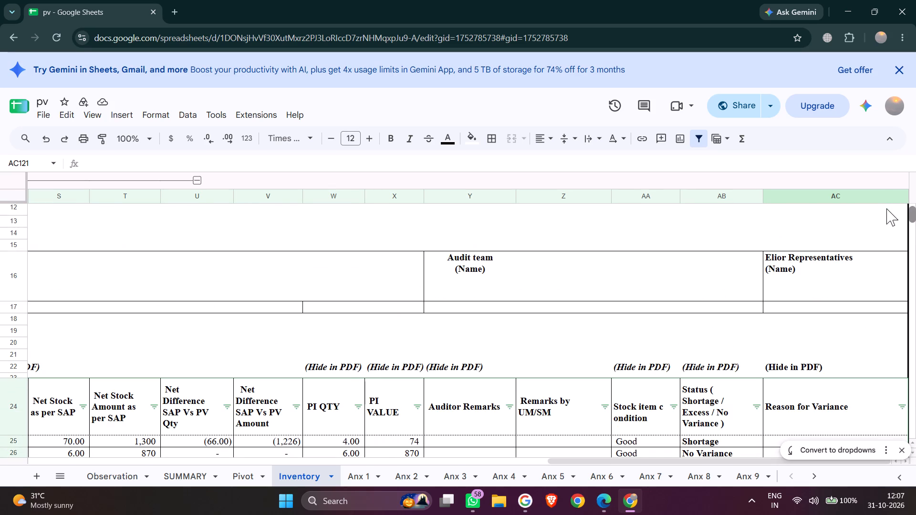
left_click_drag(886, 208, 884, 208)
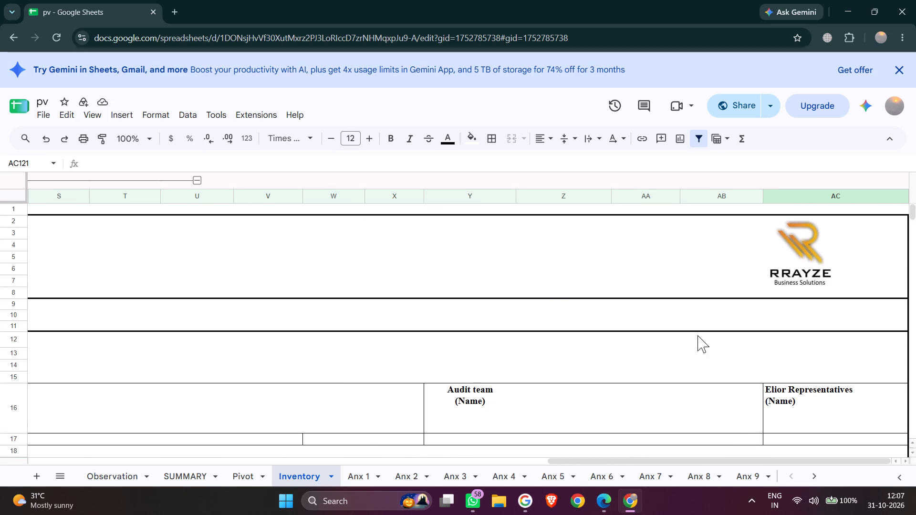
left_click_drag(584, 462, 176, 427)
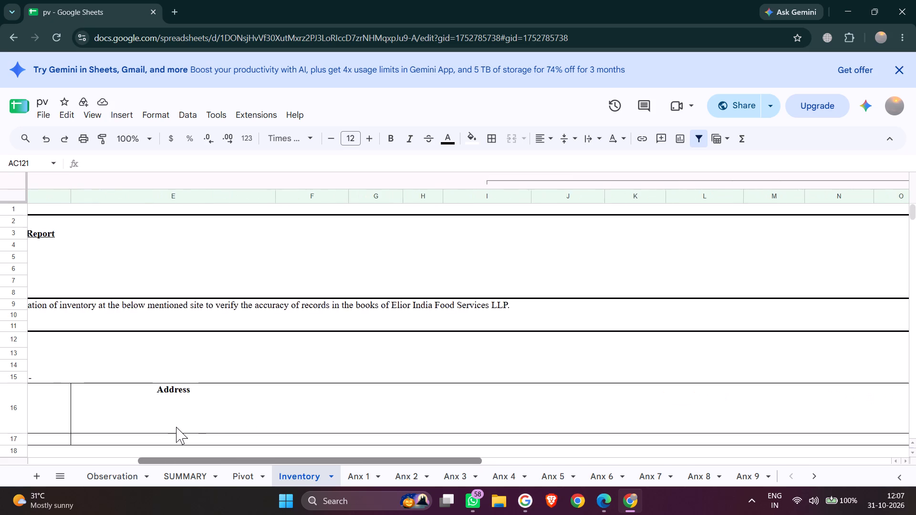
left_click_drag(176, 427, 35, 447)
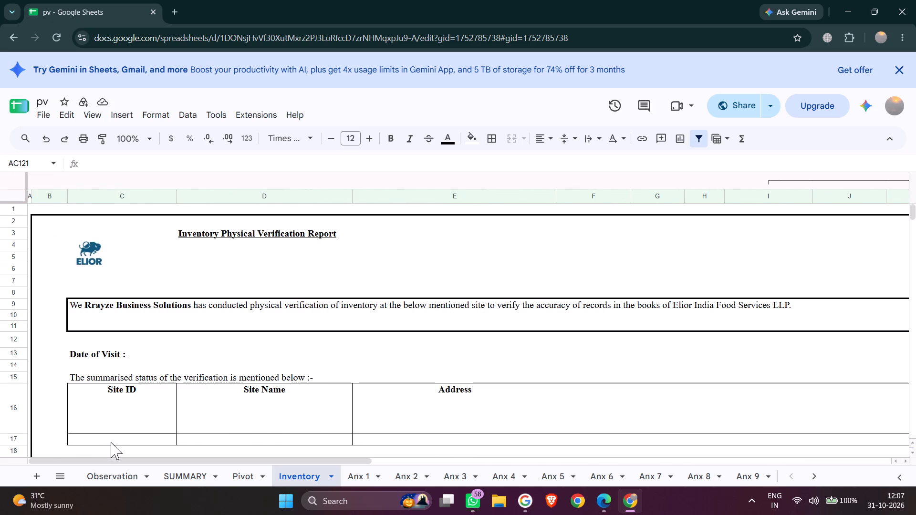
left_click(114, 440)
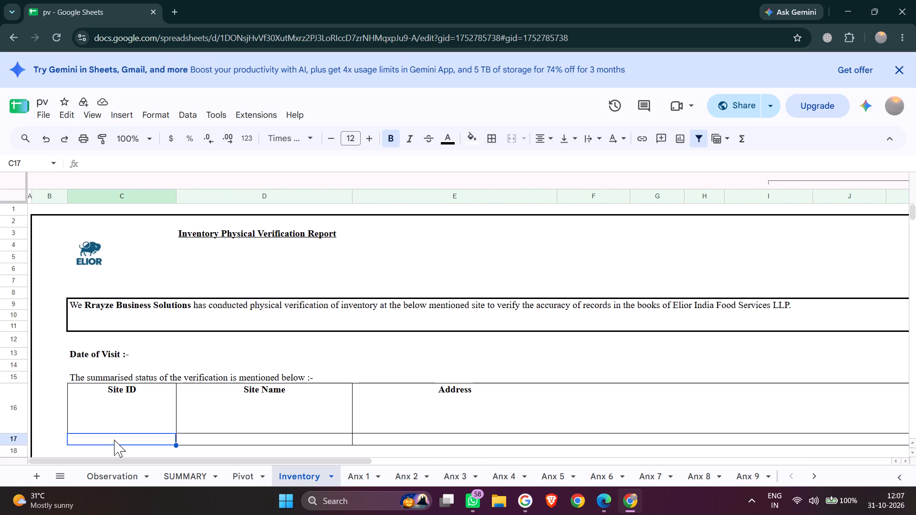
type("20")
type("56")
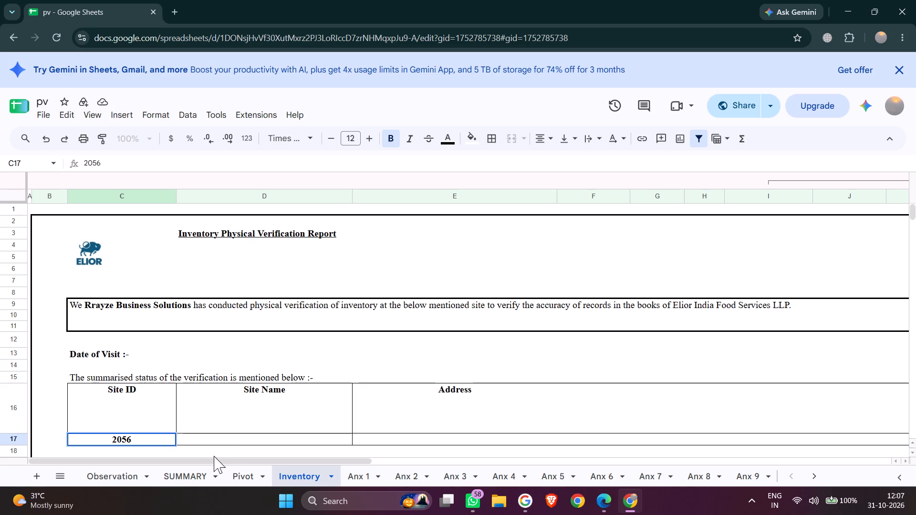
left_click(237, 442)
type("PAYPAL")
key("Return")
Select the merged Address cell E17:V17 in the Inventory report header.
left_click(371, 441)
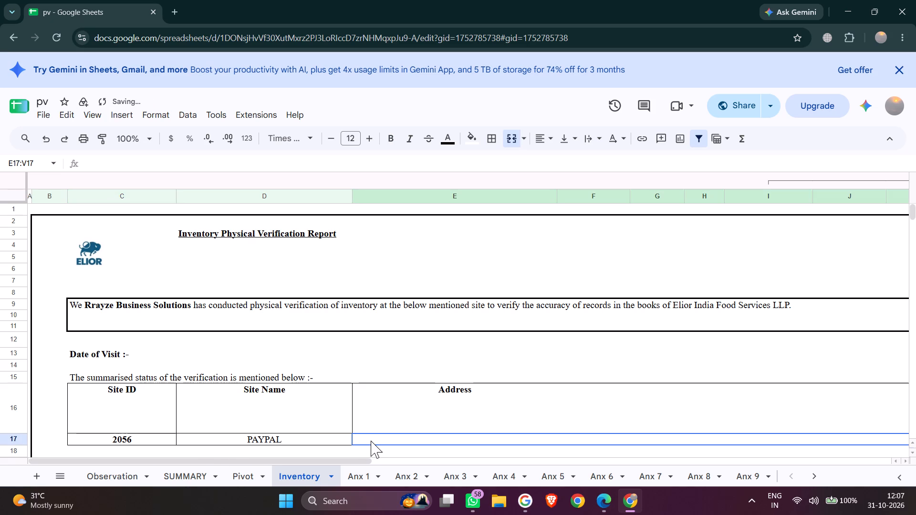
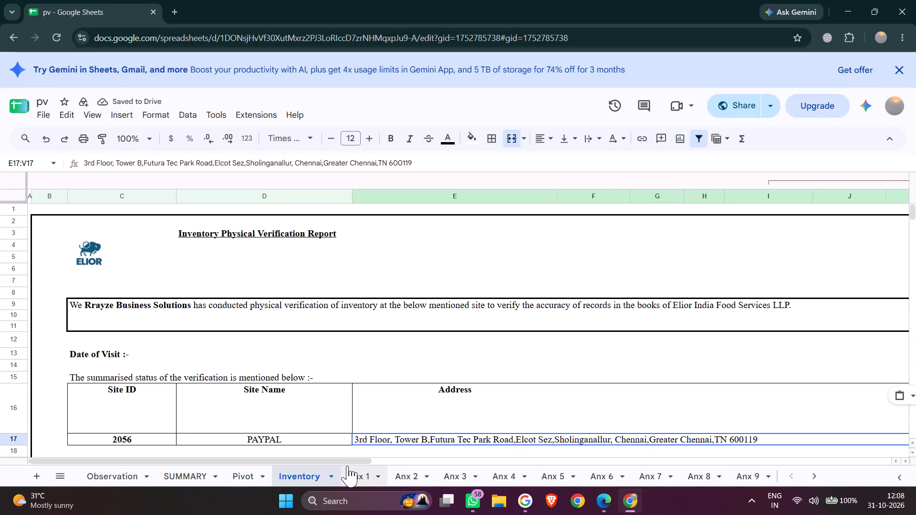
Enter the auditor's first name under Audit team (Name) in Y17 of the Inventory report header.
left_click_drag(347, 461, 678, 469)
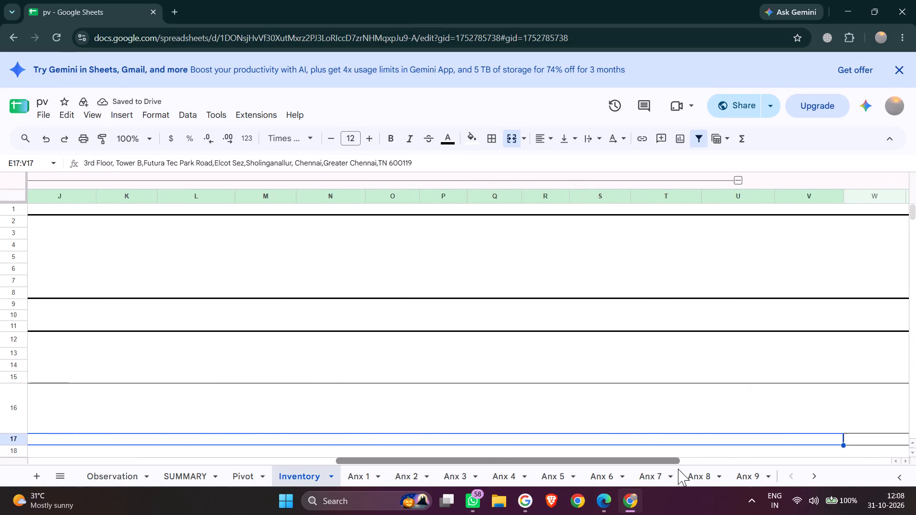
left_click_drag(678, 469, 768, 468)
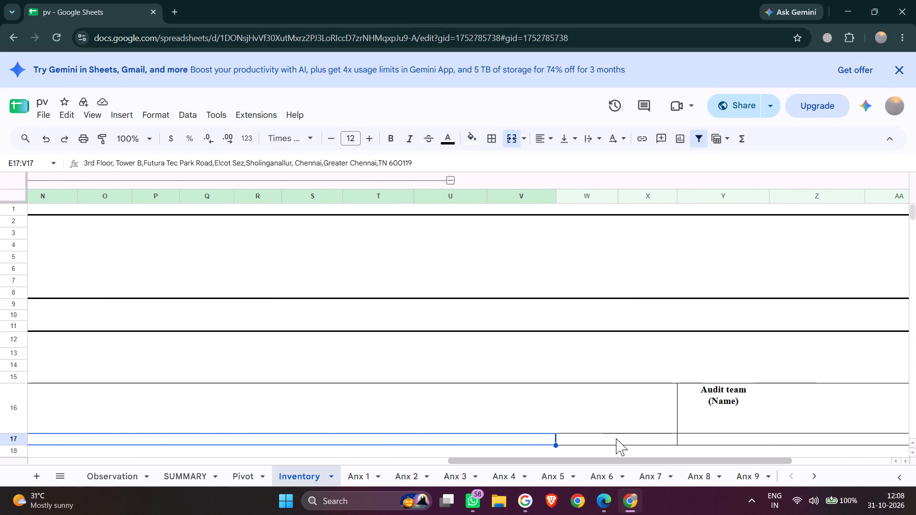
left_click(701, 436)
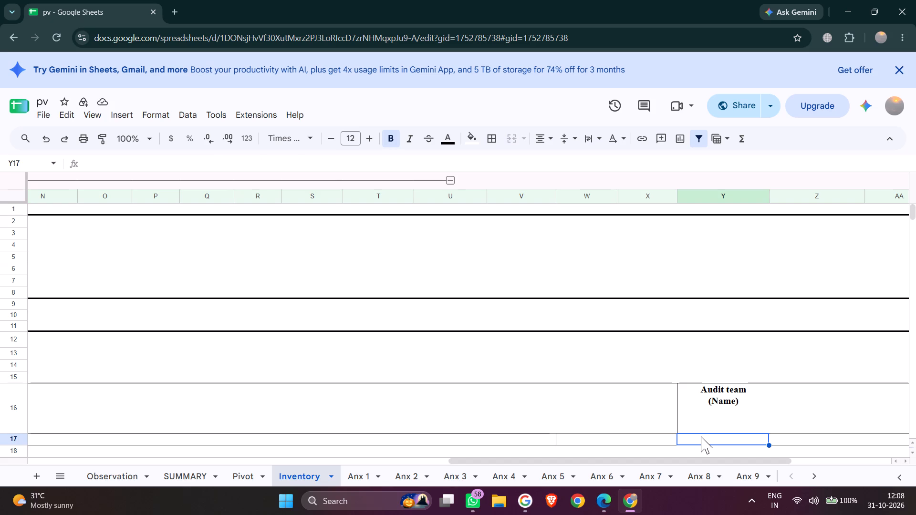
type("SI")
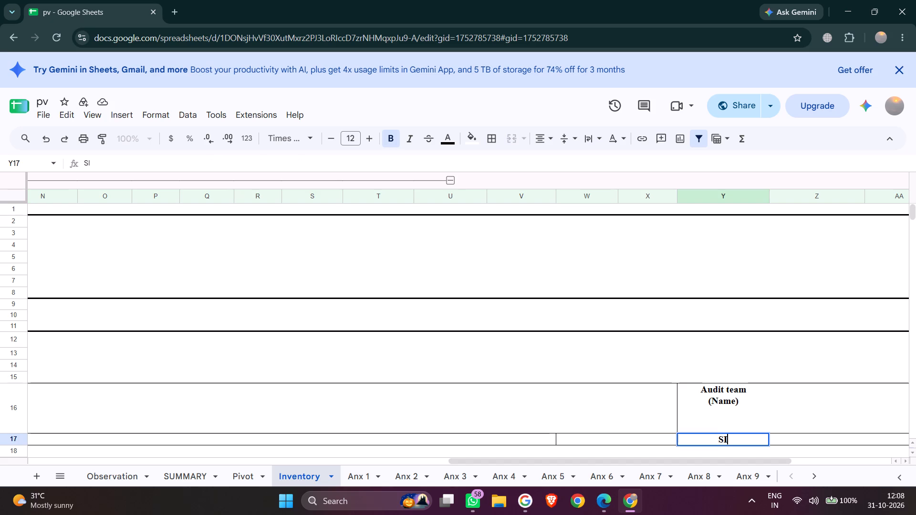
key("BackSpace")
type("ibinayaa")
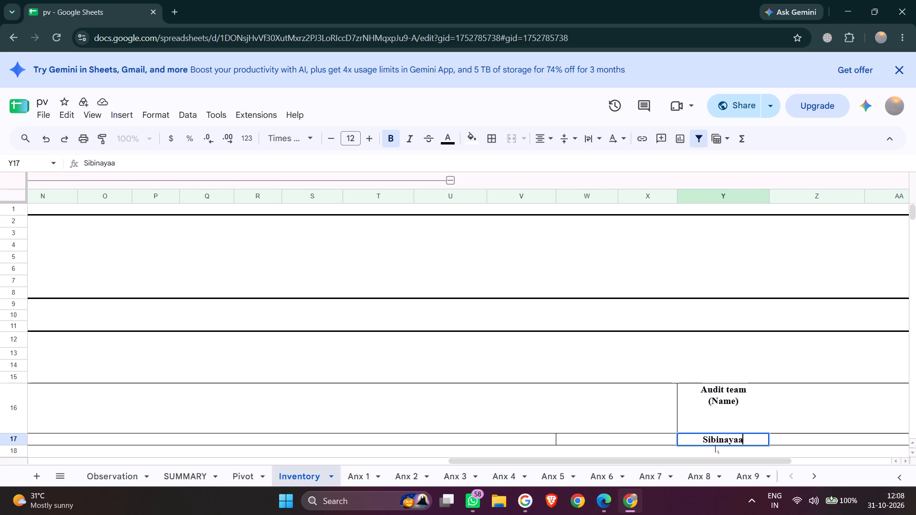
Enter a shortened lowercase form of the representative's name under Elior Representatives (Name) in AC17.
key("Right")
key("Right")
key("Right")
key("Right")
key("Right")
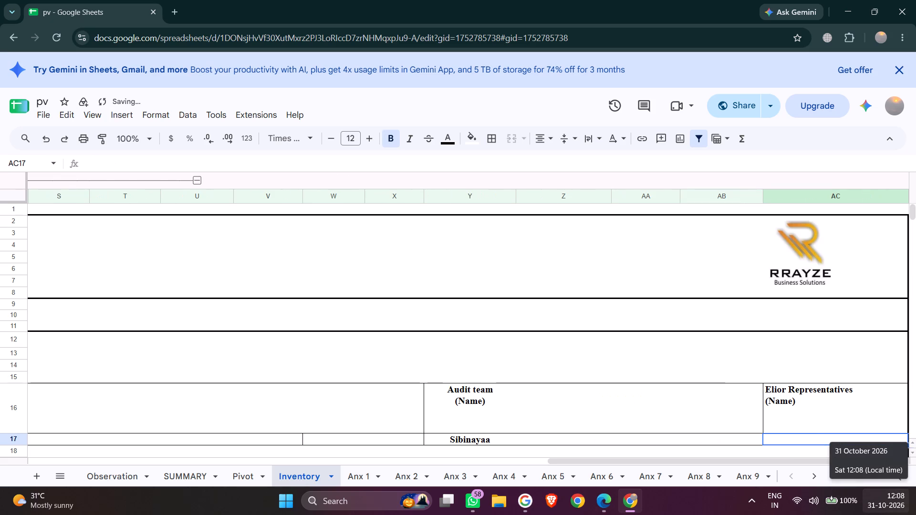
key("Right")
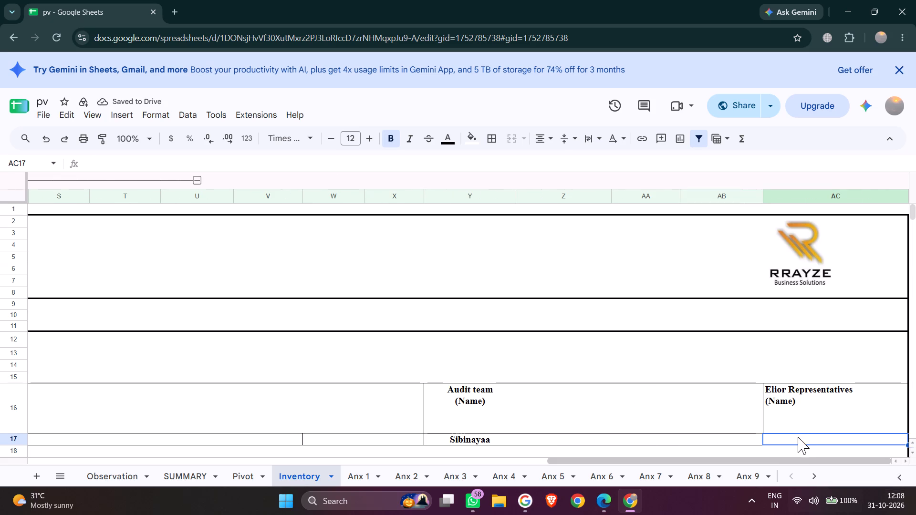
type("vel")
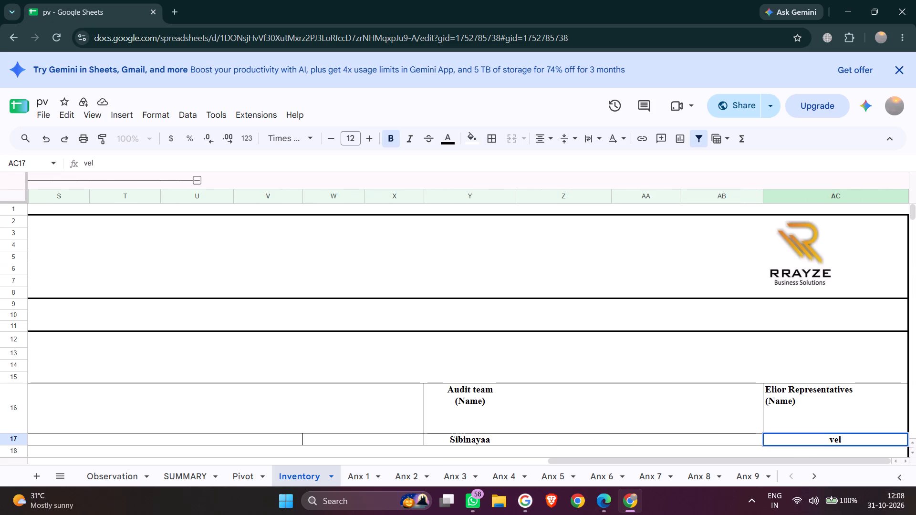
Append the initial S to the auditor's name in Y17.
left_click(521, 431)
left_click(510, 435)
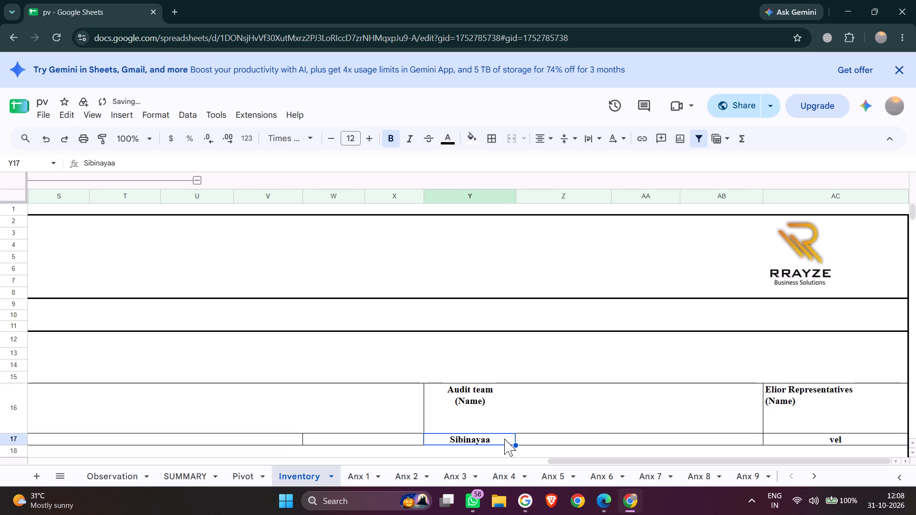
left_click(504, 439)
left_click(504, 439)
key("space")
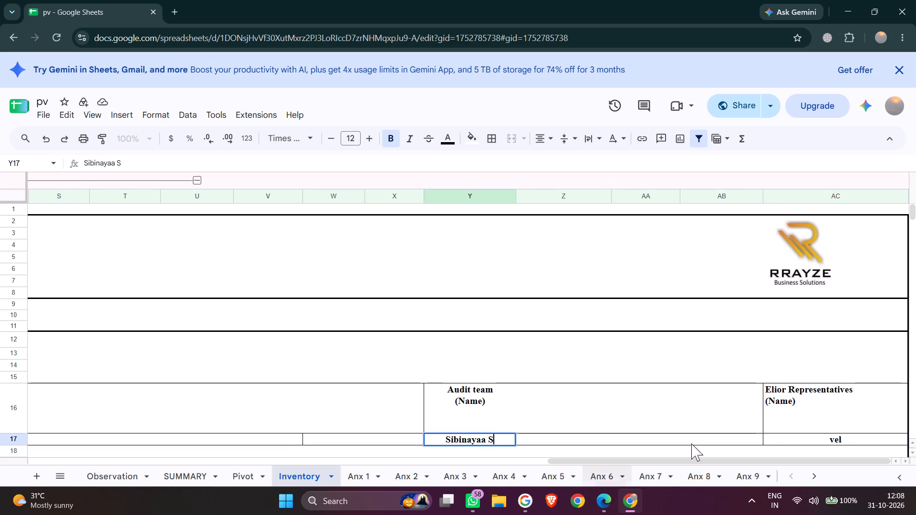
Replace the Elior representative's name in AC17 with the complete first name in capitals.
left_click(854, 440)
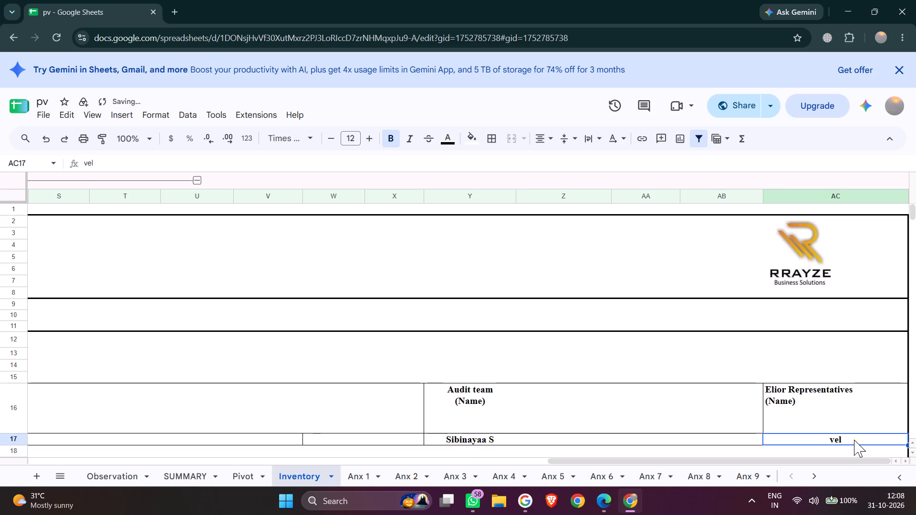
key("BackSpace")
key("BackSpace")
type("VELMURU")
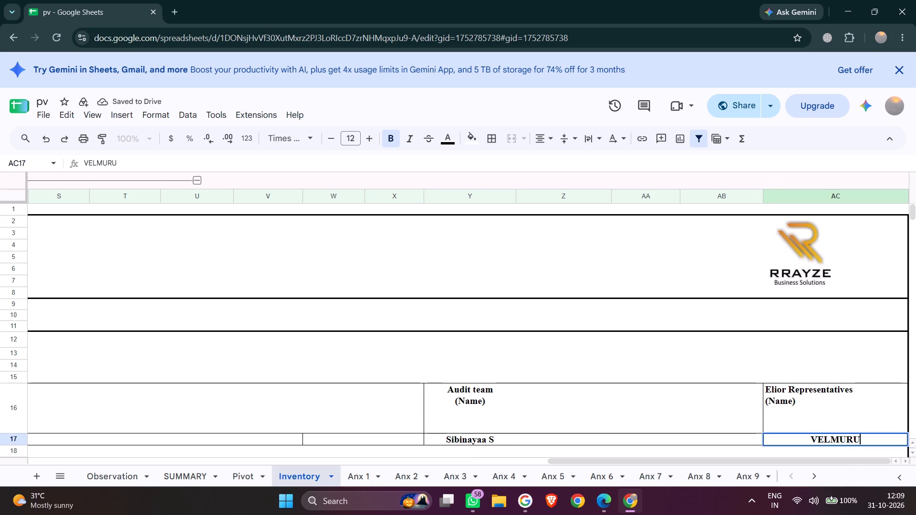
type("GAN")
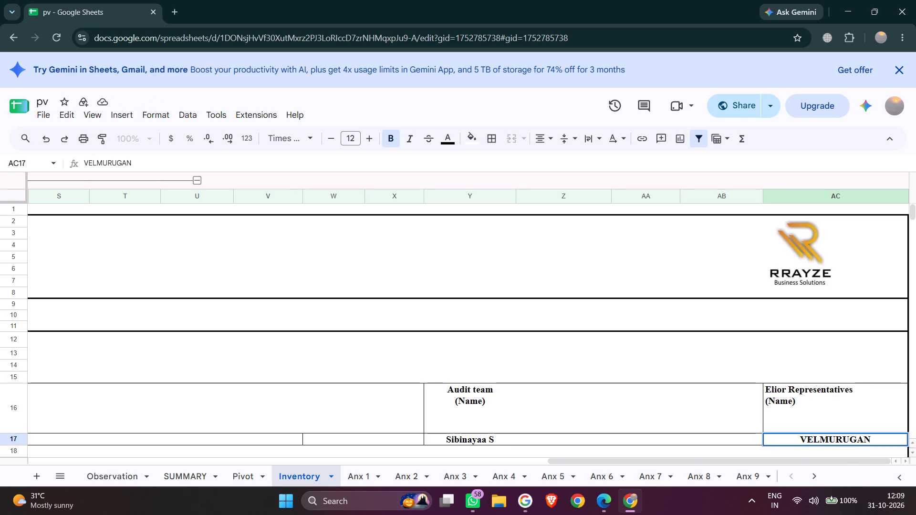
Rewrite the auditor's name in Y17 in capital letters, keeping the initial S at the end.
left_click(486, 440)
left_click(486, 440)
left_click(486, 440)
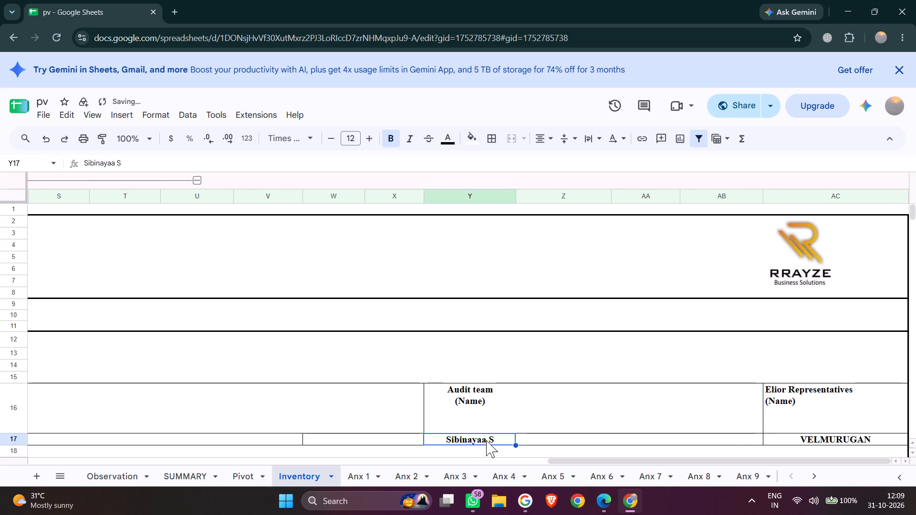
left_click(485, 435)
left_click(485, 435)
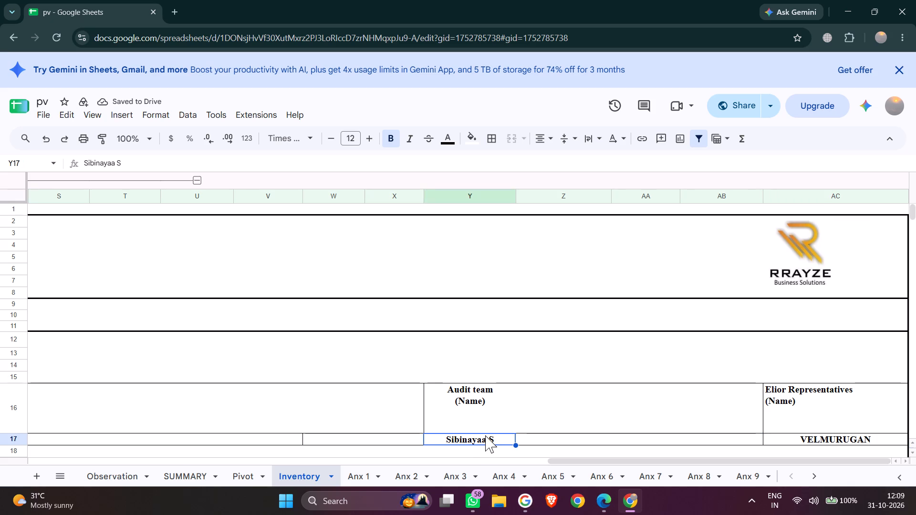
double_click(485, 435)
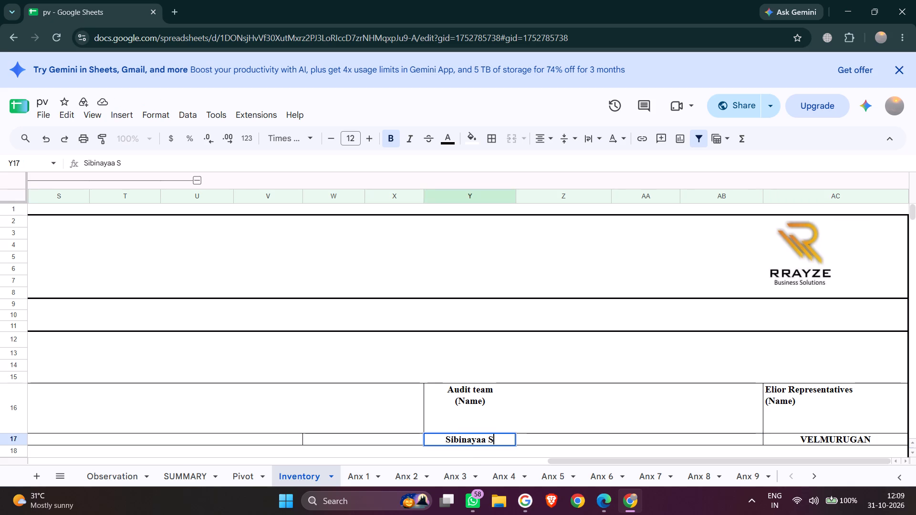
left_click(485, 435)
key("BackSpace")
key("BackSpace")
key("BackSpace")
key("BackSpace")
key("BackSpace")
key("BackSpace")
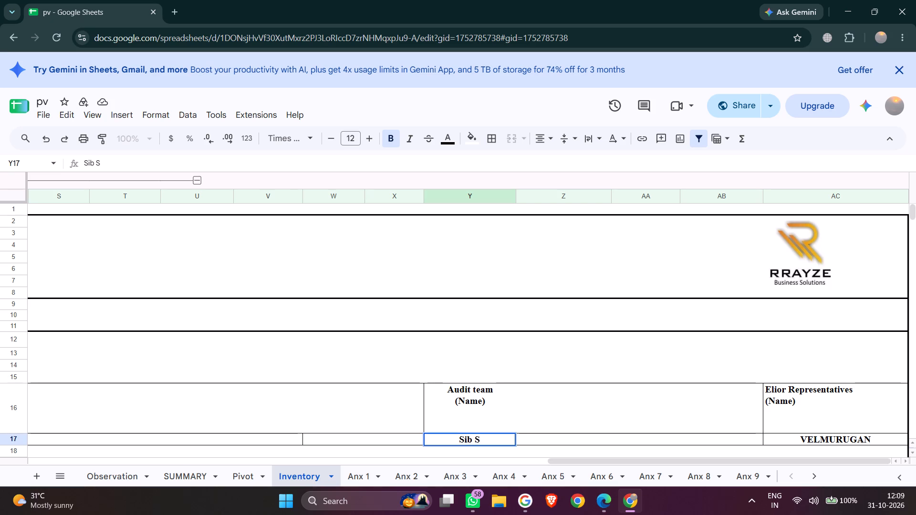
key("BackSpace")
key("BackSpace")
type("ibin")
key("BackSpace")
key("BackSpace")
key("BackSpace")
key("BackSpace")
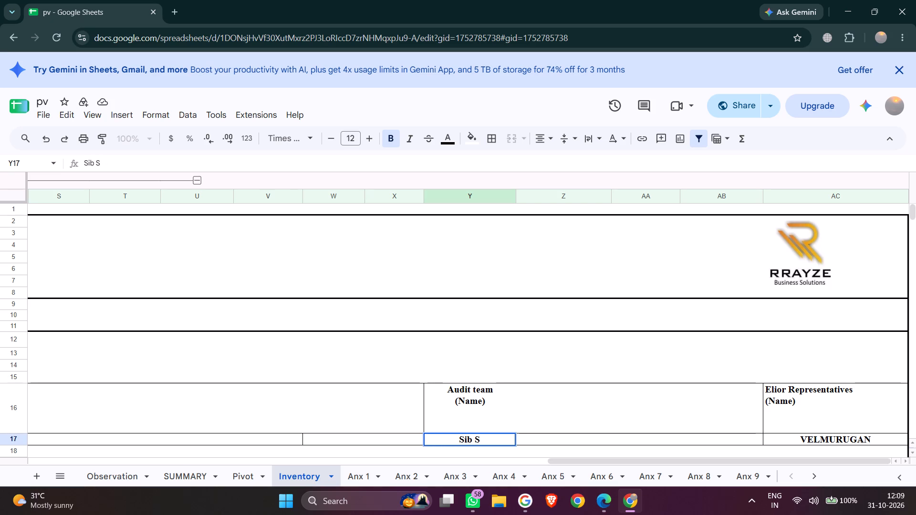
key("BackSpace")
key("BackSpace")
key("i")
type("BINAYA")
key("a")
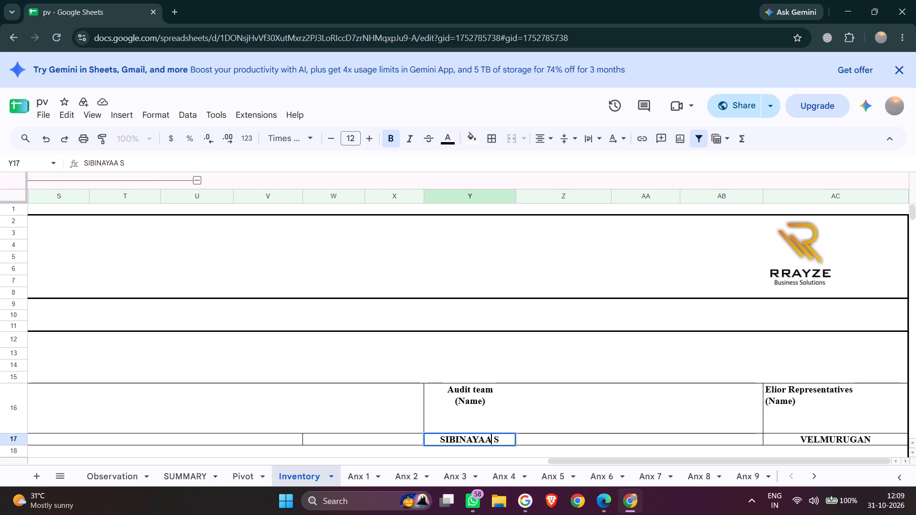
left_click(650, 362)
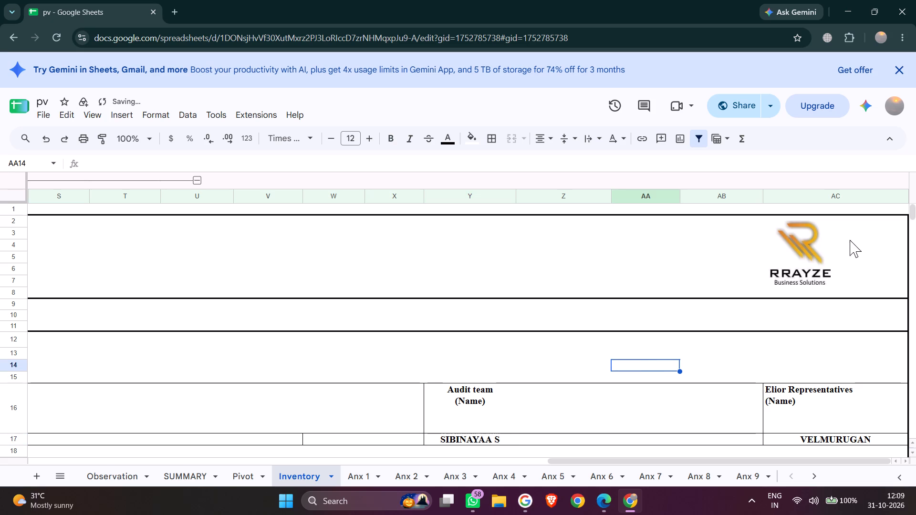
Review the Inventory sheet's item rows, condition and variance columns, the totals row and the signature block below the table.
left_click_drag(915, 213, 915, 247)
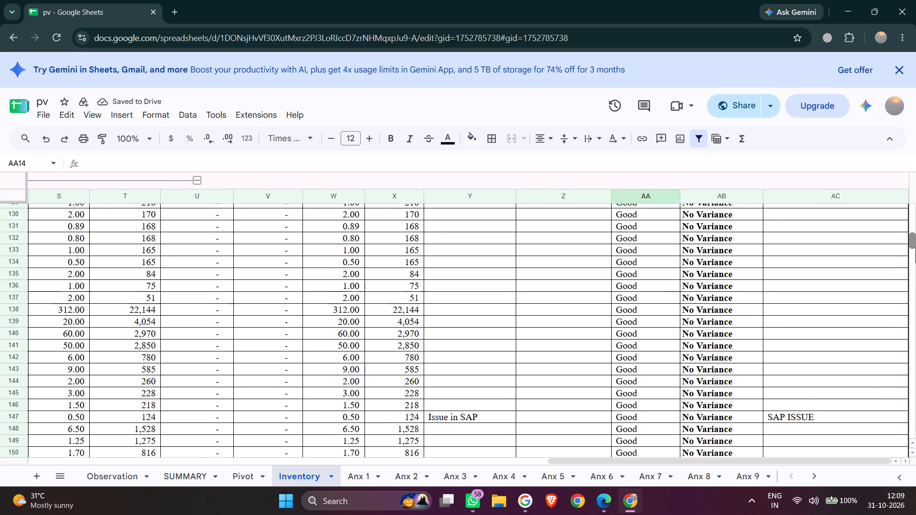
left_click_drag(915, 247, 915, 295)
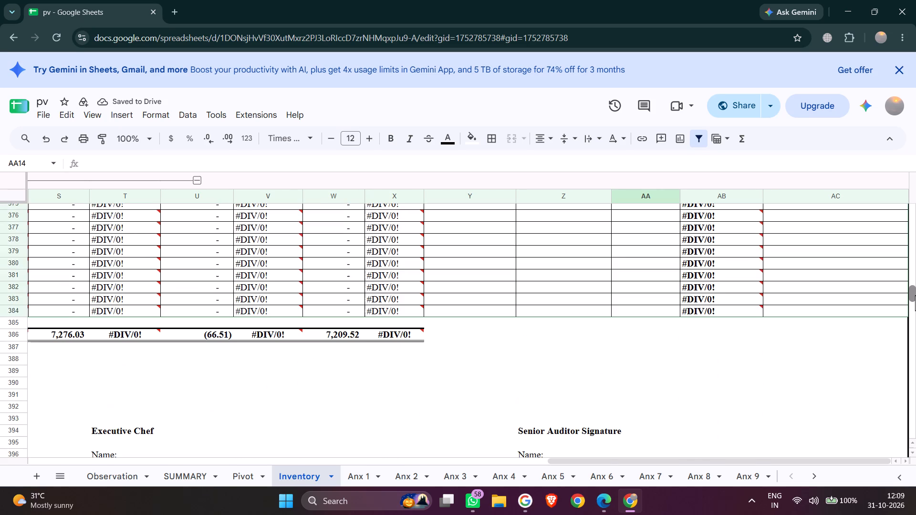
left_click_drag(915, 295, 915, 256)
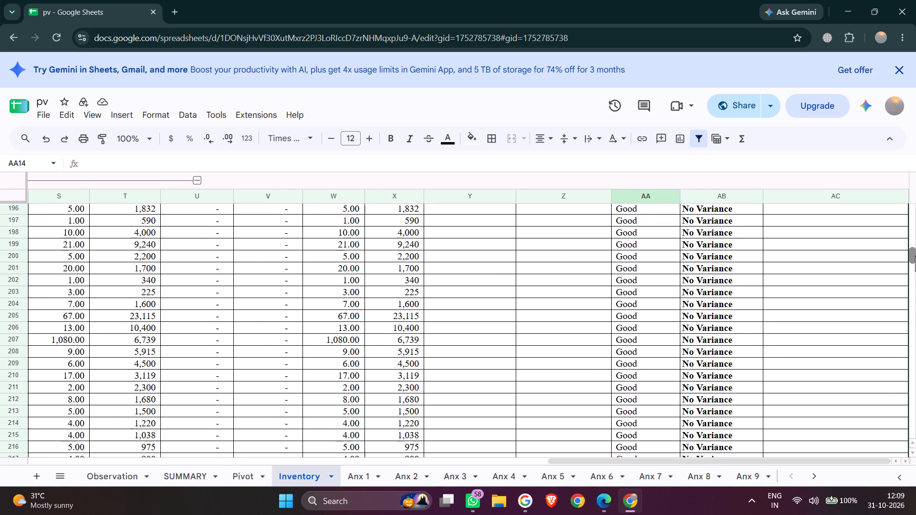
left_click_drag(915, 256, 915, 257)
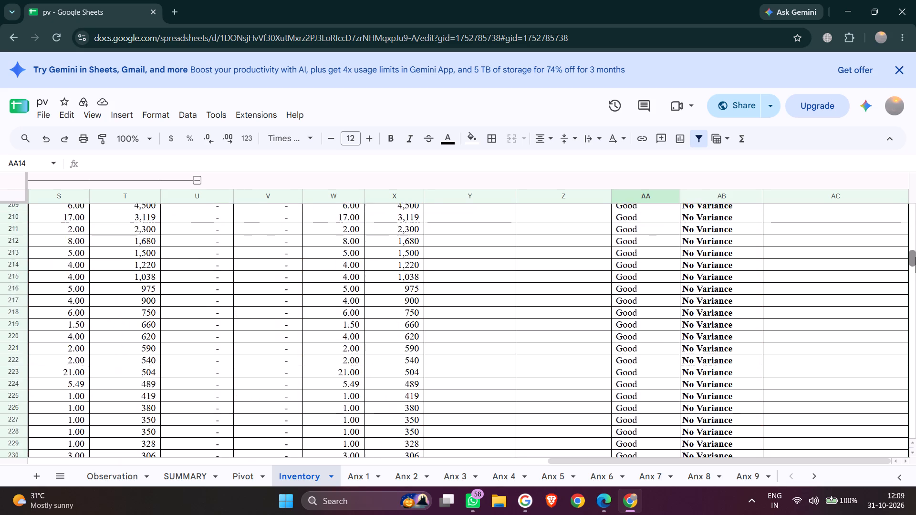
left_click_drag(915, 257, 915, 237)
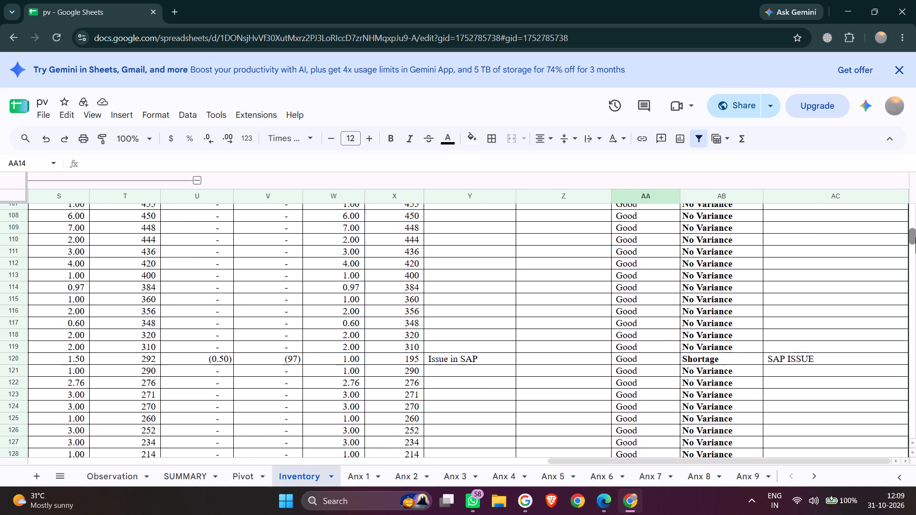
left_click_drag(915, 237, 915, 238)
left_click_drag(915, 237, 915, 227)
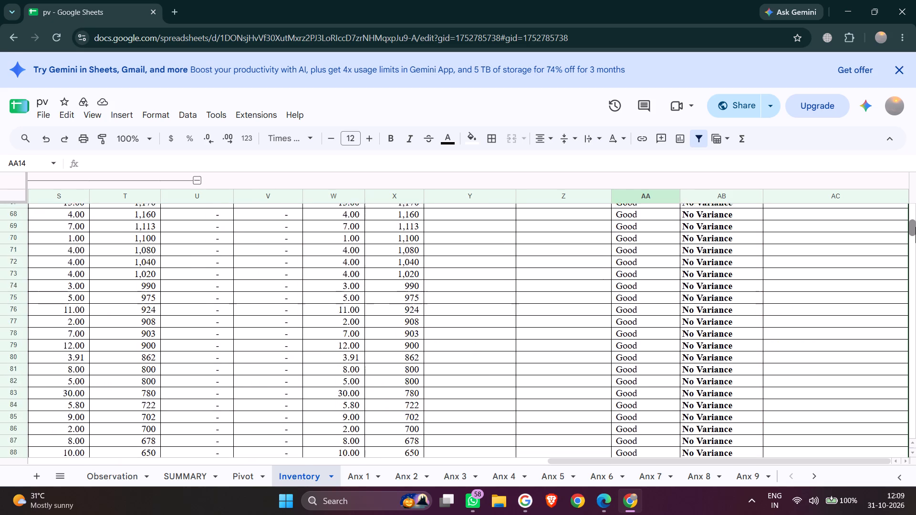
left_click_drag(915, 227, 915, 300)
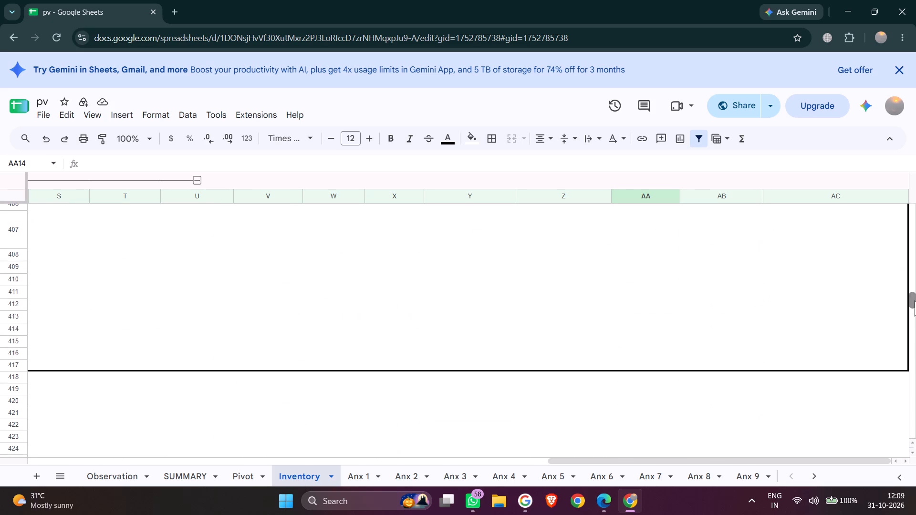
left_click_drag(915, 300, 915, 296)
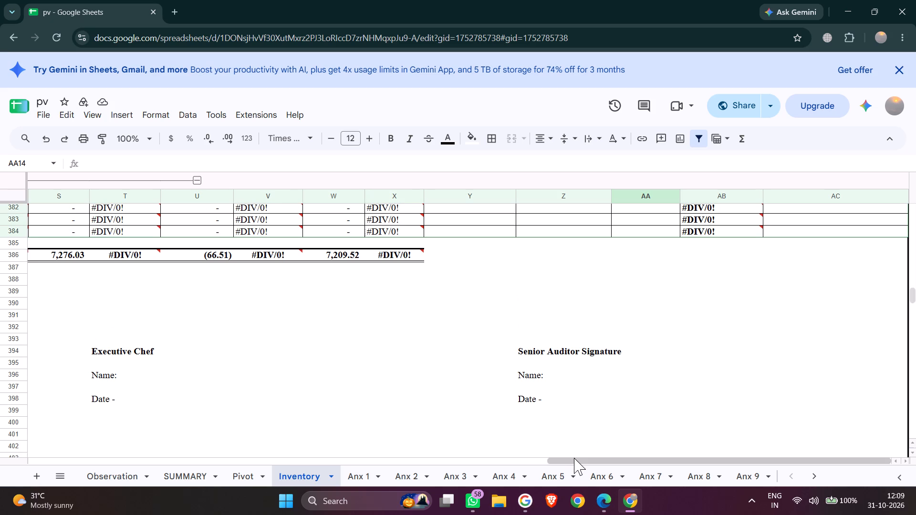
left_click_drag(574, 458, 302, 481)
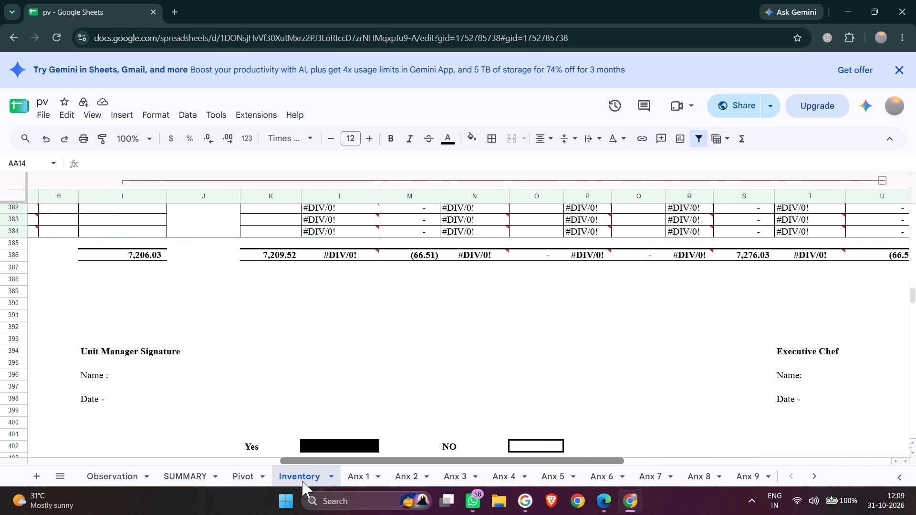
left_click_drag(302, 481, 289, 481)
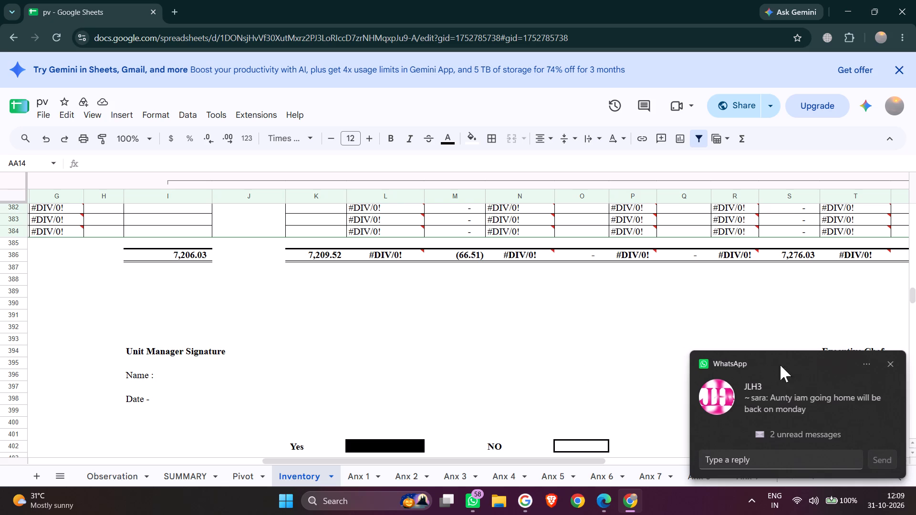
left_click(888, 361)
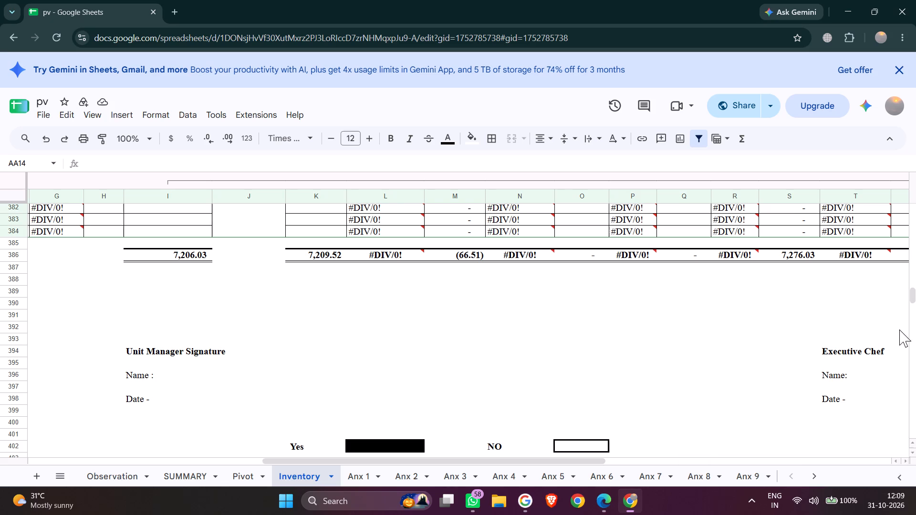
left_click(915, 293)
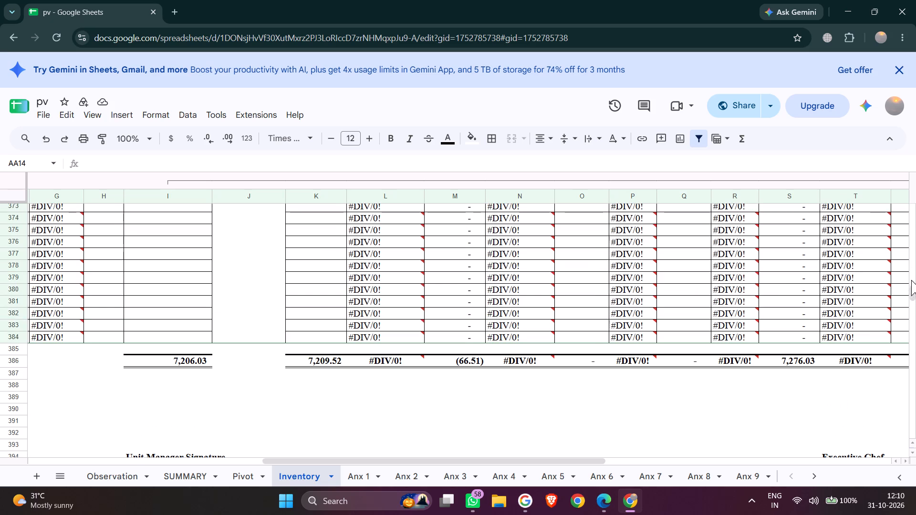
left_click_drag(913, 290, 911, 260)
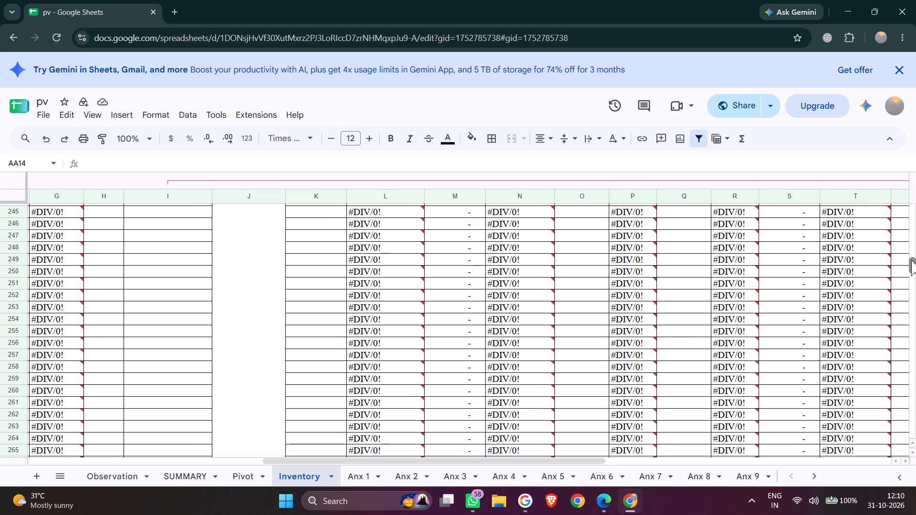
Review the Inventory table columns and the Pivot, SUMMARY and Observation sheets to see what remains to fill in.
left_click_drag(911, 260, 903, 205)
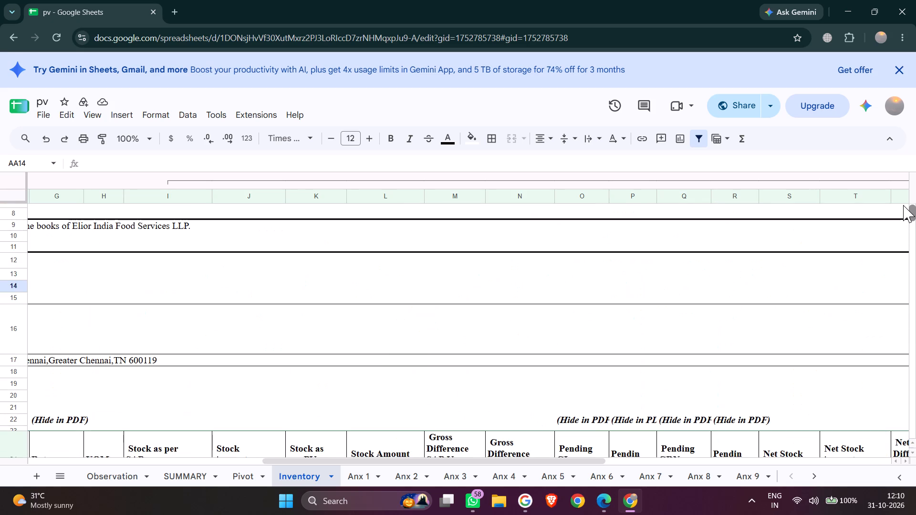
left_click_drag(903, 205, 905, 212)
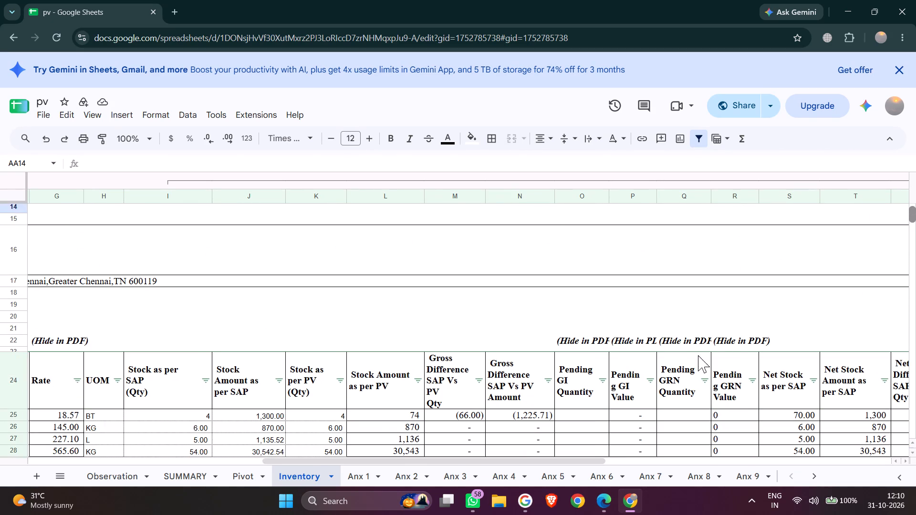
left_click(252, 479)
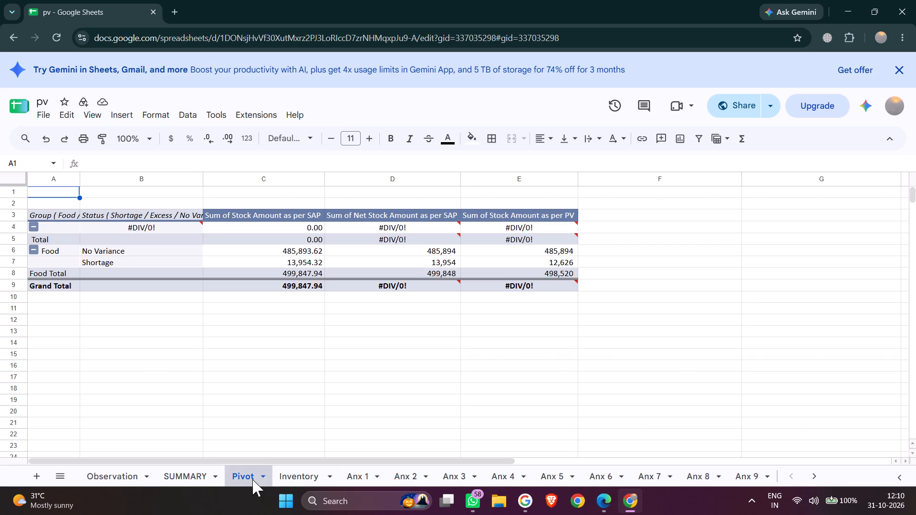
left_click(203, 478)
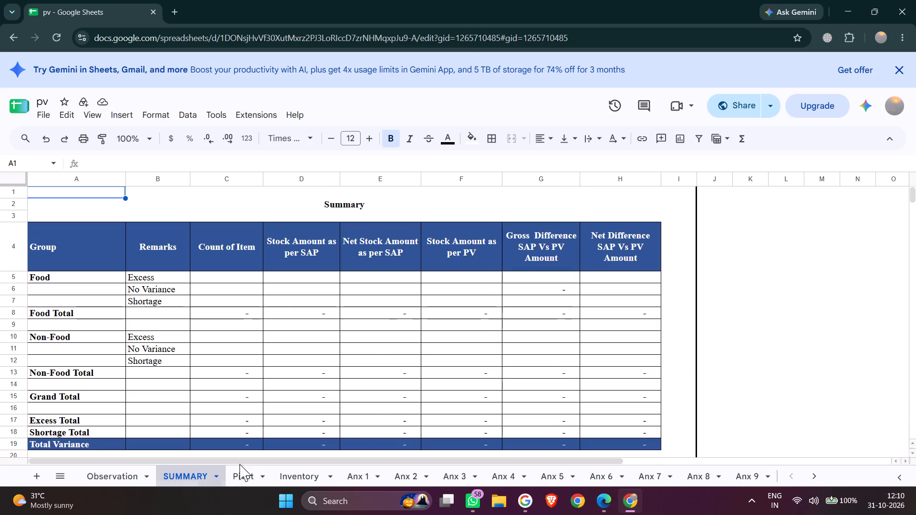
left_click(294, 275)
left_click(239, 276)
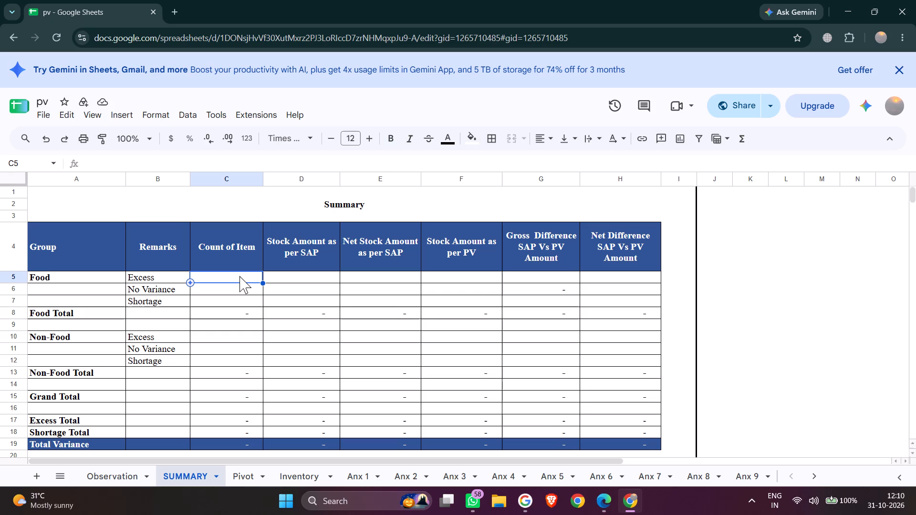
left_click(135, 482)
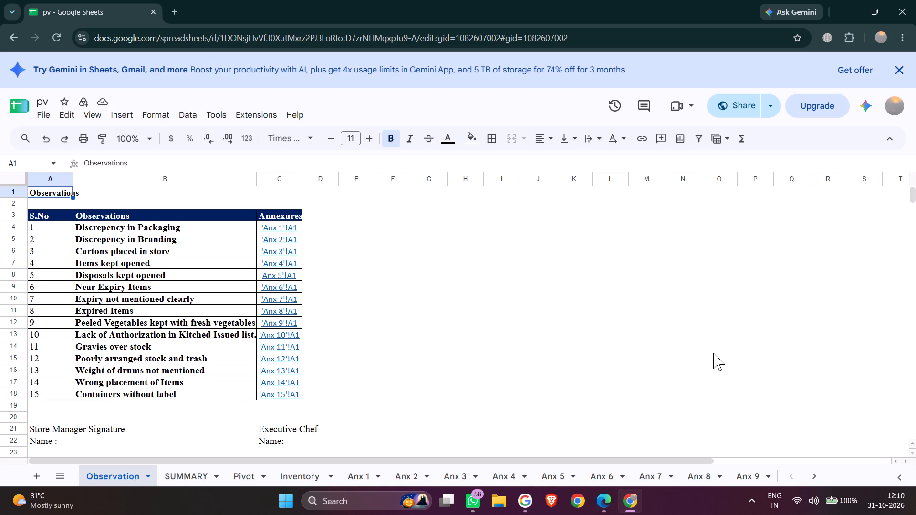
left_click(913, 196)
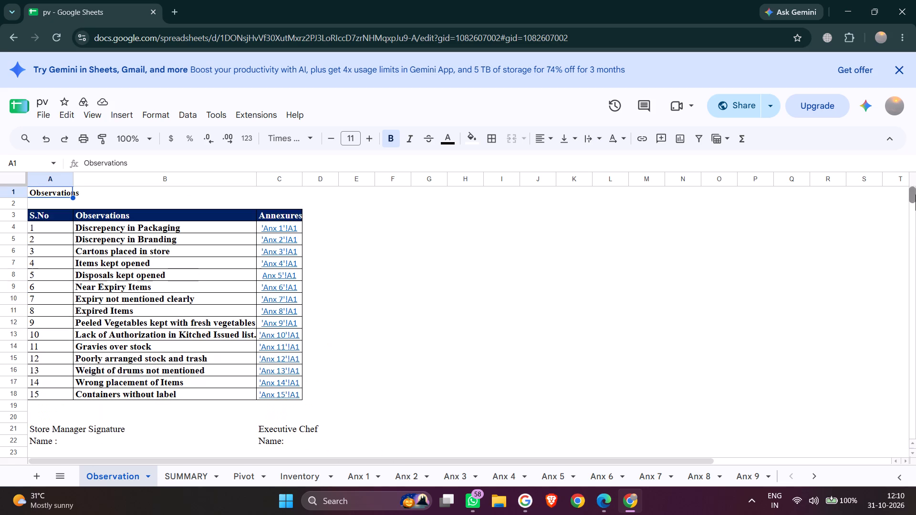
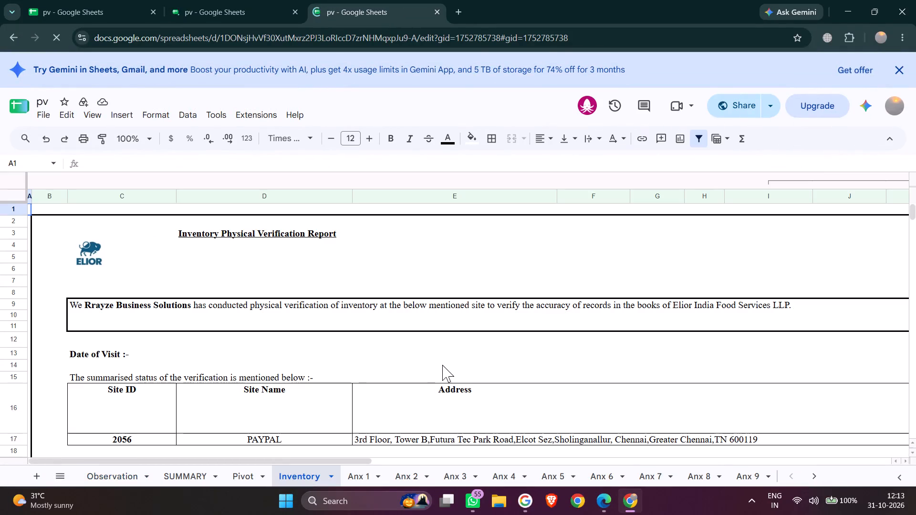
Copy the sharing link of the pv spreadsheet.
left_click(758, 98)
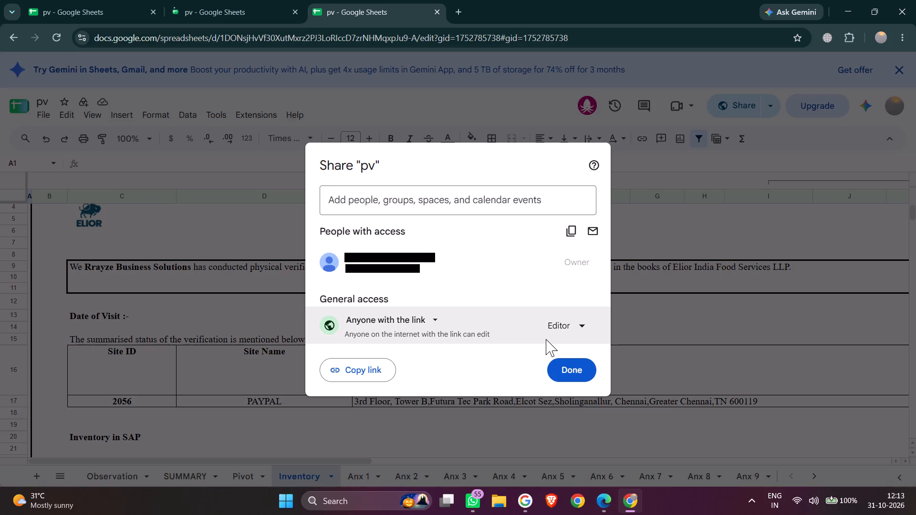
left_click(355, 366)
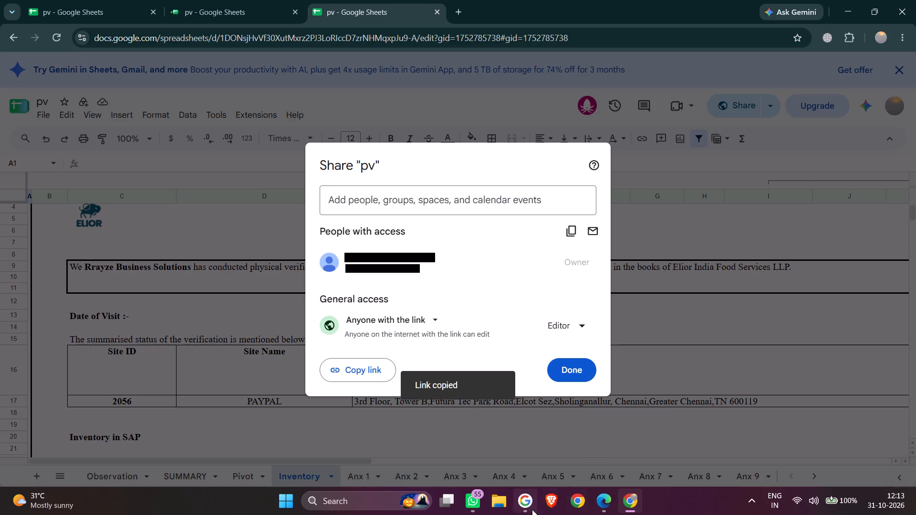
Switch to WhatsApp with the spreadsheet link copied.
left_click(473, 511)
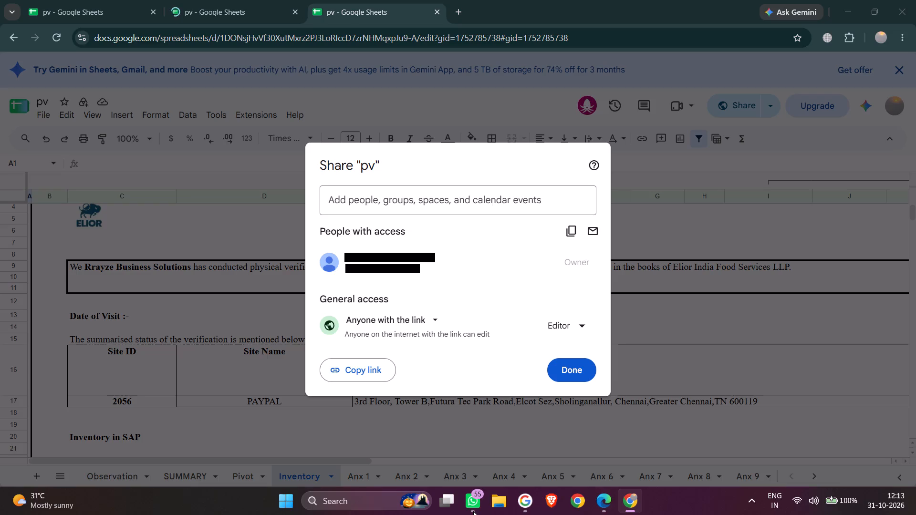
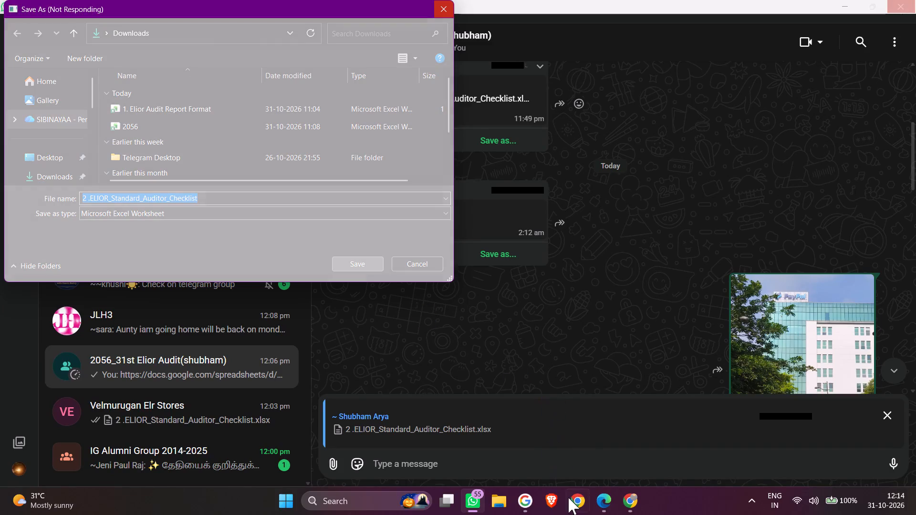
Switch to the pv spreadsheet in Chrome, where its sharing settings are open.
left_click(527, 511)
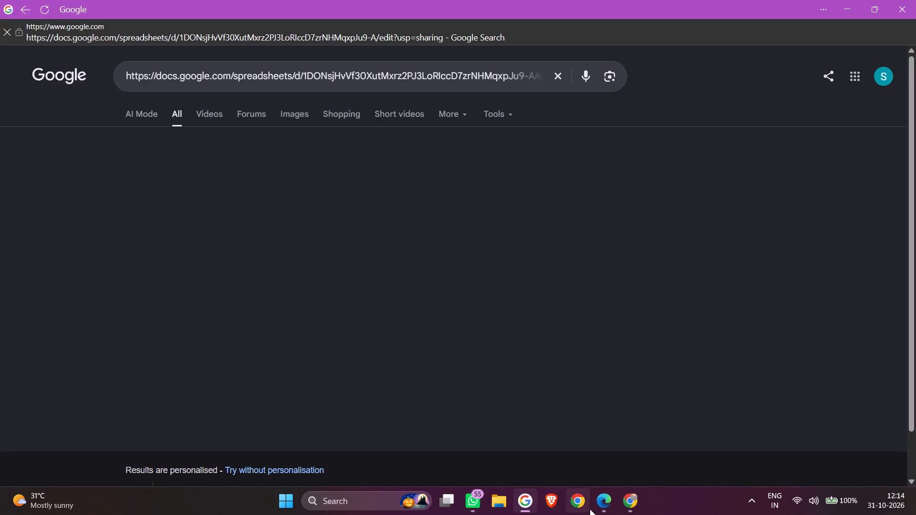
left_click(629, 494)
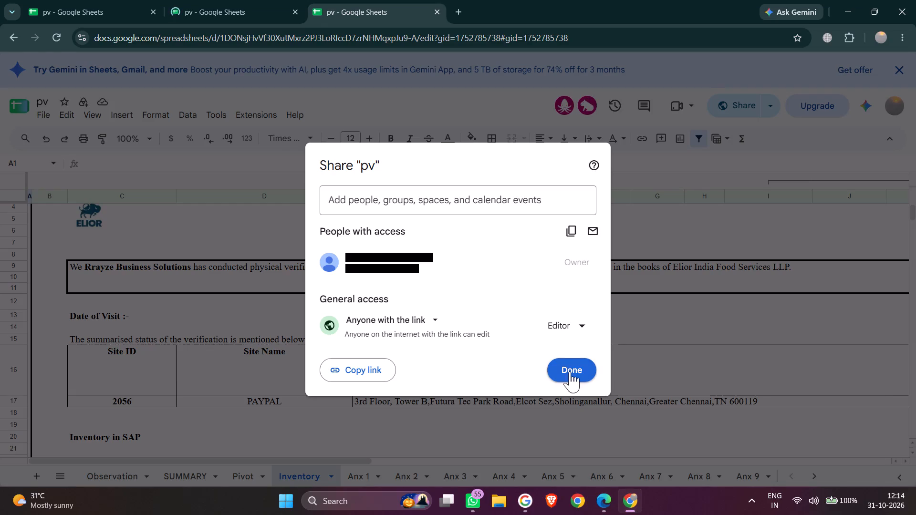
Finish the sharing settings of the pv spreadsheet with Editor access for anyone with the link.
left_click(570, 371)
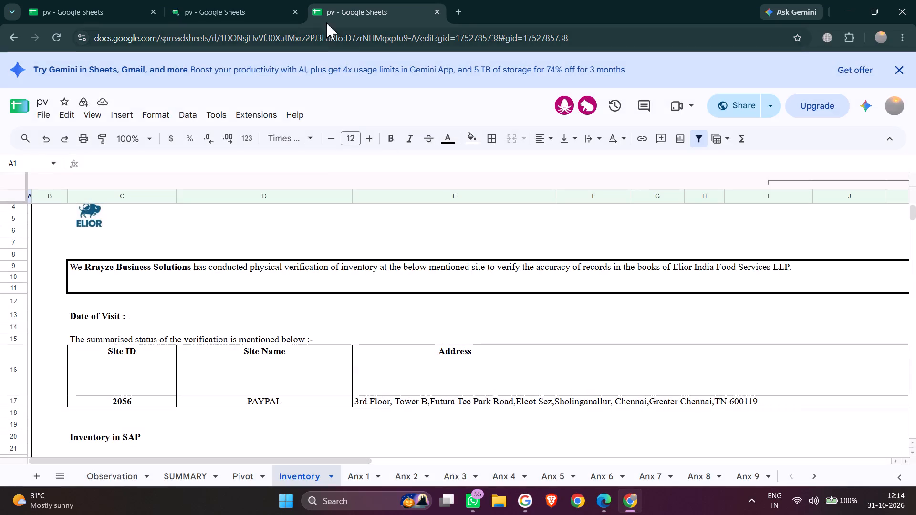
Switch to the second pv browser tab and open the file import dialog for the spreadsheet.
left_click(243, 0)
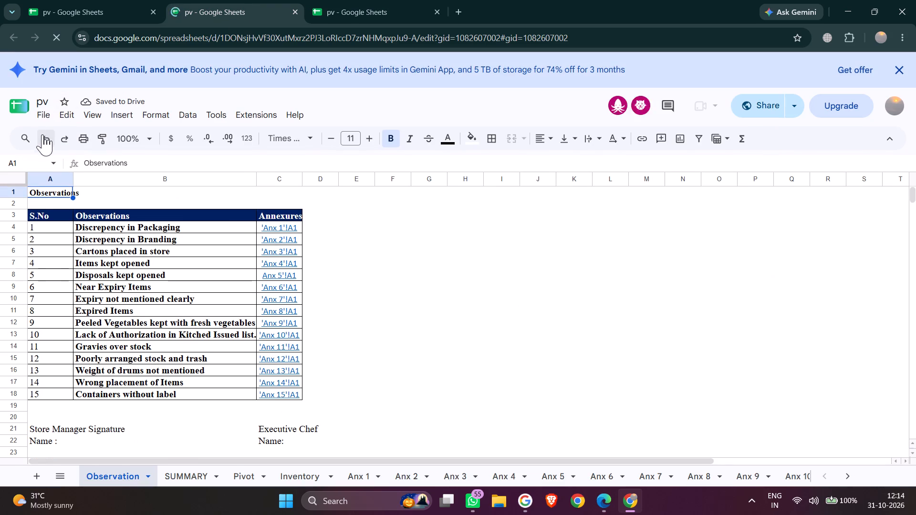
left_click(44, 117)
left_click(66, 172)
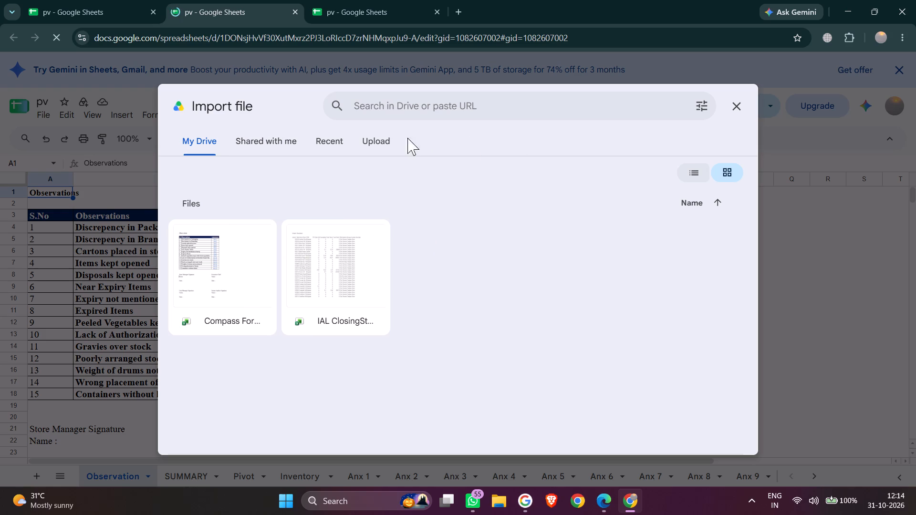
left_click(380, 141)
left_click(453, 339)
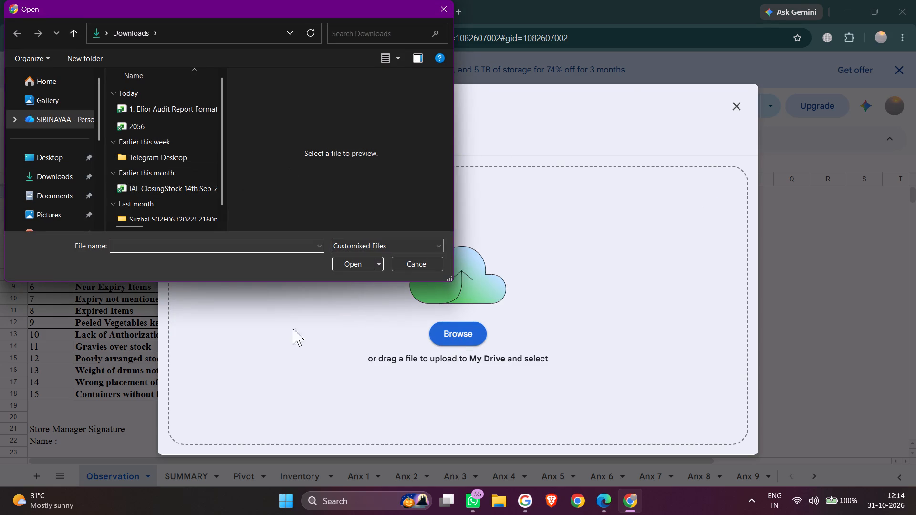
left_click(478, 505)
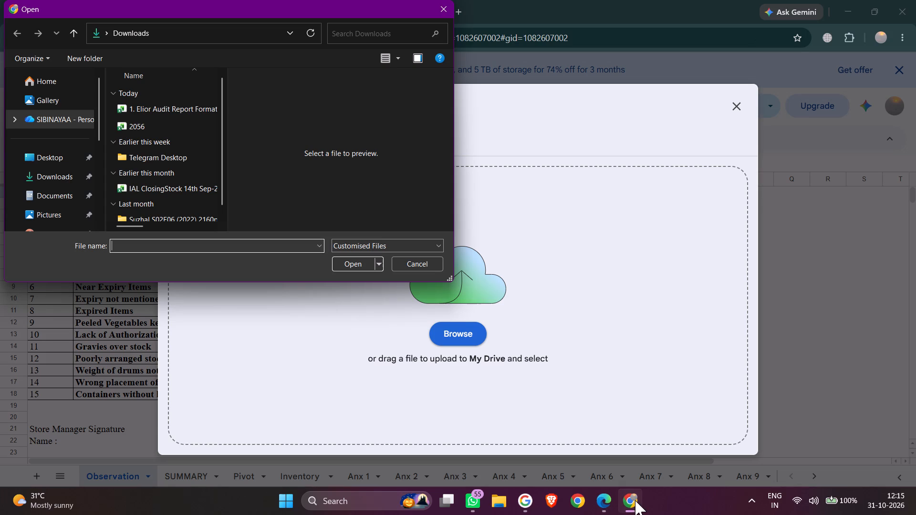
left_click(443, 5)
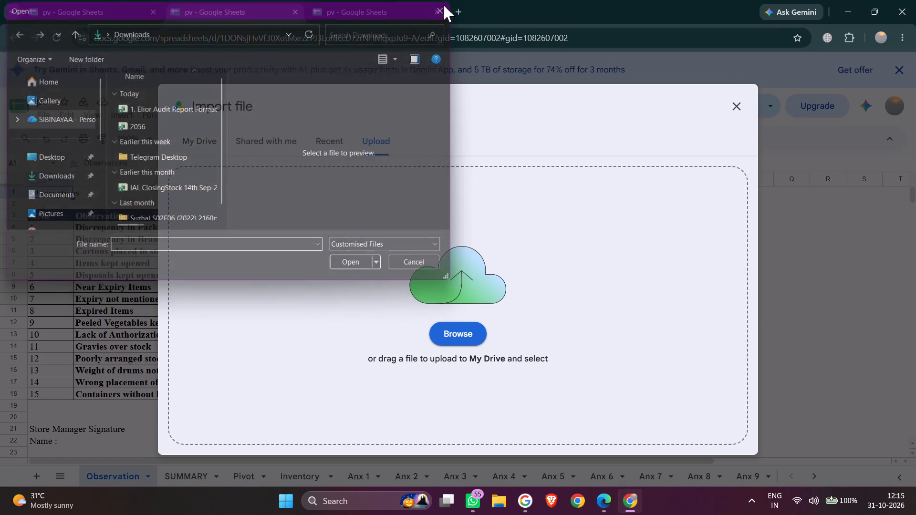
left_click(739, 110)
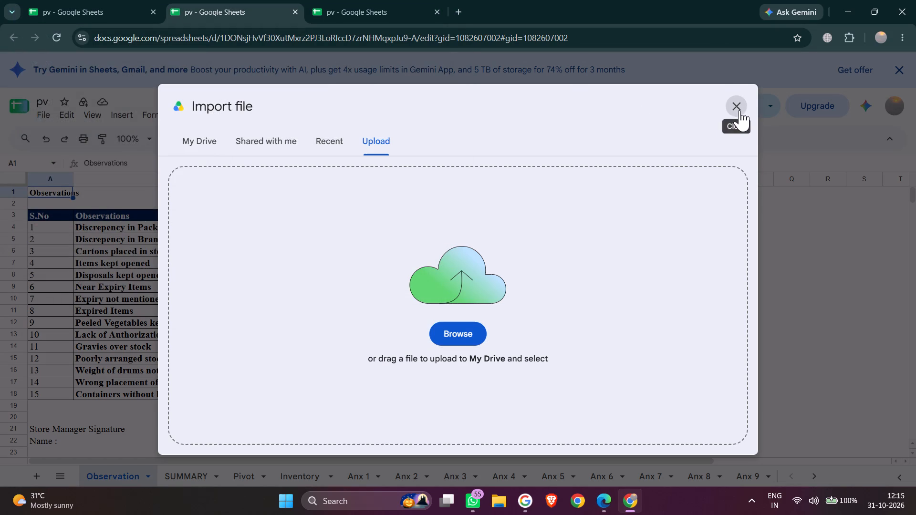
Open the Inventory sheet with the physical verification report.
left_click(302, 471)
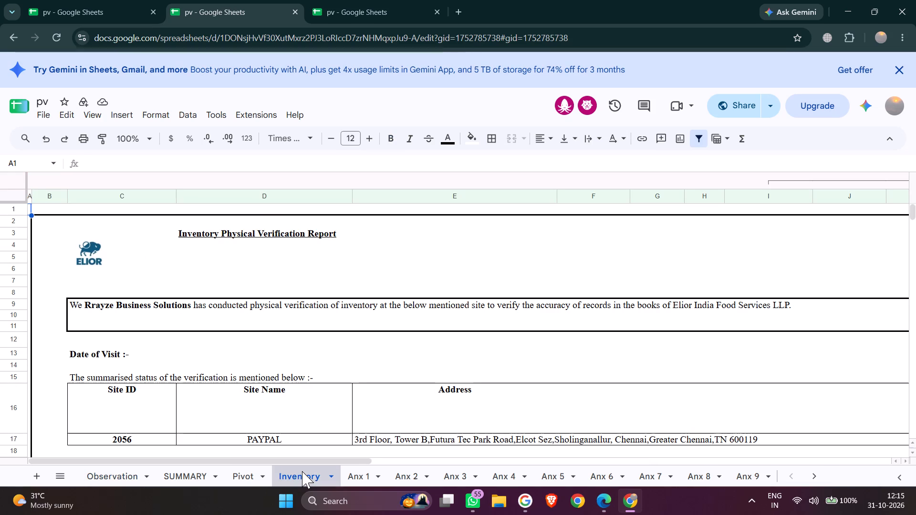
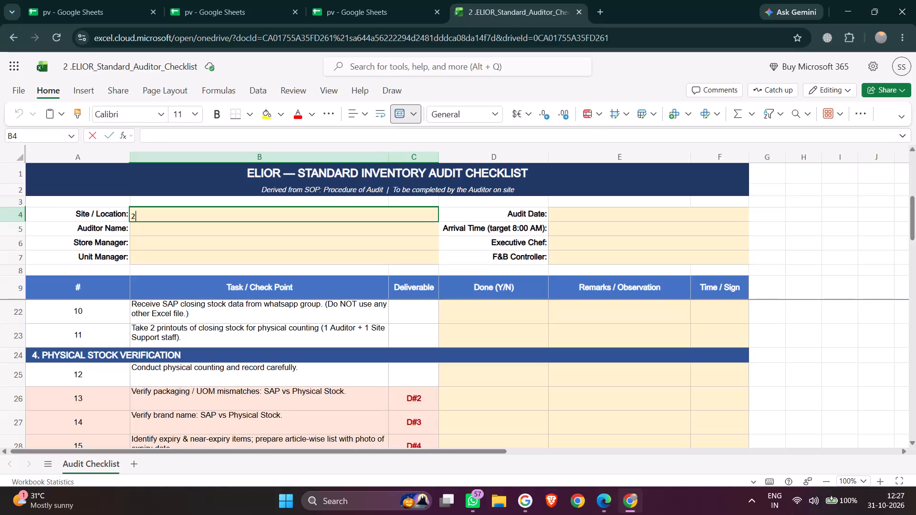
Enter 2056 as the Site / Location in the audit checklist header.
type("0")
key("5")
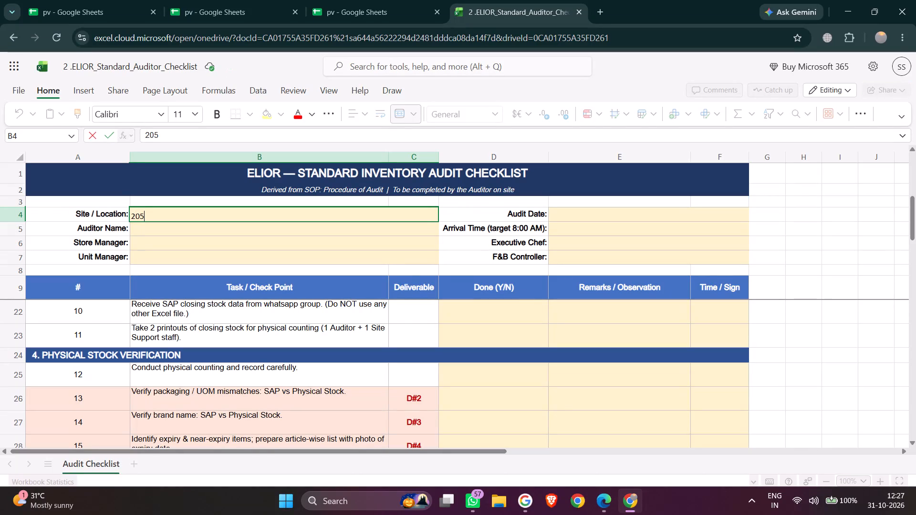
key("6")
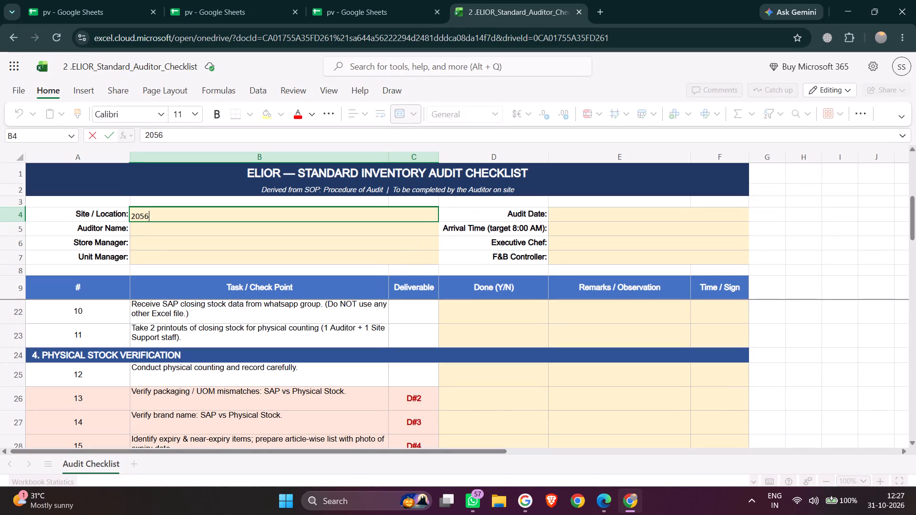
Enter the auditor's name in the Auditor Name field of the checklist header.
left_click(164, 229)
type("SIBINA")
scroll(164, 229, "left", 1)
type("YSAA")
key("space")
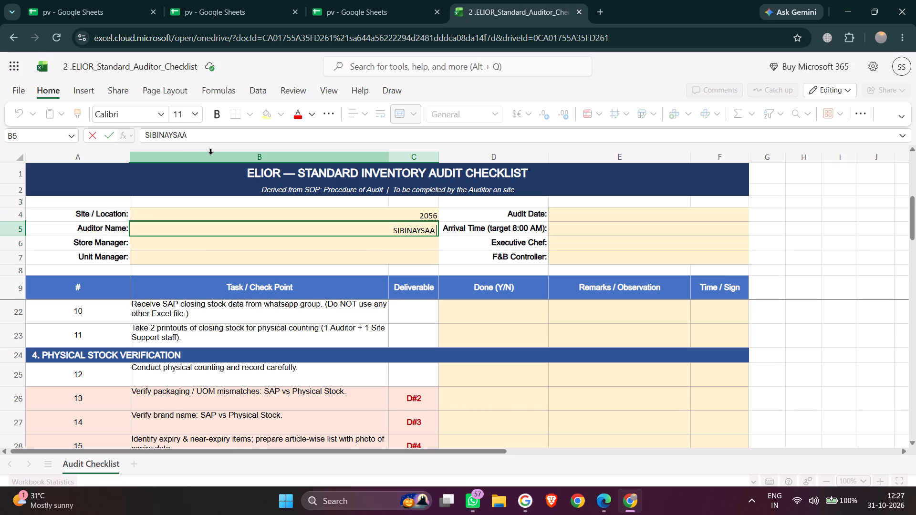
key("BackSpace")
key("BackSpace")
key("BackSpace")
key("BackSpace")
type("AA S")
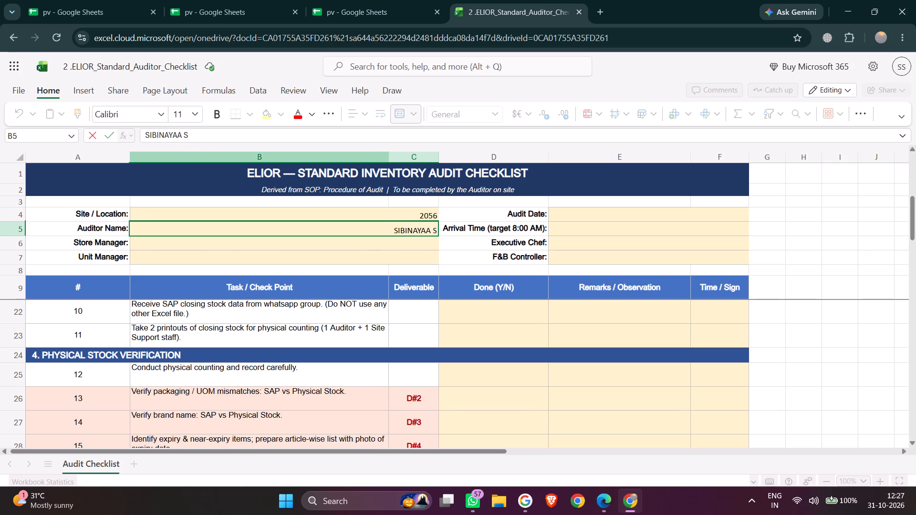
Enter the store manager's name in the Store Manager field of the checklist header.
left_click(195, 244)
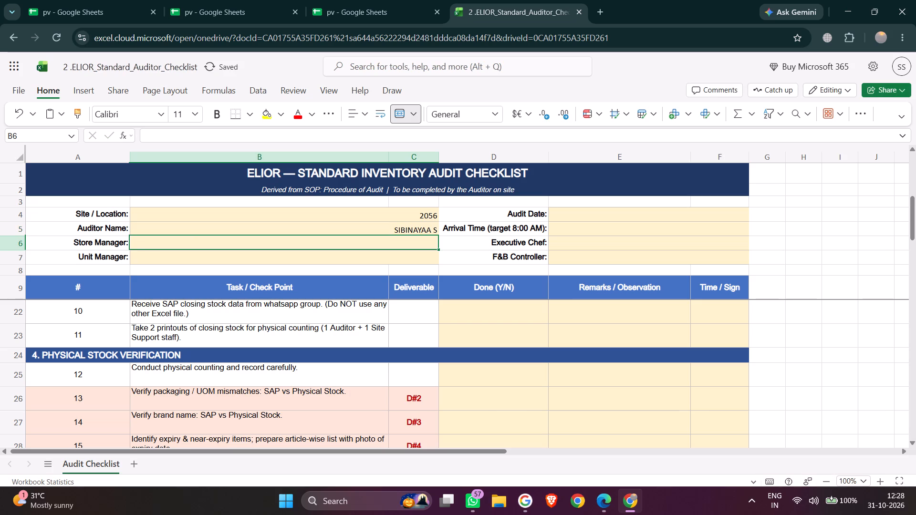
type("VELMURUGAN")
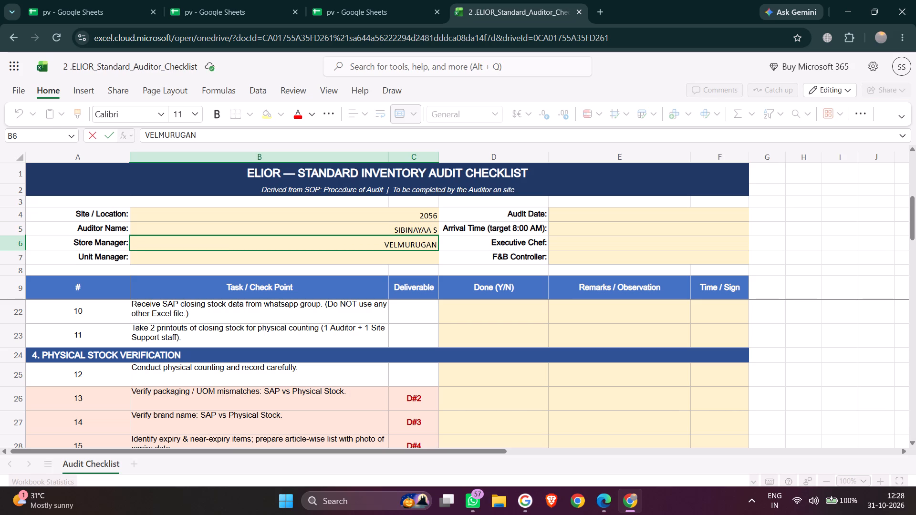
left_click(187, 267)
left_click(190, 263)
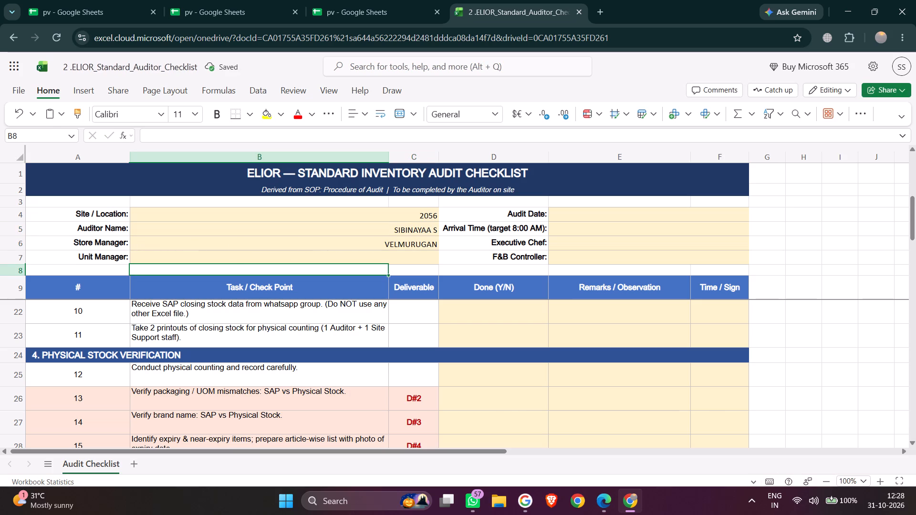
Set the Audit Date in the checklist header to 31/10/2026.
left_click(577, 220)
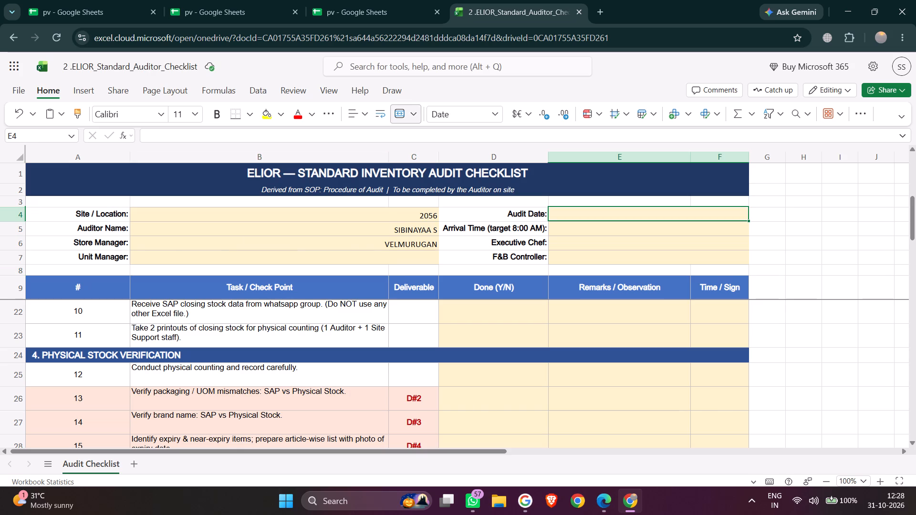
type("31")
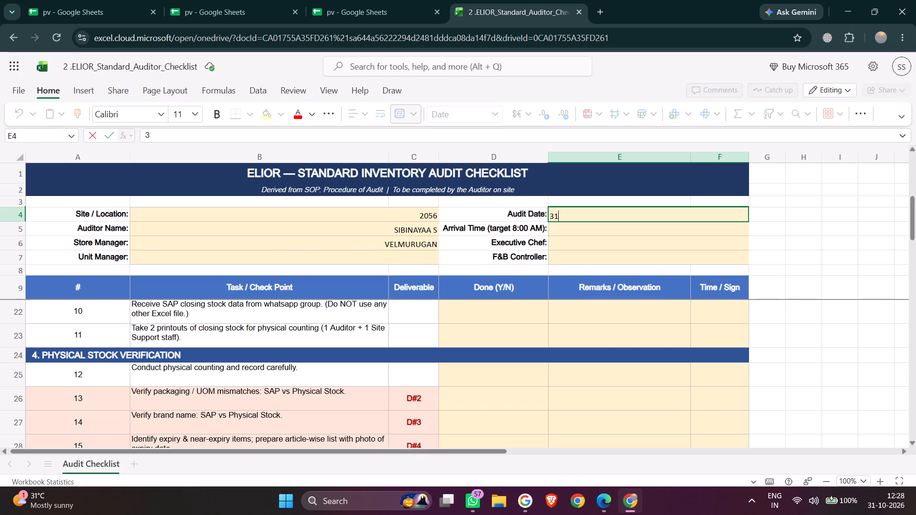
key("slash")
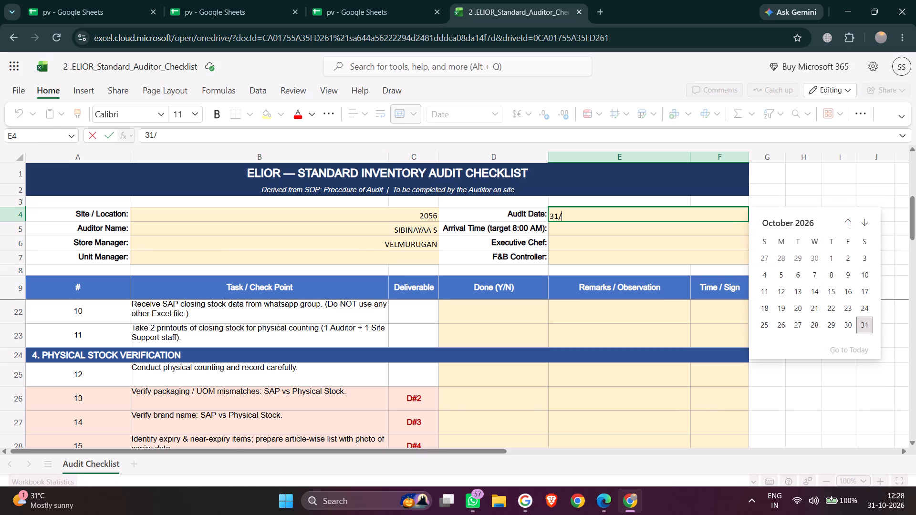
type("10/")
key("2")
key("0")
type("26")
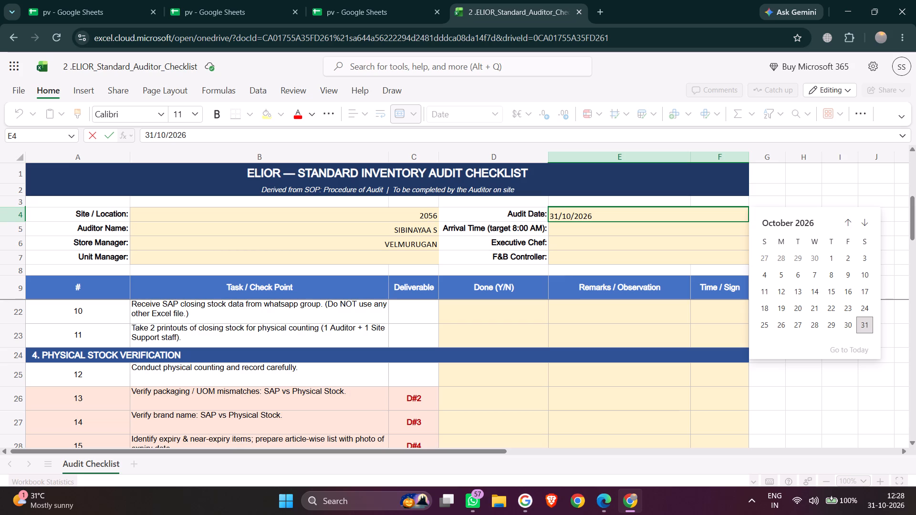
Enter 8 45 AM as the Arrival Time in the checklist header.
left_click(636, 231)
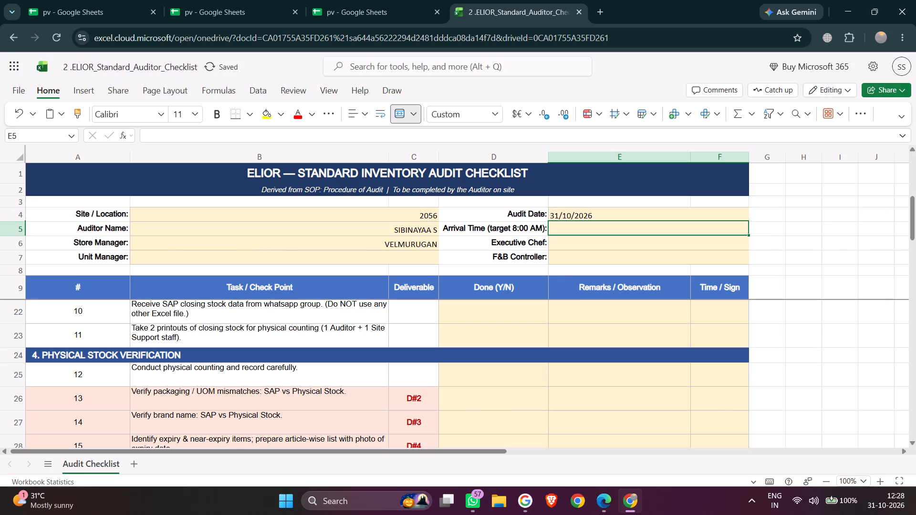
type("8")
key("space")
type("45")
scroll(617, 233, "right", 1)
key("space")
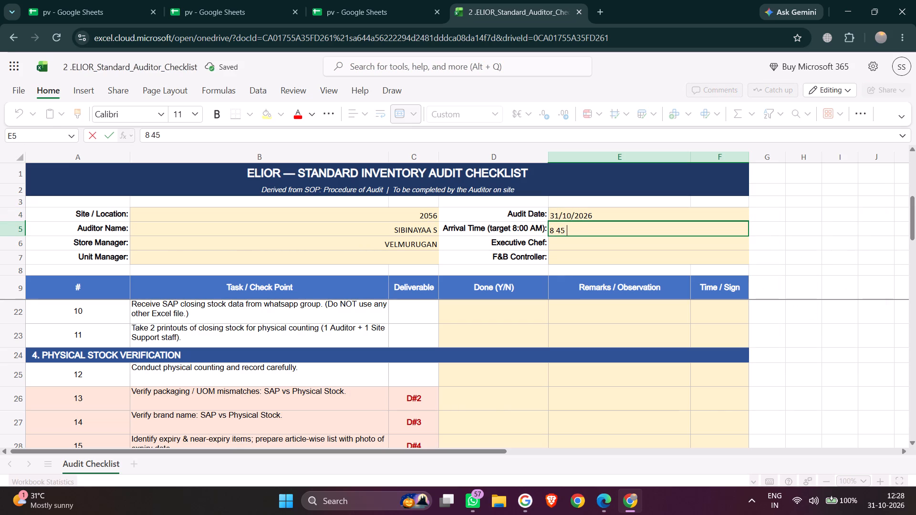
type("AM")
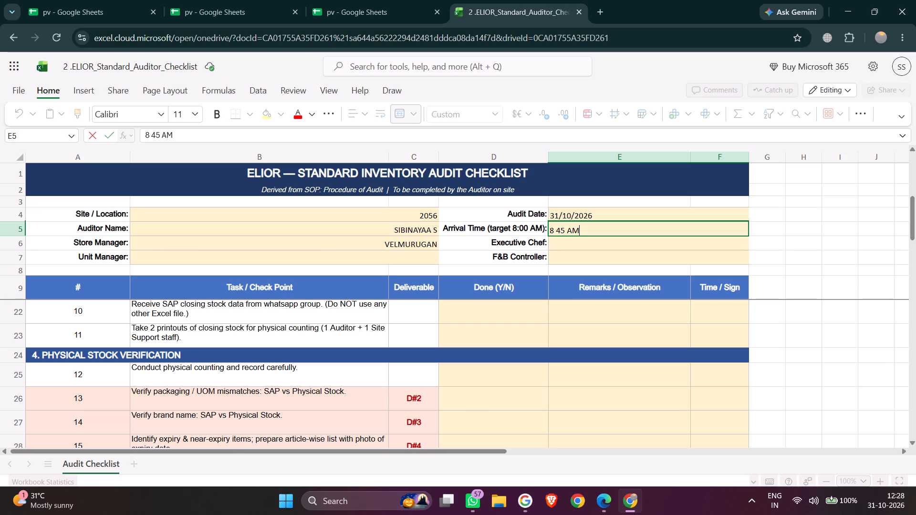
Enter the executive chef's name in the Executive Chef field of the checklist header.
left_click(609, 246)
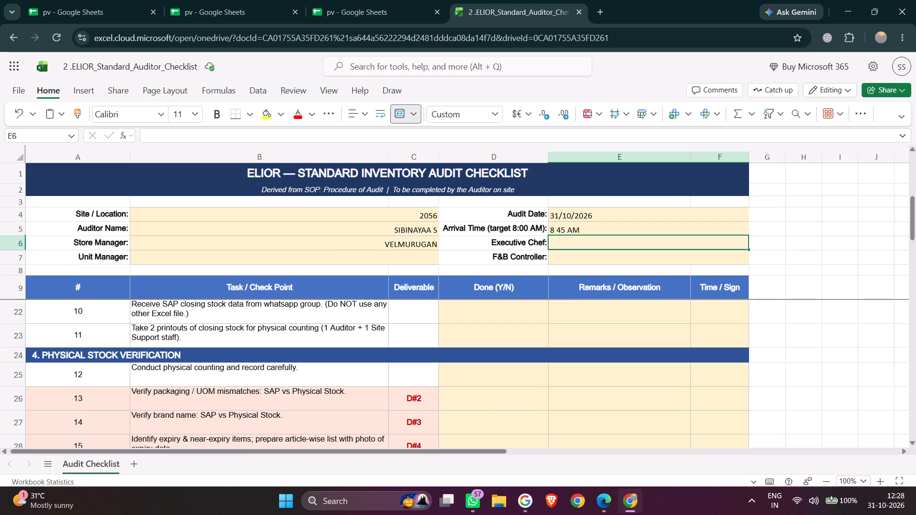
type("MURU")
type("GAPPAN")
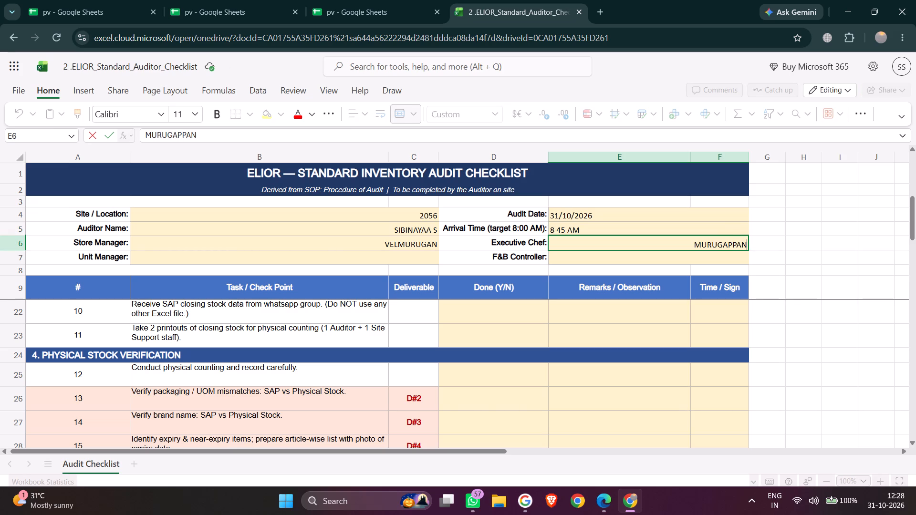
left_click(235, 260)
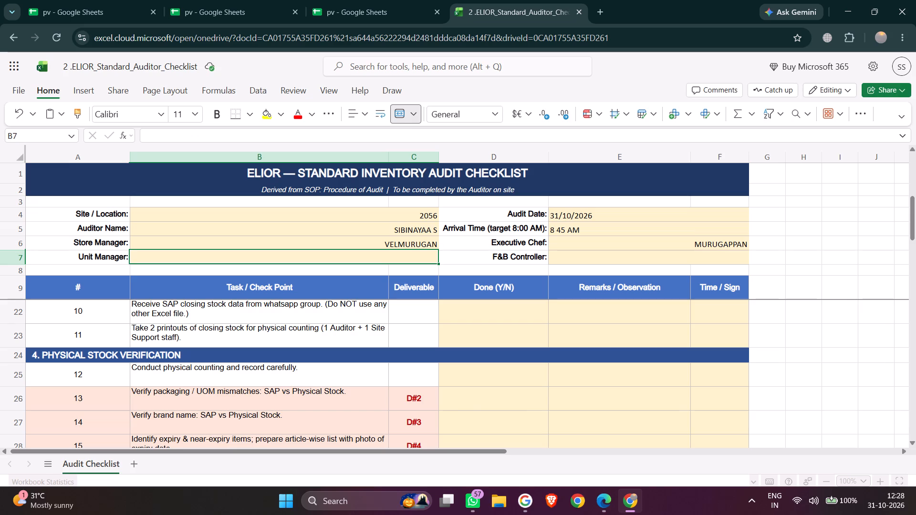
type("GREENWAY")
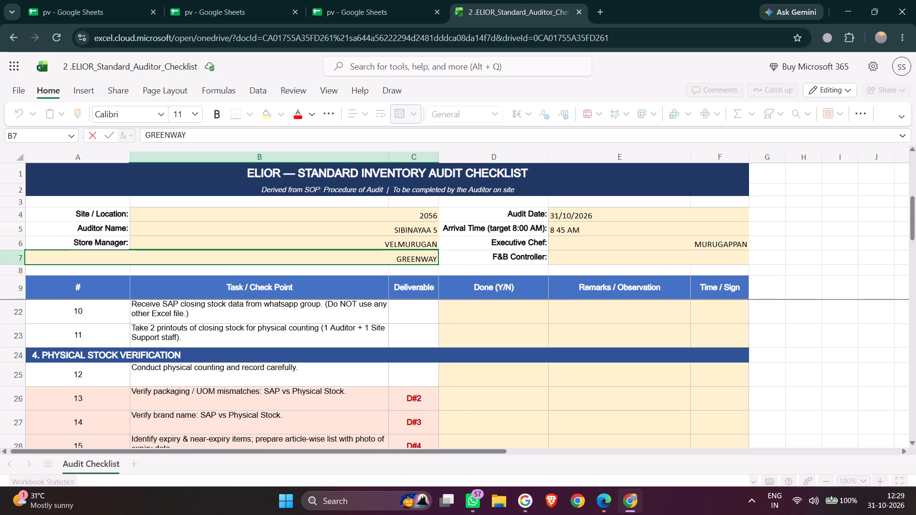
left_click(610, 261)
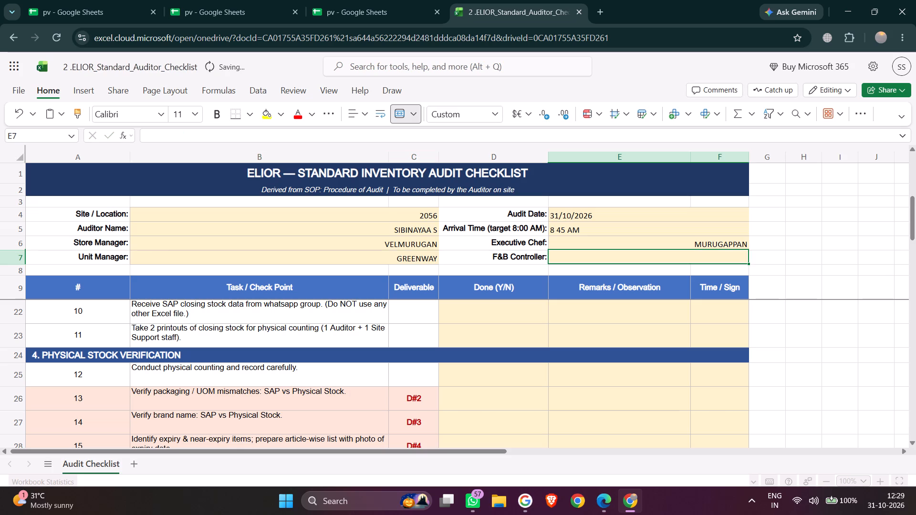
Mark tasks 10 and 11, on the SAP closing stock data and its printouts, as Y in the Done column.
left_click(464, 315)
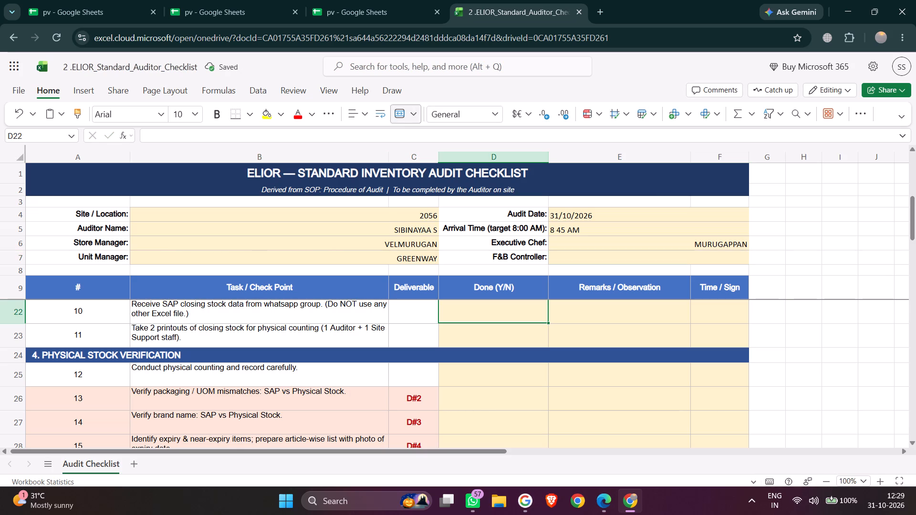
key("t")
key("BackSpace")
key("y")
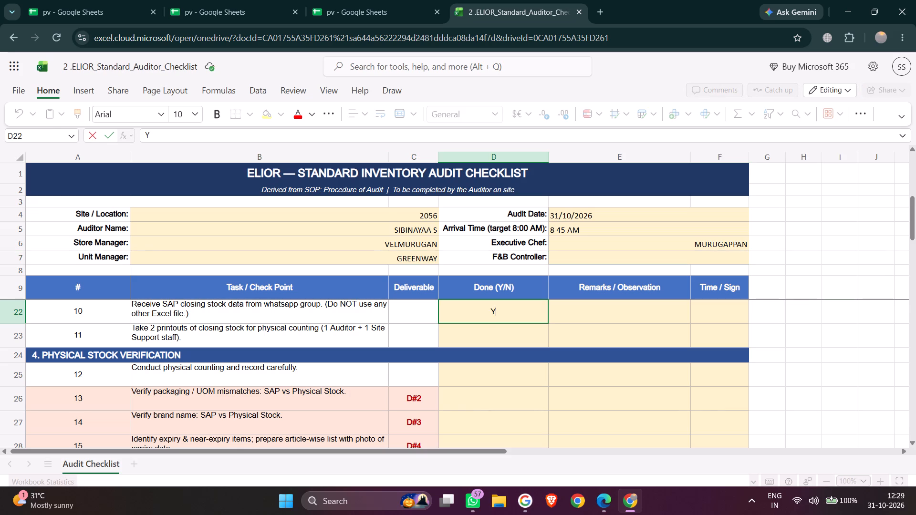
key("Down")
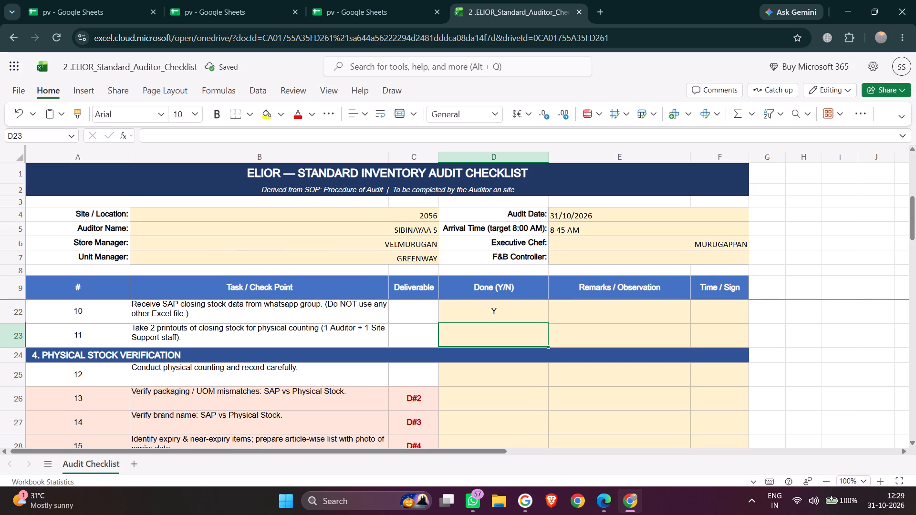
key("y")
key("Down")
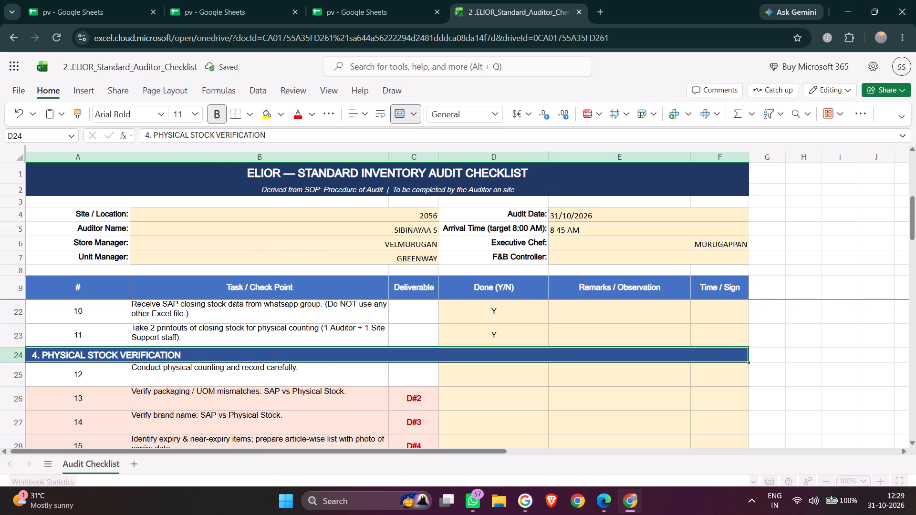
Mark tasks 12 to 15 of the Physical Stock Verification section as Y in the Done column.
key("Down")
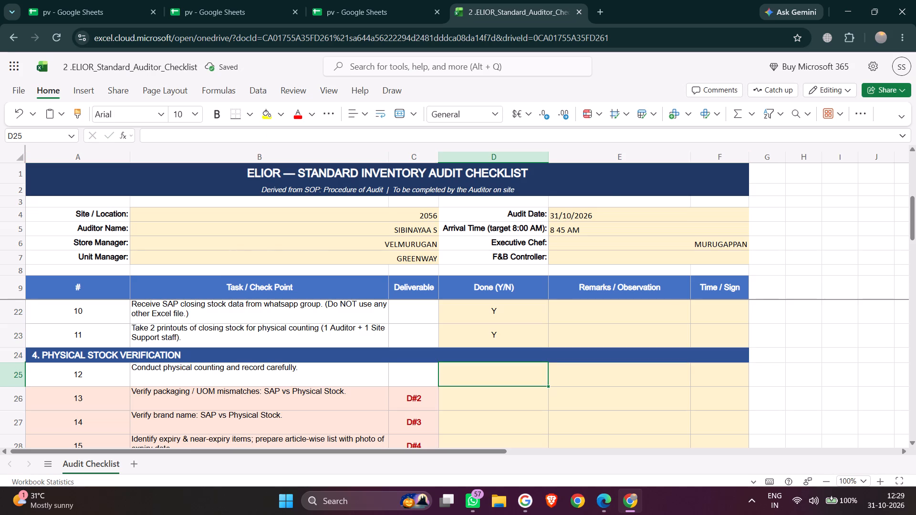
key("y")
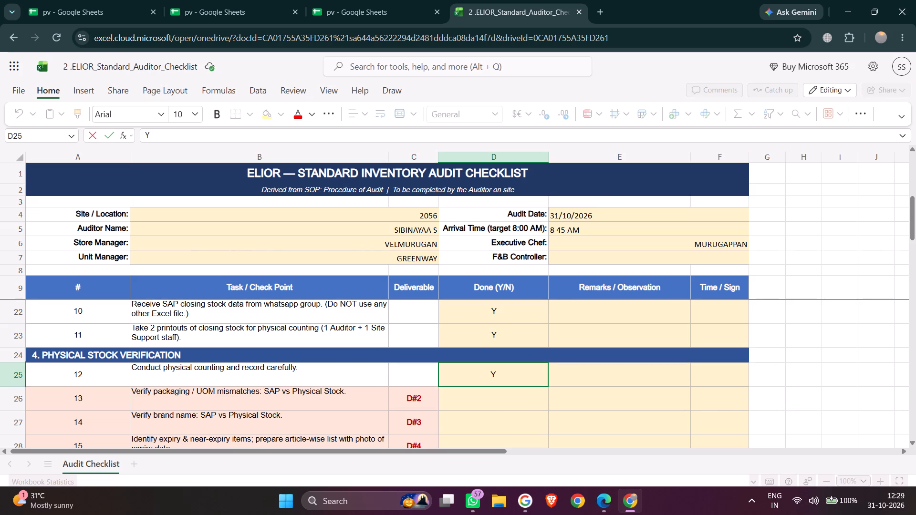
left_click(915, 233)
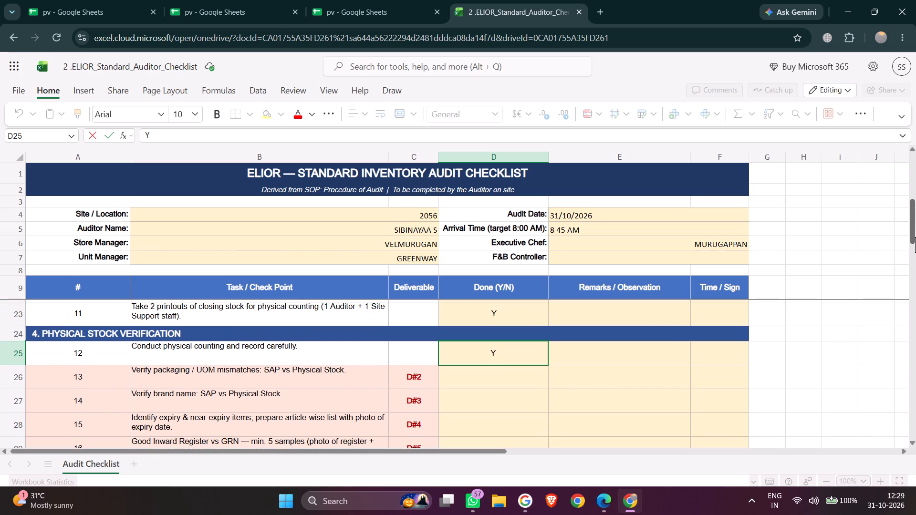
left_click(536, 350)
key("Down")
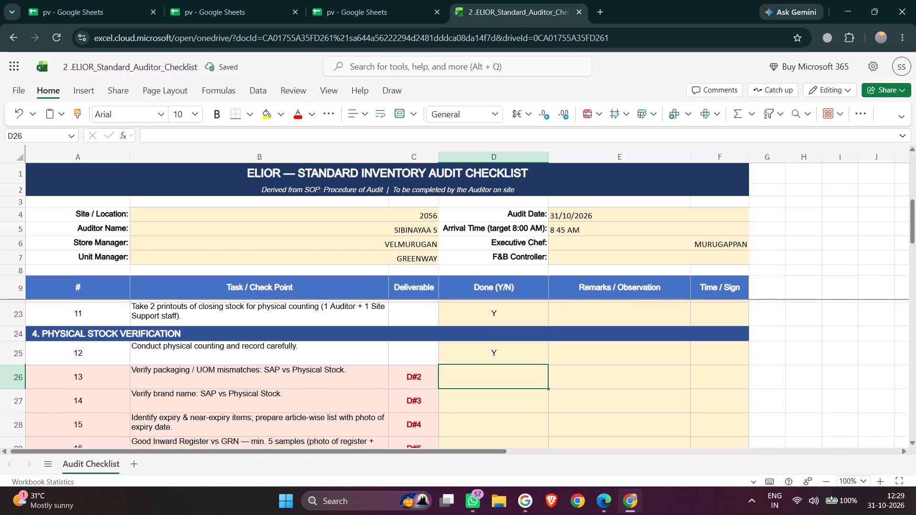
key("y")
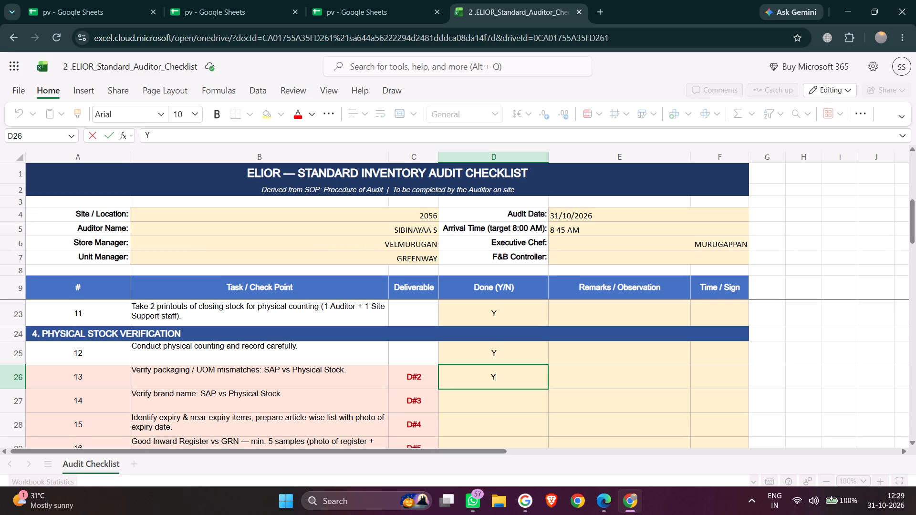
key("Down")
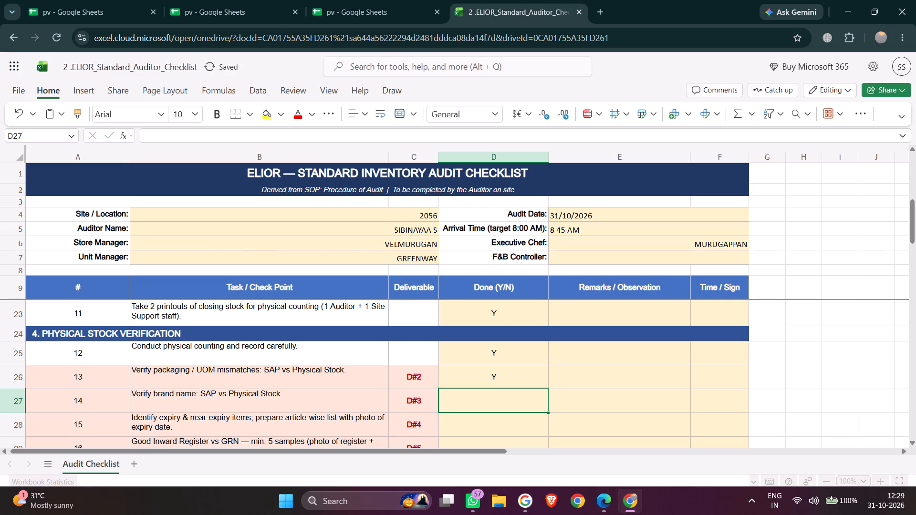
key("y")
key("Down")
key("y")
key("Down")
Mark tasks 16 to 21 of the Physical Stock Verification section as Y in the Done column.
key("y")
key("Down")
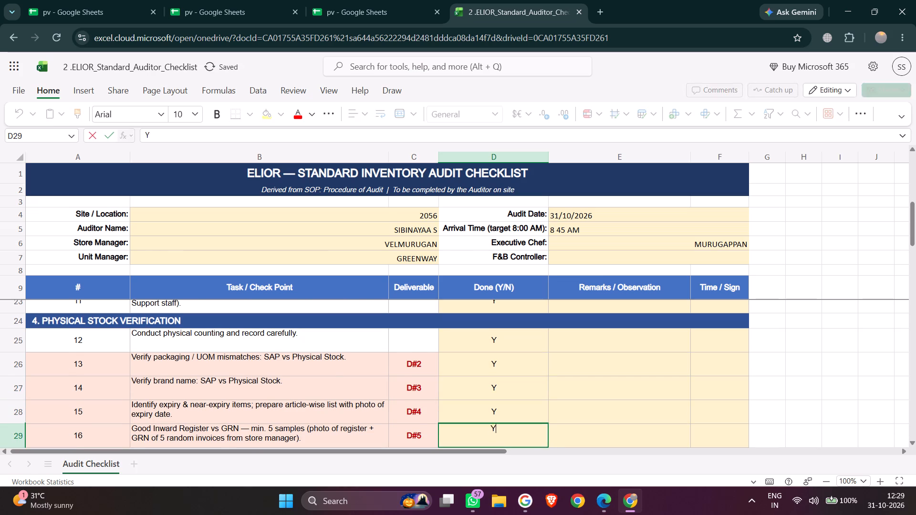
key("y")
key("Down")
key("y")
key("Down")
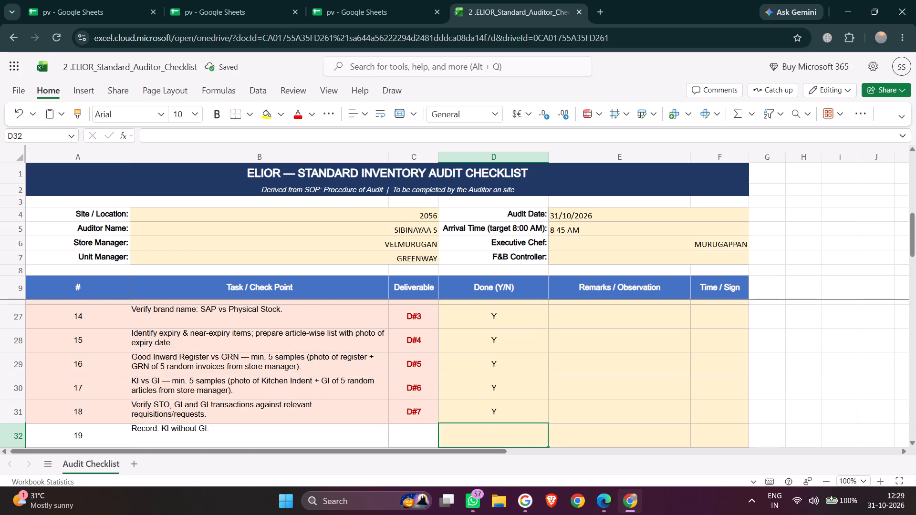
key("y")
key("Down")
key("y")
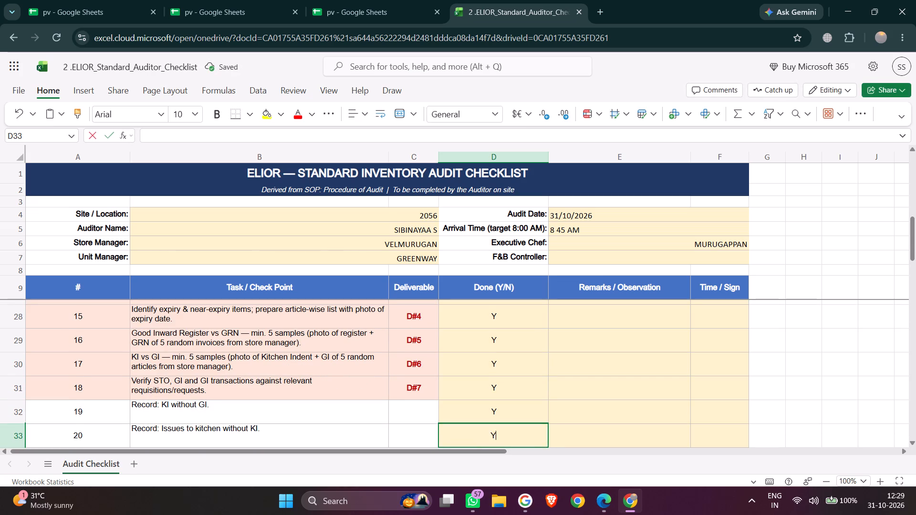
key("Down")
key("y")
key("Down")
Mark tasks 22 to 25 of the Overall Hygiene Verification section as Y in the Done column.
key("Down")
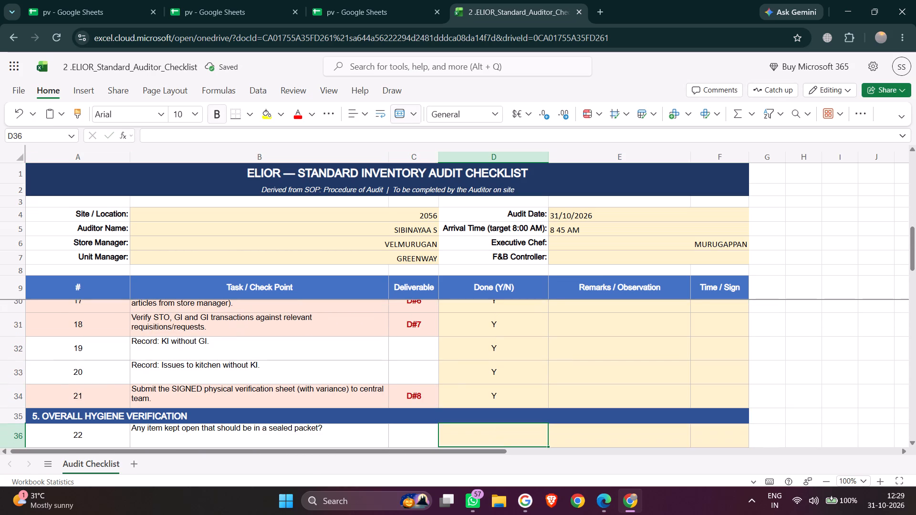
key("Down")
key("Up")
key("y")
key("Down")
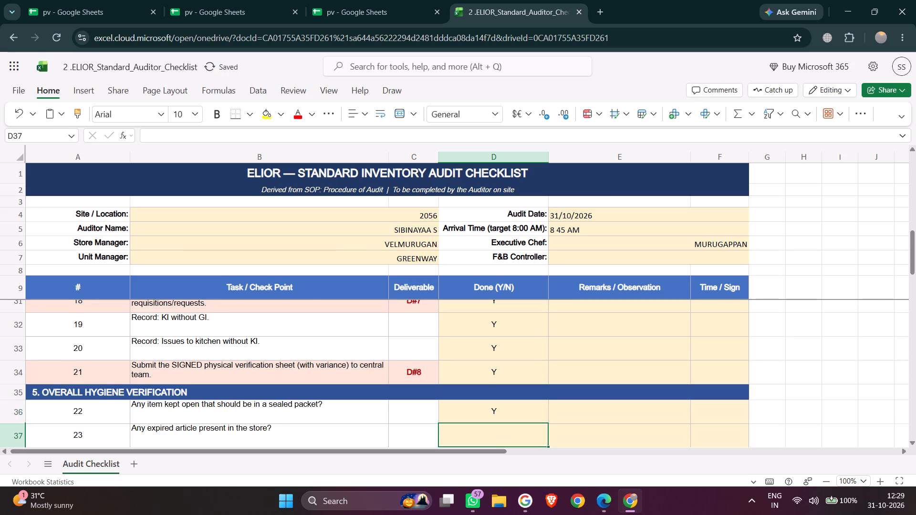
key("y")
key("Down")
key("y")
key("Down")
key("y")
key("Down")
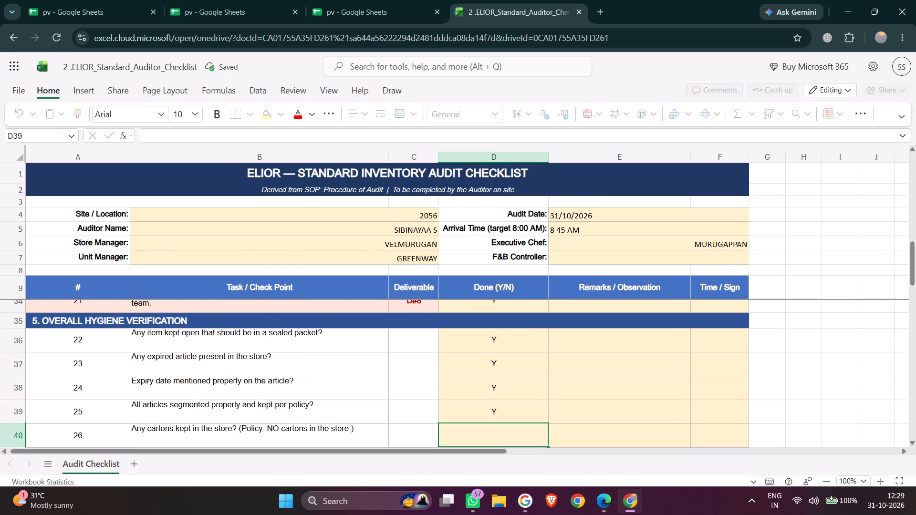
Mark hygiene tasks 26 to 29, from cartons in the store to FEFO arrangement, as Y in the Done column.
key("y")
key("Down")
key("y")
key("Down")
key("Down")
key("y")
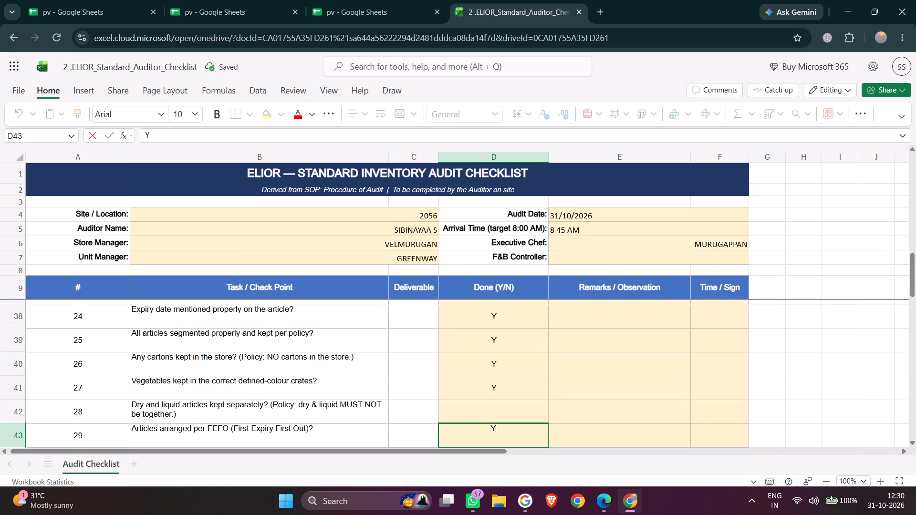
key("Up")
key("y")
key("Down")
key("Down")
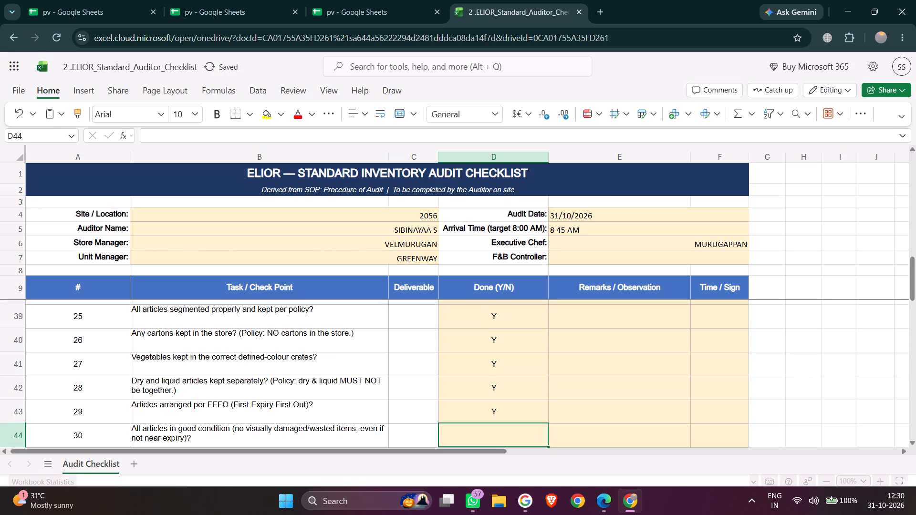
Mark hygiene tasks 30 to 34, from article condition to articles with 0 quantity in SAP, as Y in the Done column.
key("y")
key("Down")
key("y")
key("Down")
key("y")
key("Down")
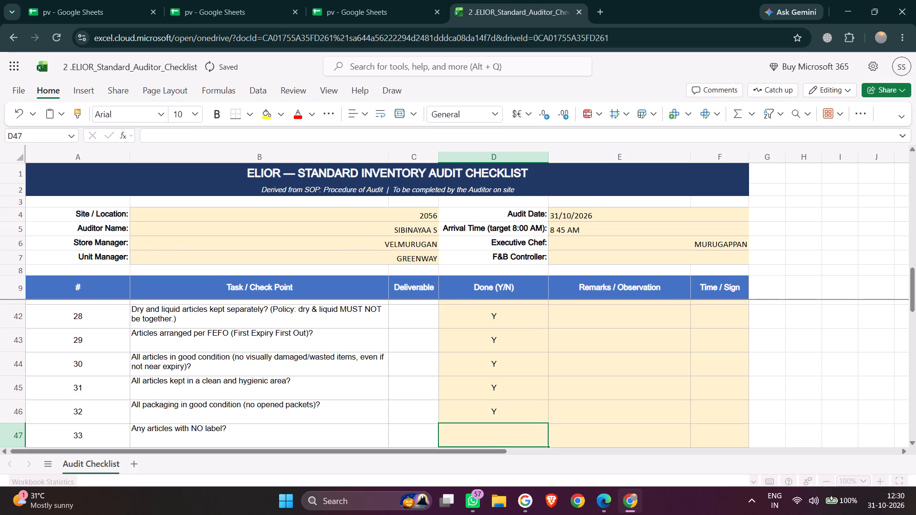
key("Down")
key("y")
key("Up")
key("y")
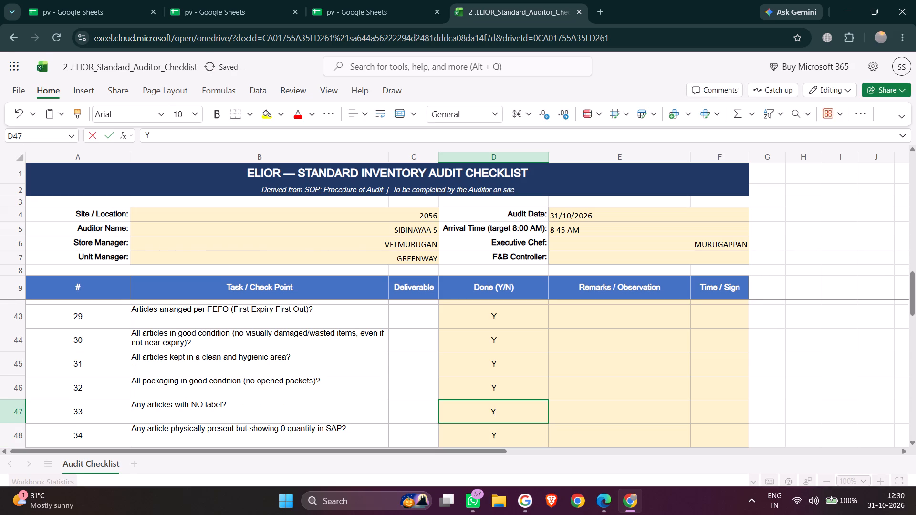
key("Down")
Mark tasks 35 to 38 of the Data Entry & Variance Alignment section as Y in the Done column.
key("Down")
key("Down")
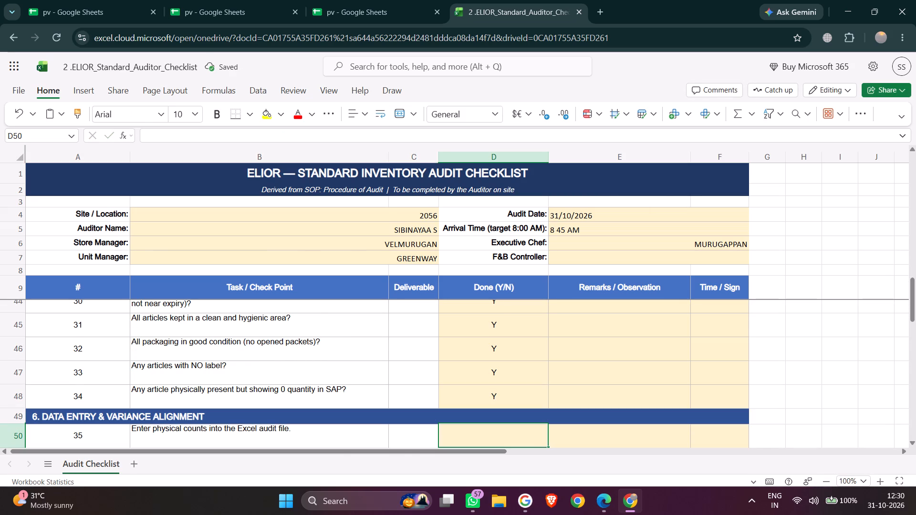
key("y")
key("Down")
key("y")
key("Down")
key("y")
key("Down")
key("y")
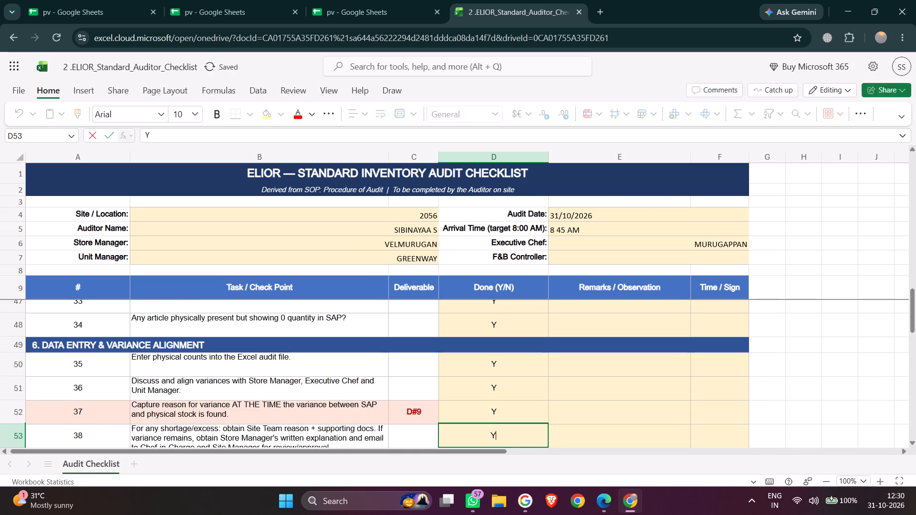
key("Down")
Mark tasks 39 to 42 as Y in the Done column, with Y also entered in the Video Verification header row.
key("y")
key("Down")
key("y")
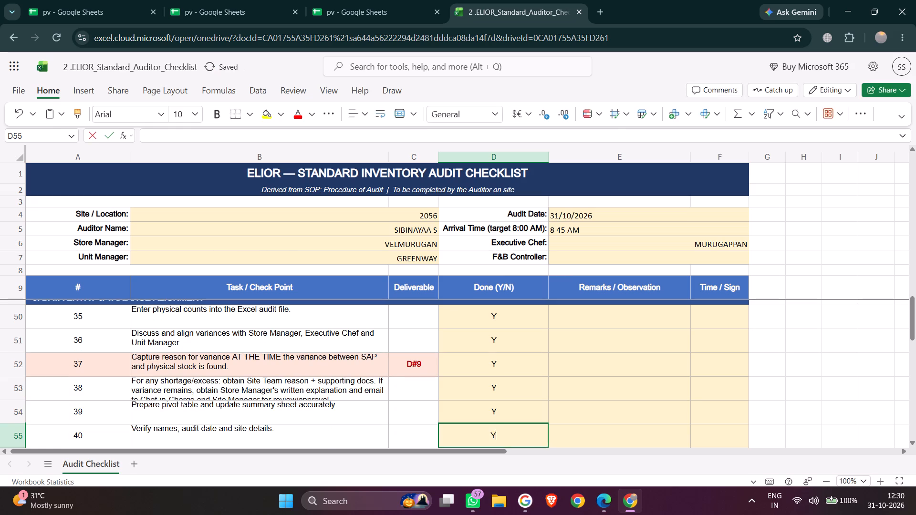
key("Down")
key("y")
key("Down")
key("Down")
key("y")
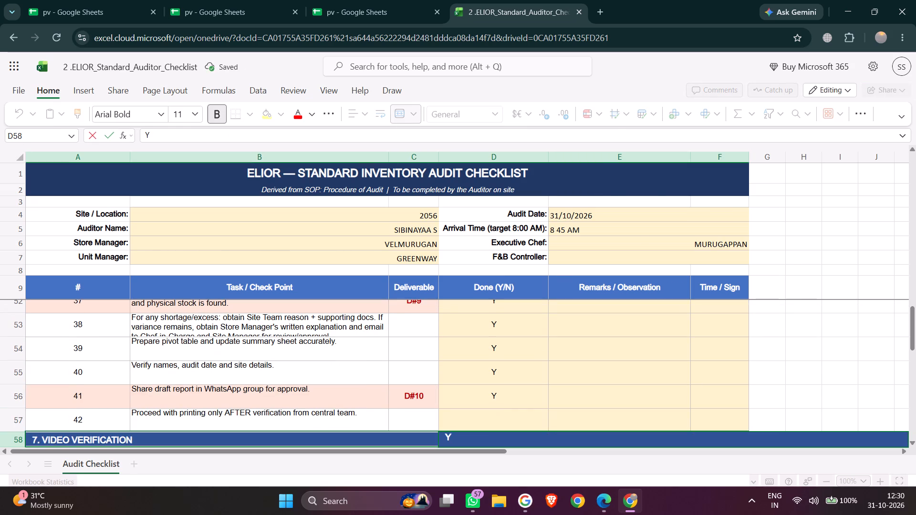
key("Up")
key("y")
key("Down")
Mark tasks 43 to 47 as Y in the Done column, with Y also entered in the section header in row 60.
key("Down")
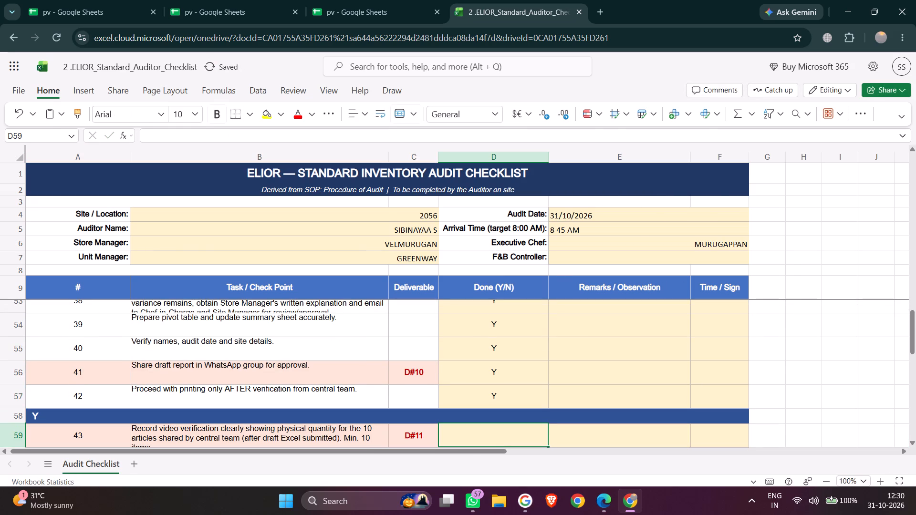
key("y")
key("Down")
key("y")
key("Down")
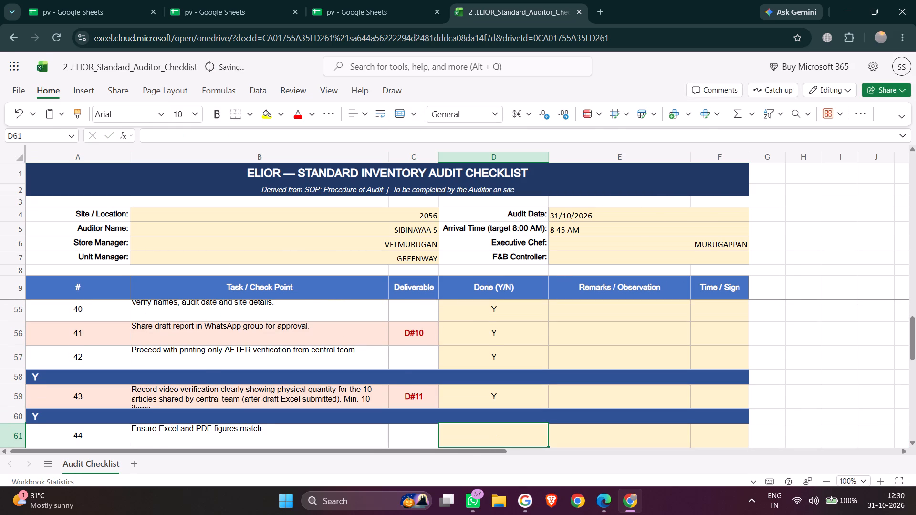
key("y")
key("Down")
key("y")
key("Down")
key("y")
key("Down")
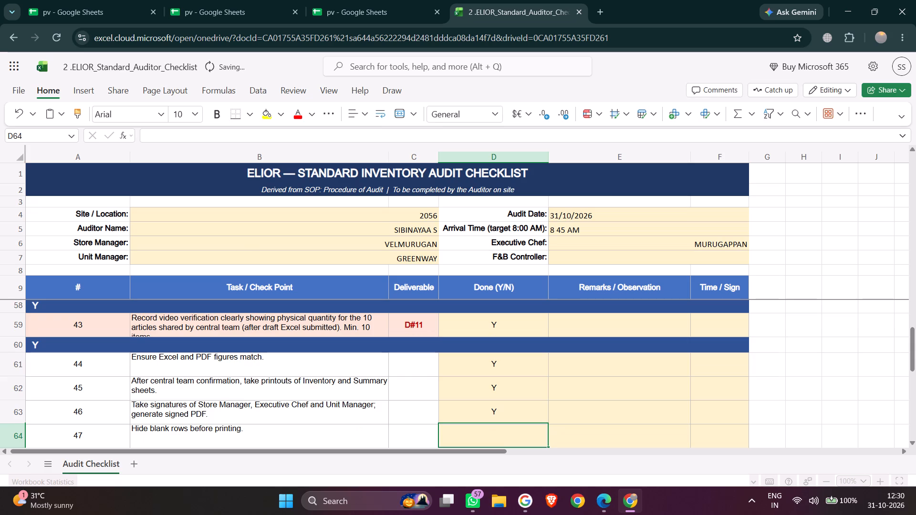
key("y")
key("Down")
Mark tasks 48 and 49 on sending the final files by WhatsApp as Y, with Y also in the section header in row 65.
key("y")
key("Down")
key("Down")
key("y")
key("Down")
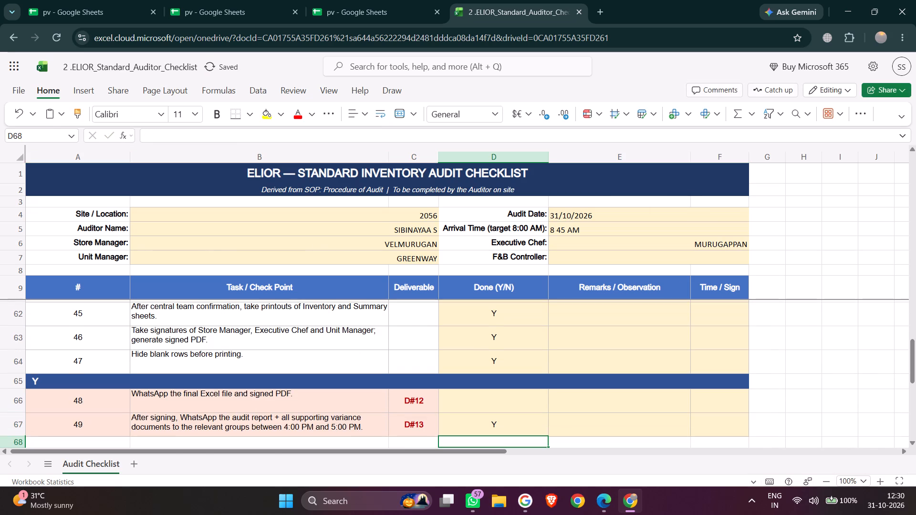
key("Up")
key("Up")
key("y")
key("Down")
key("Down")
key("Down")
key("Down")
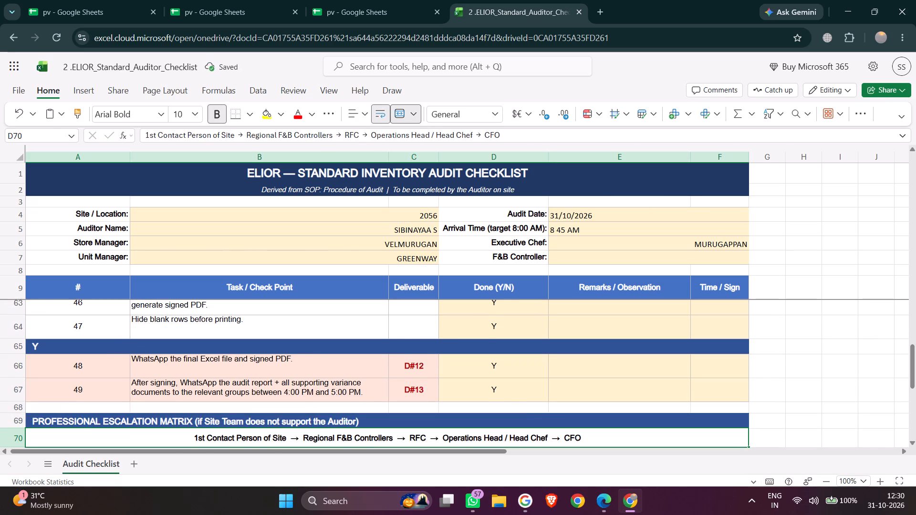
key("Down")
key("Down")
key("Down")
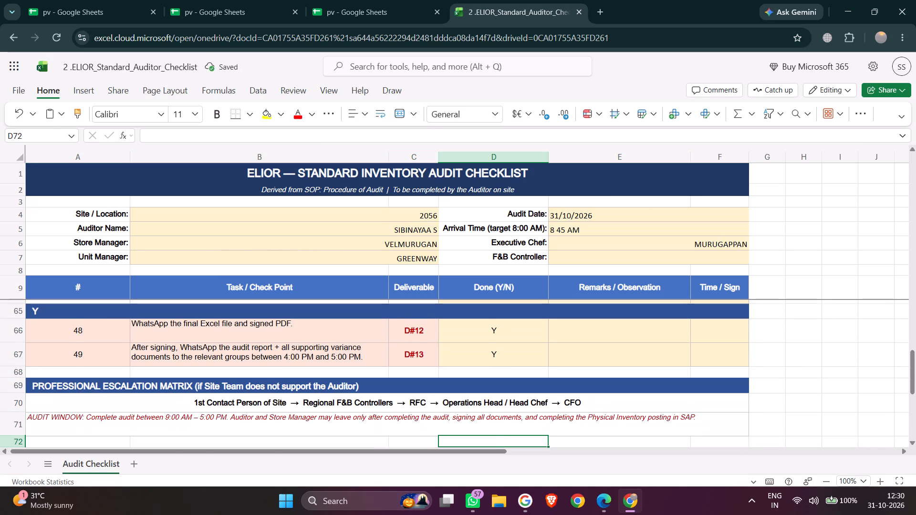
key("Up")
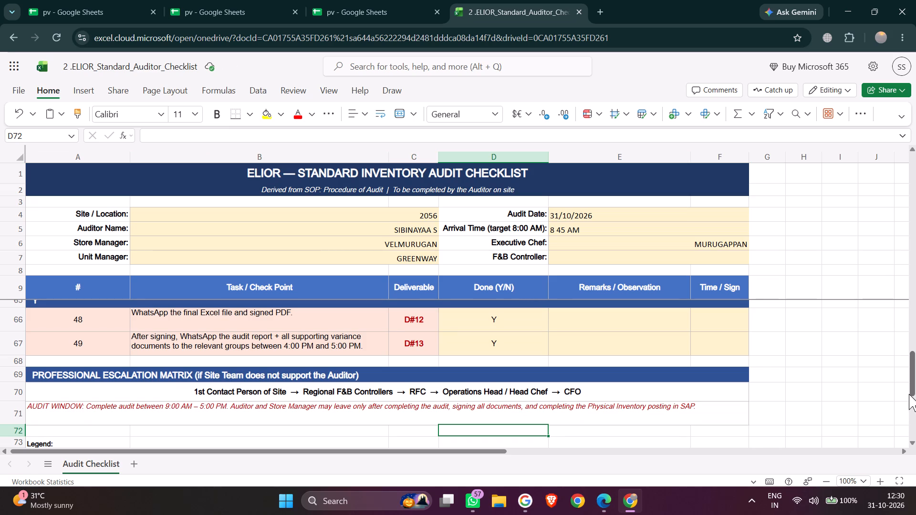
Enter the remarks SEALED for task 22 on open items and NOT PRESENT for task 23 on expired articles.
left_click_drag(909, 394, 915, 336)
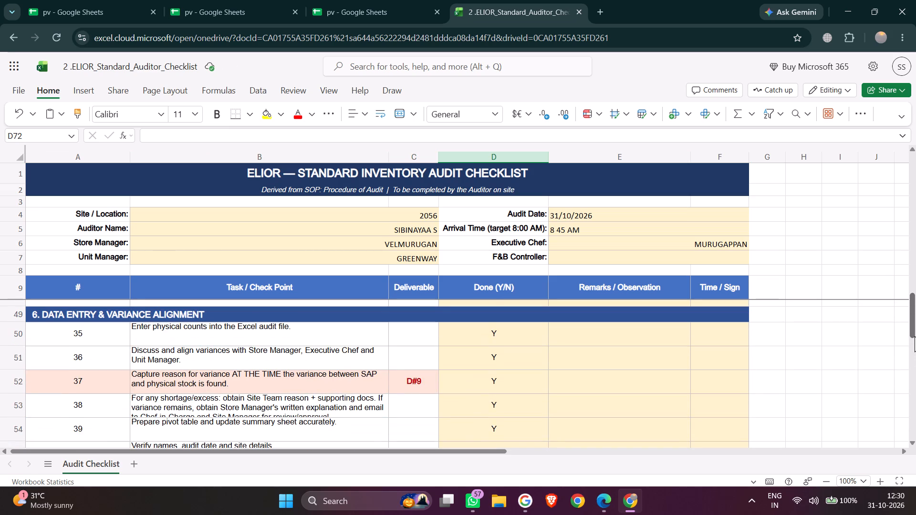
left_click_drag(915, 336, 914, 299)
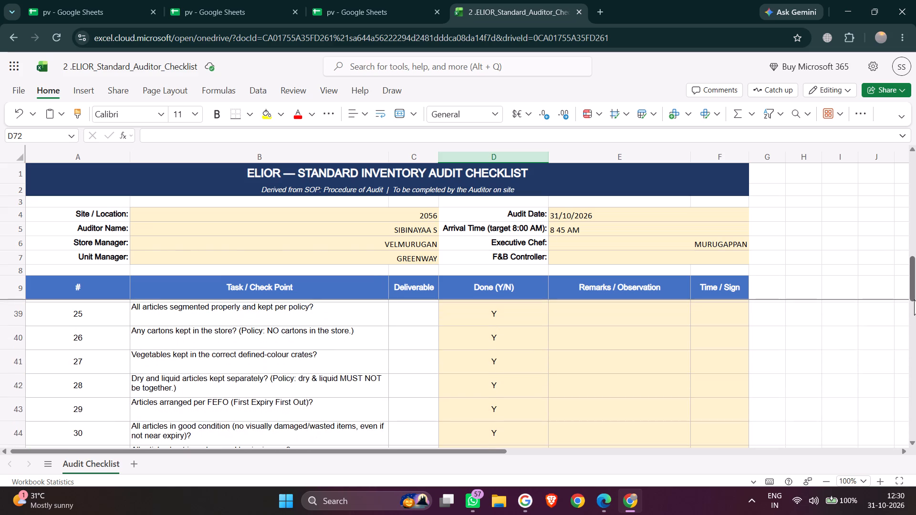
left_click_drag(914, 299, 914, 284)
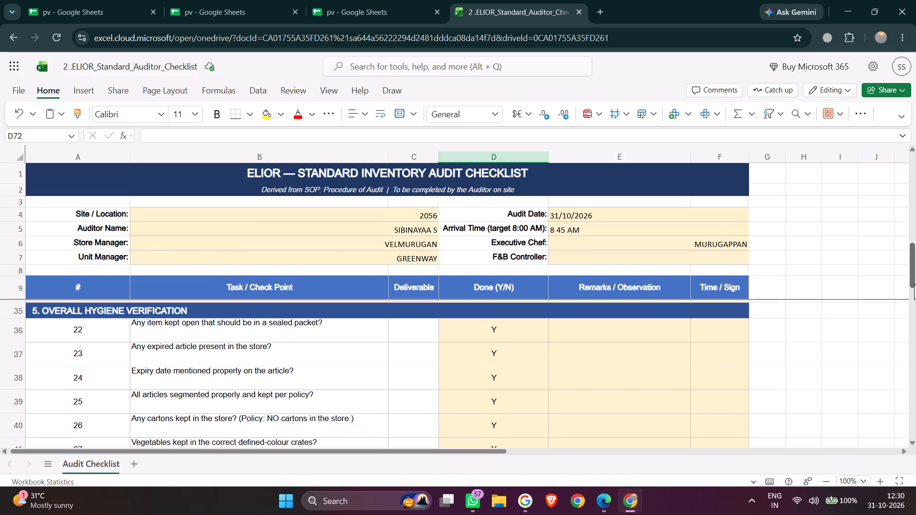
left_click_drag(914, 284, 915, 284)
left_click(625, 354)
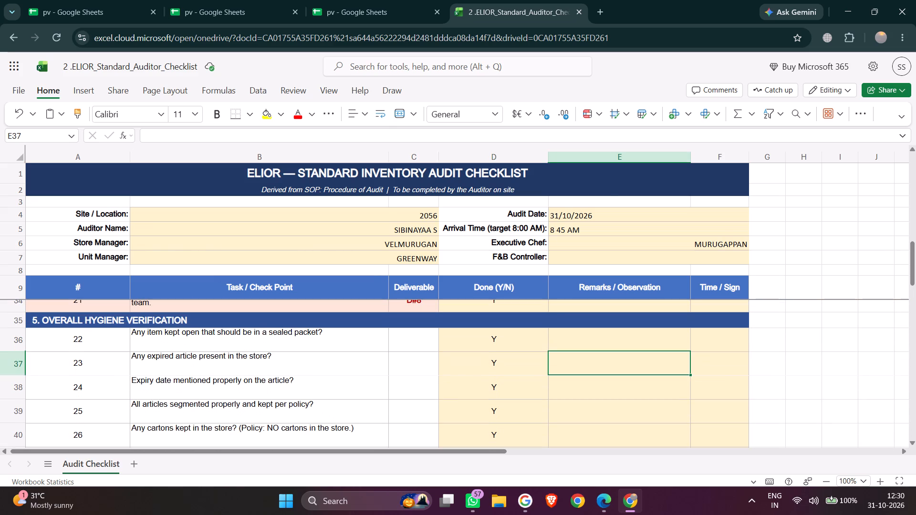
left_click(628, 337)
type("SEALED")
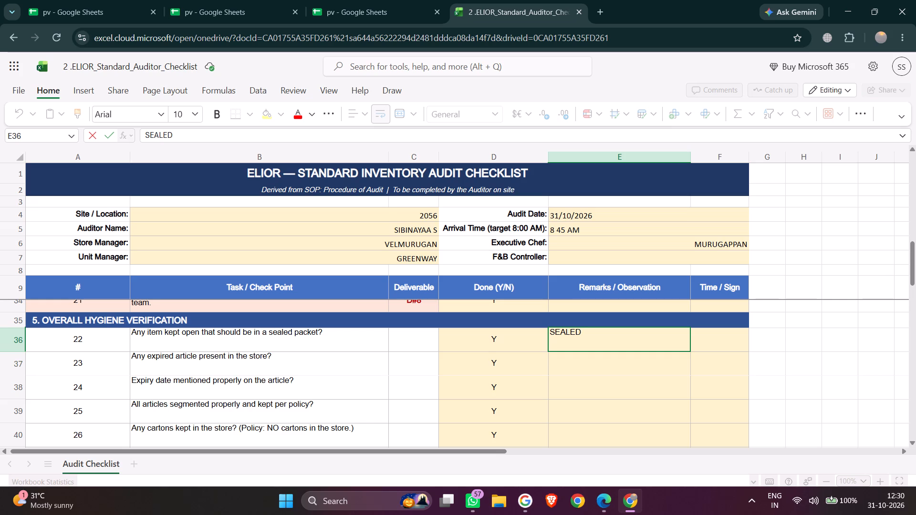
key("Down")
type("NOT PRESEM")
key("BackSpace")
type("NT")
key("Down")
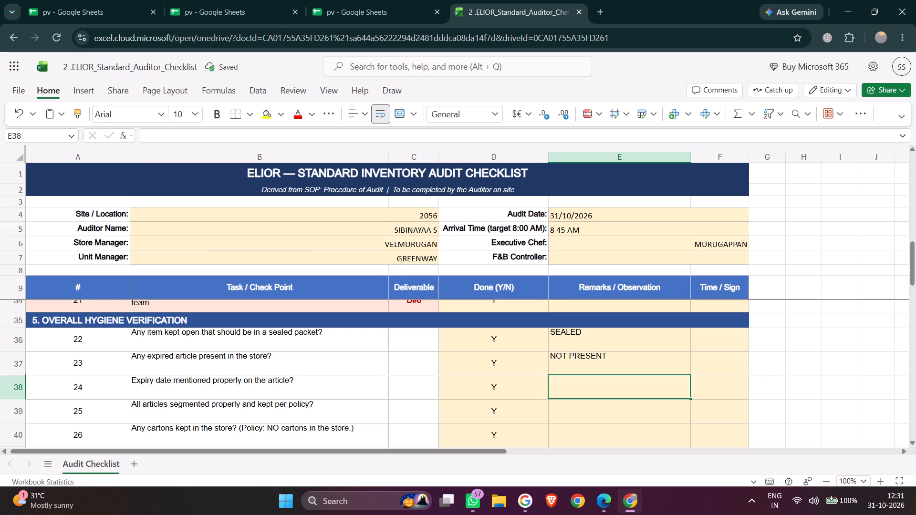
Enter the remarks YES for task 24 on expiry dates and PROPERLY SEGMENTED for task 25 on article segmentation.
type("YE")
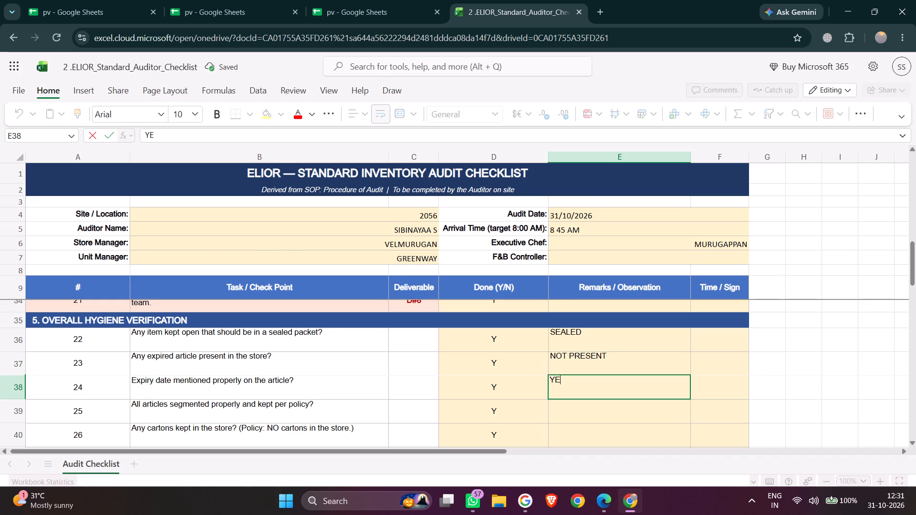
key("s")
key("Down")
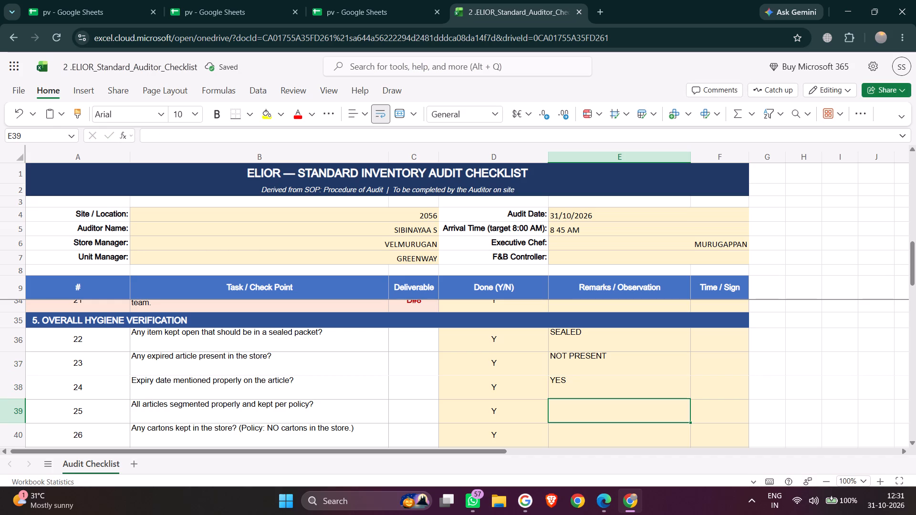
type("PROPERLY")
key("space")
type("SEGMENTED")
key("Down")
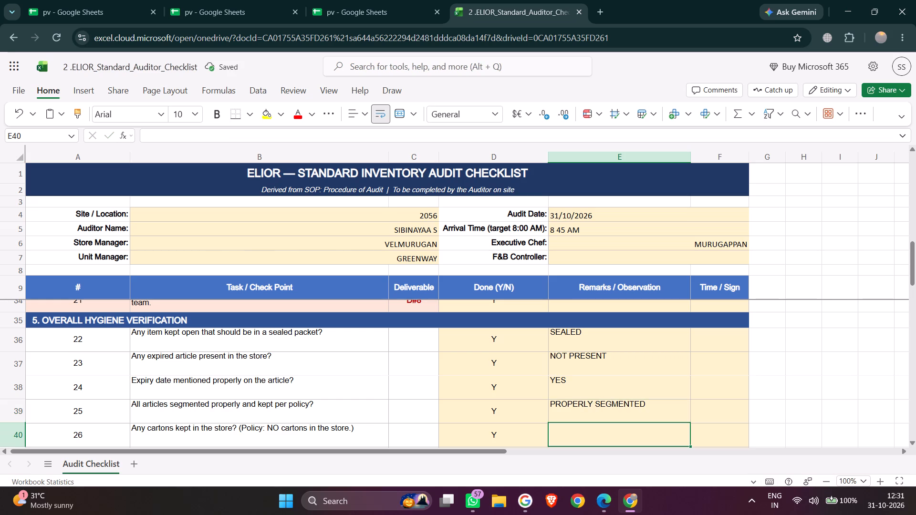
Enter the remarks NO CARTONS for task 26 and NO VEGETABLES for task 27 on the coloured crates.
type("NO")
key("space")
type("CARTONS")
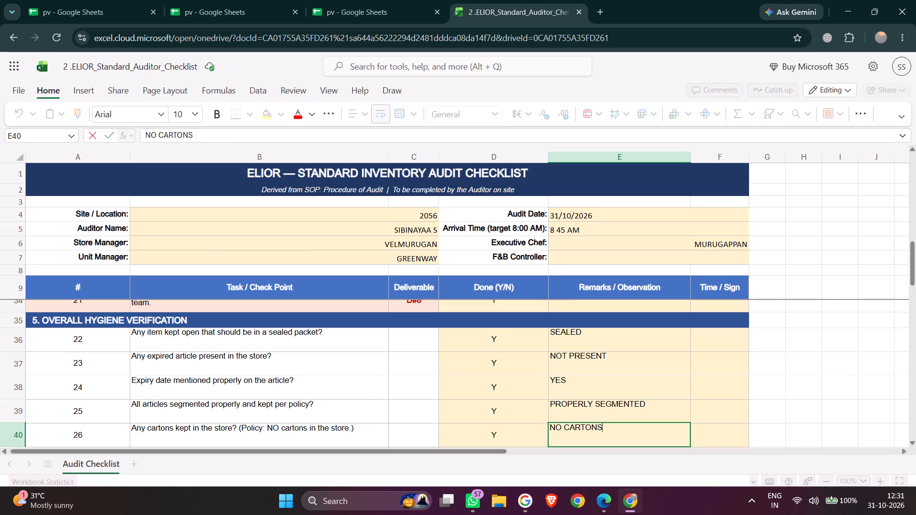
key("Down")
type("NO VEGETA")
type("BLR")
key("BackSpace")
type("ES")
key("space")
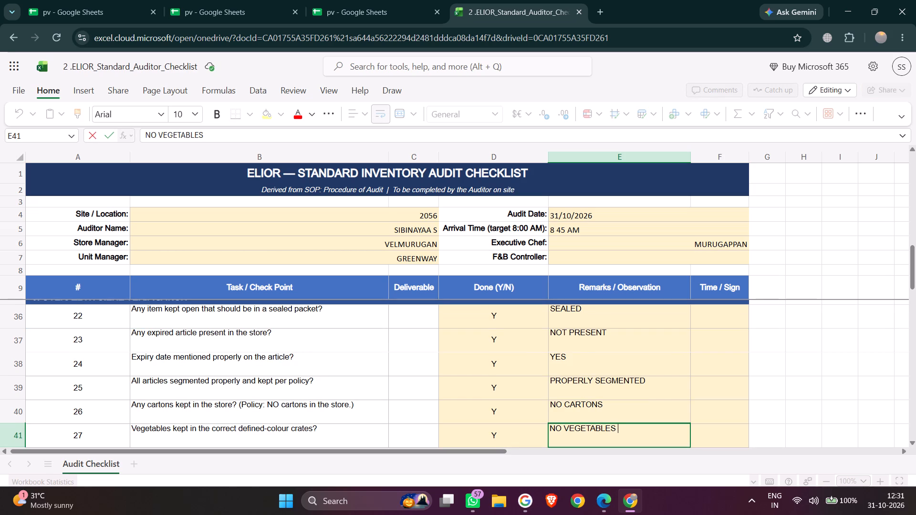
key("Down")
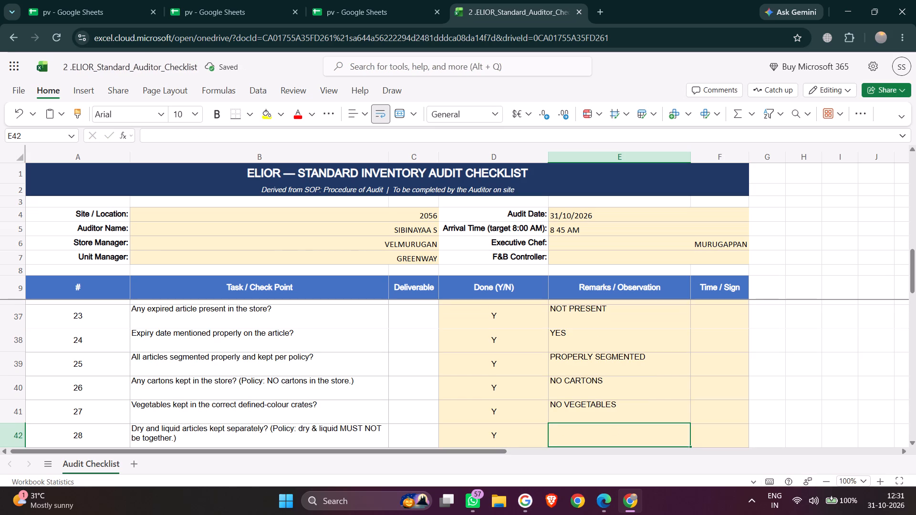
Enter the remark SEGREGATED for task 28 on keeping dry and liquid articles separately.
key("d")
key("BackSpace")
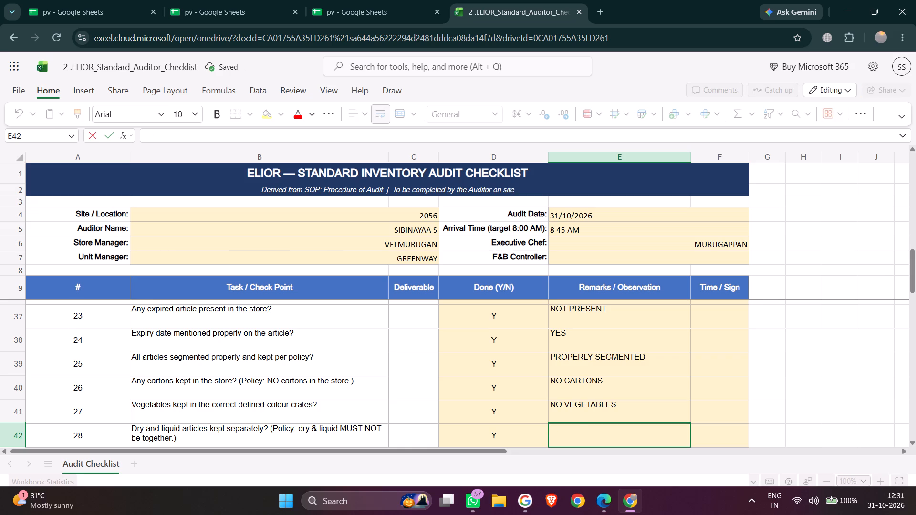
type("SEGREGATED")
key("Down")
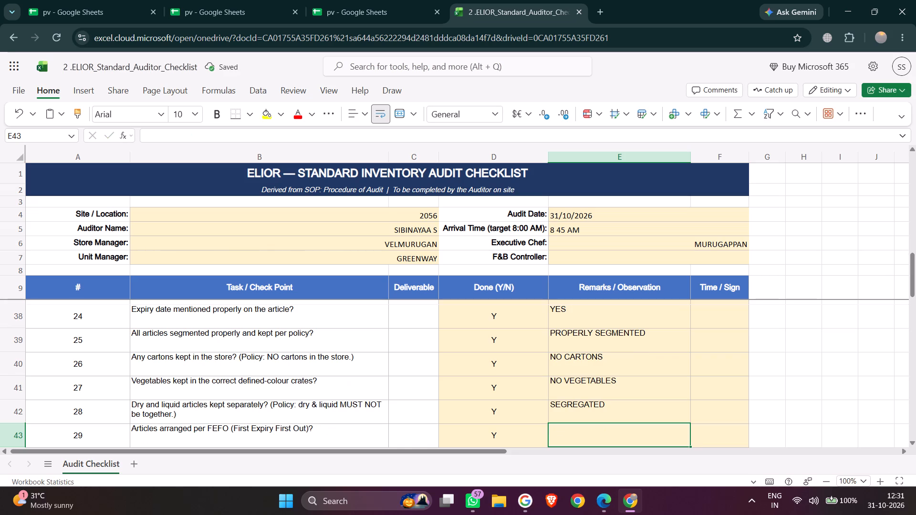
Enter the remark BASED ON FEFO for task 29 on arranging articles by first expiry.
type("BAS")
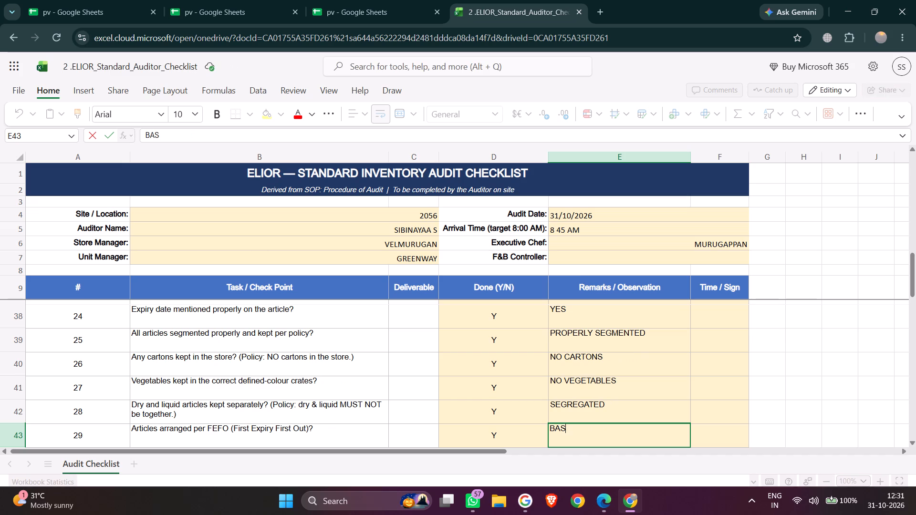
type("ED")
key("space")
key("o")
type("N")
key("space")
type("FEFO")
key("Down")
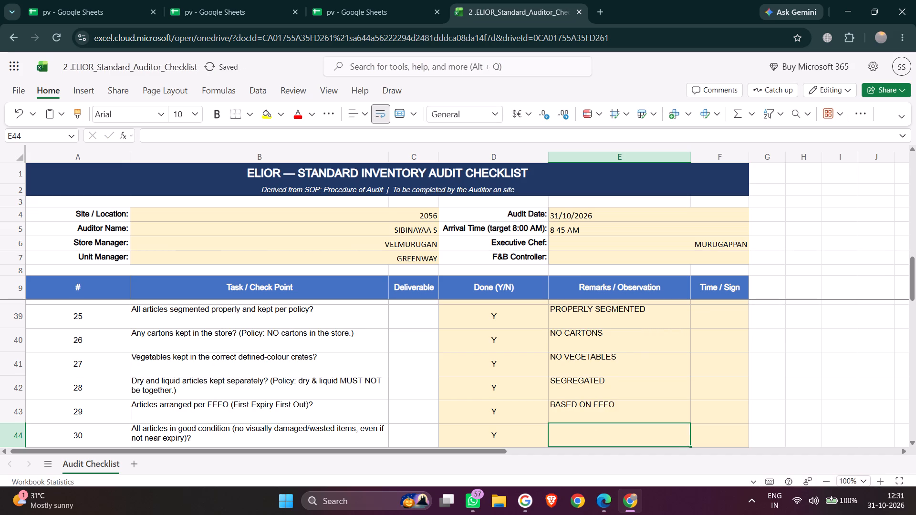
Enter the remarks NO DAMAGE for task 30 on article condition and CLEAN for task 31 on the hygienic area.
type("NO DA")
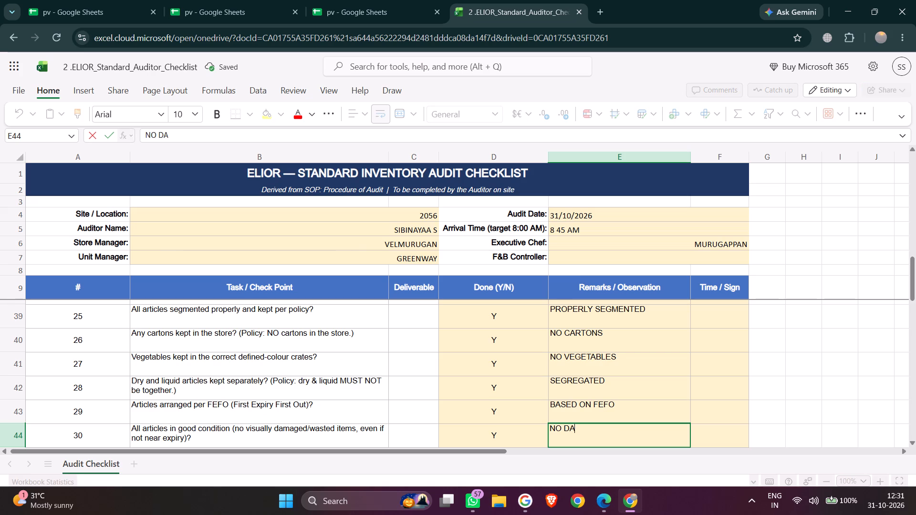
key("m")
type("AGE")
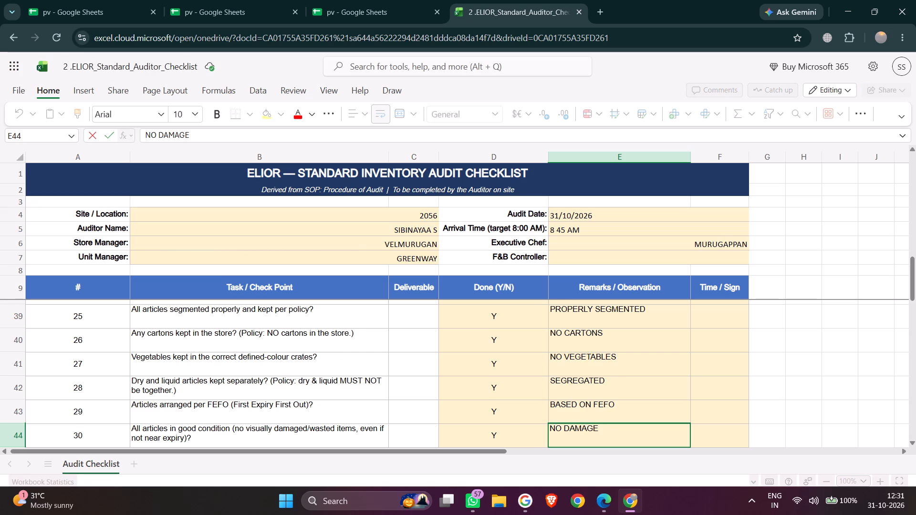
key("Down")
type("CLEA")
key("n")
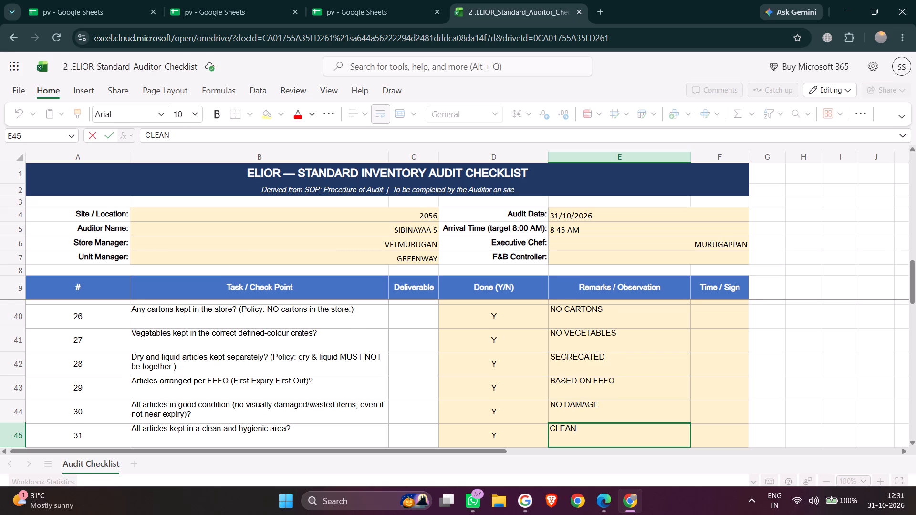
key("Down")
Enter the remarks GOOD for task 32 on packaging condition and NO for task 33 on articles without a label.
type("GOOD")
key("Down")
type("NO")
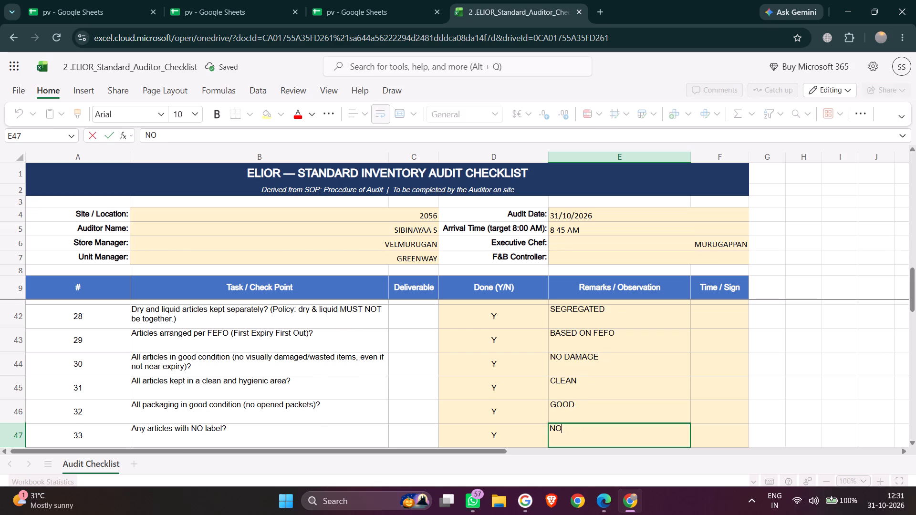
key("Down")
Enter the remark NO for task 34 on articles with 0 quantity in SAP, without any autocomplete suggestion.
type("NO")
key("Down")
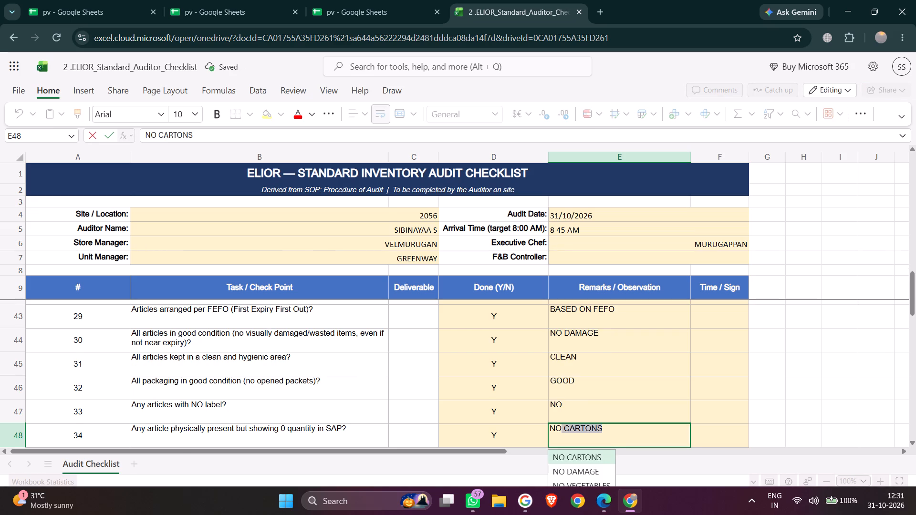
key("Down")
key("Down")
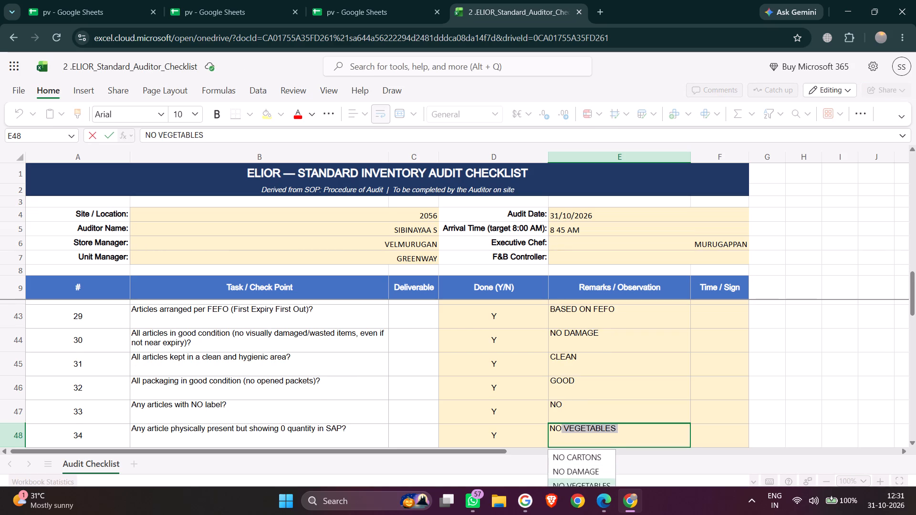
left_click(657, 427)
key("BackSpace")
key("BackSpace")
key("BackSpace")
key("BackSpace")
key("BackSpace")
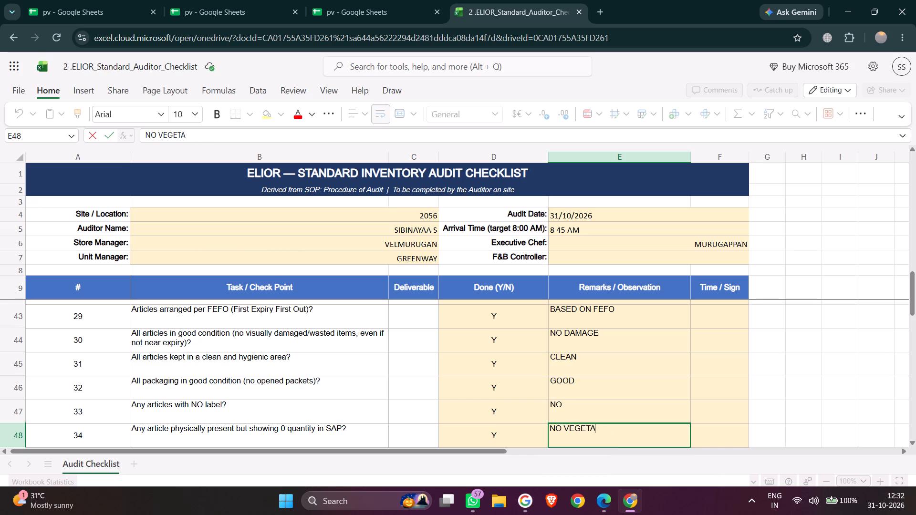
key("BackSpace")
key("BackSpace")
key("BackSpace")
key("BackSpace")
key("BackSpace")
key("BackSpace")
key("Down")
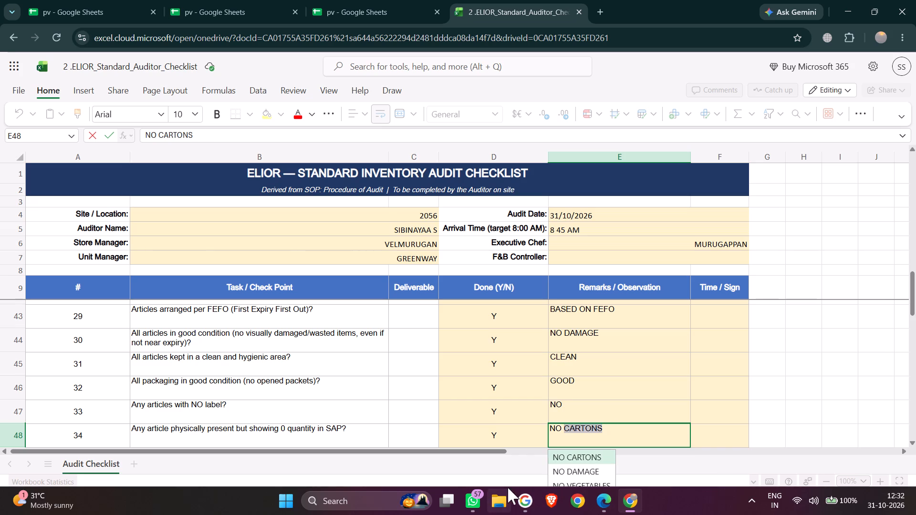
key("BackSpace")
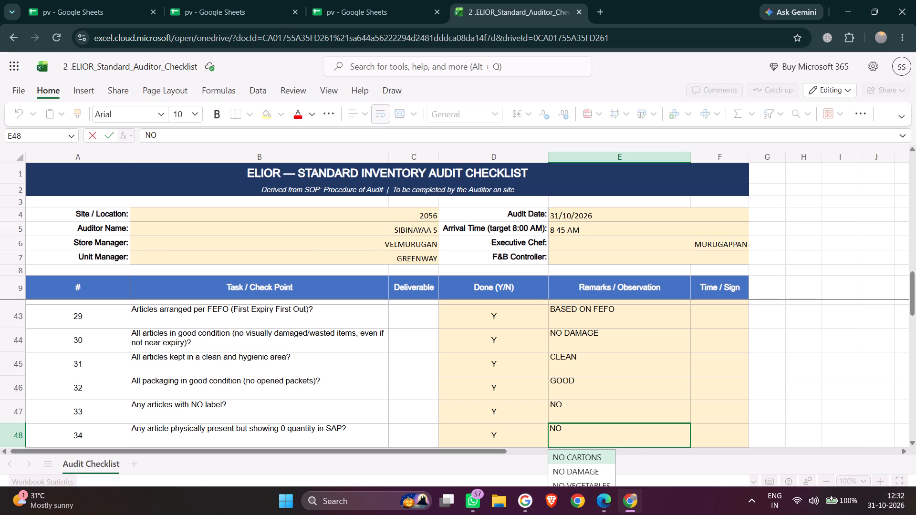
left_click(803, 406)
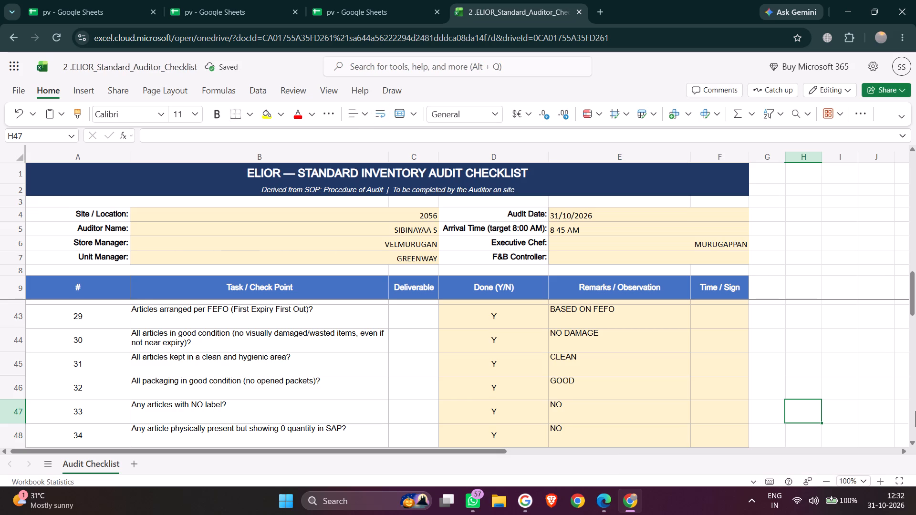
Select the remarks cell for task 35 on entering physical counts, in the Data Entry & Variance Alignment section.
left_click(913, 437)
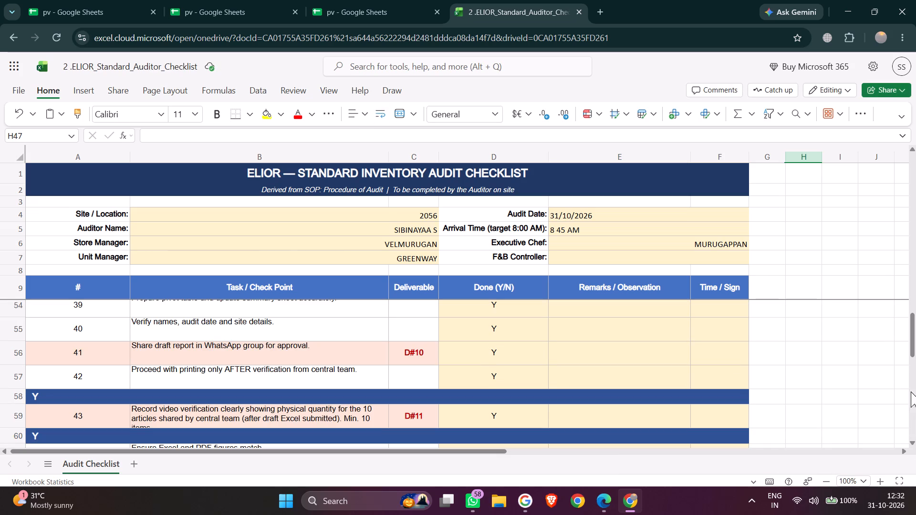
left_click_drag(912, 349, 915, 313)
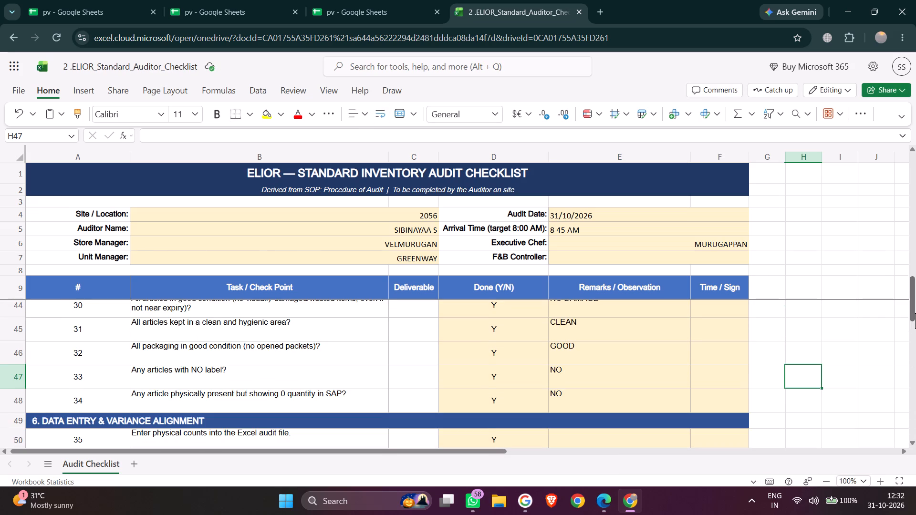
left_click_drag(915, 313, 915, 321)
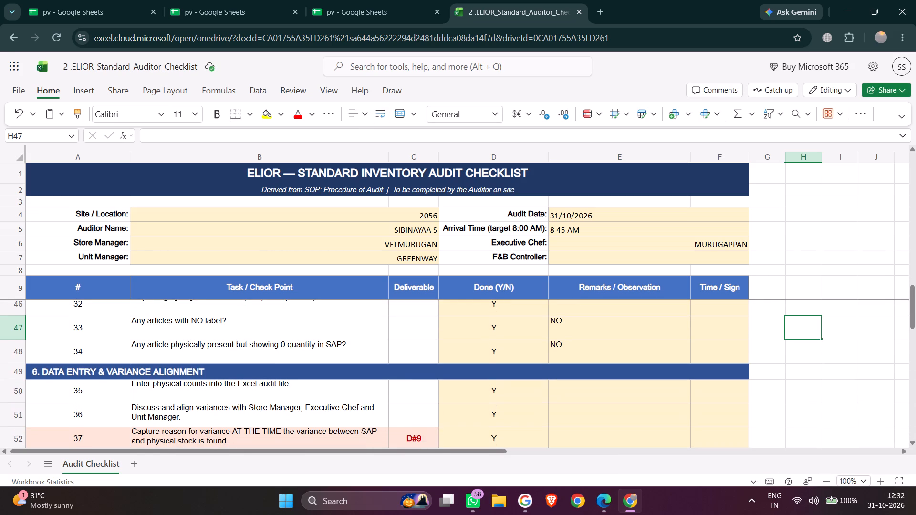
left_click(589, 389)
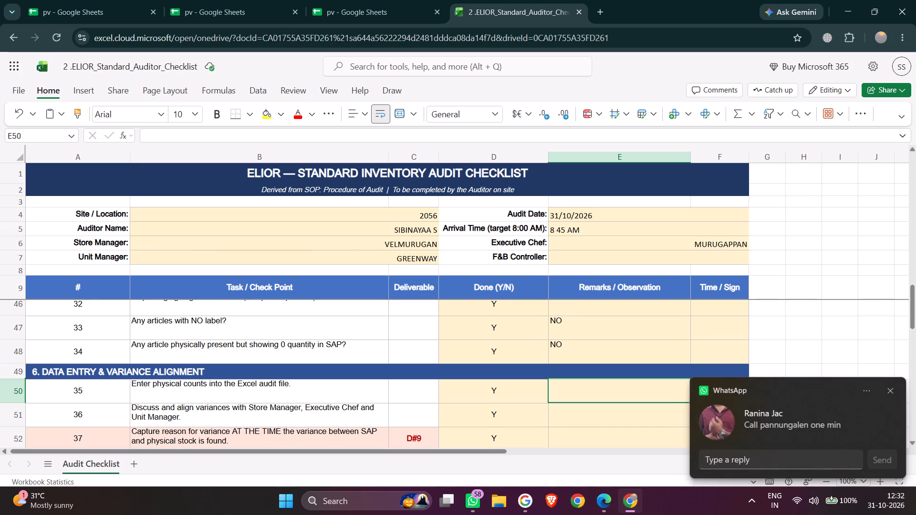